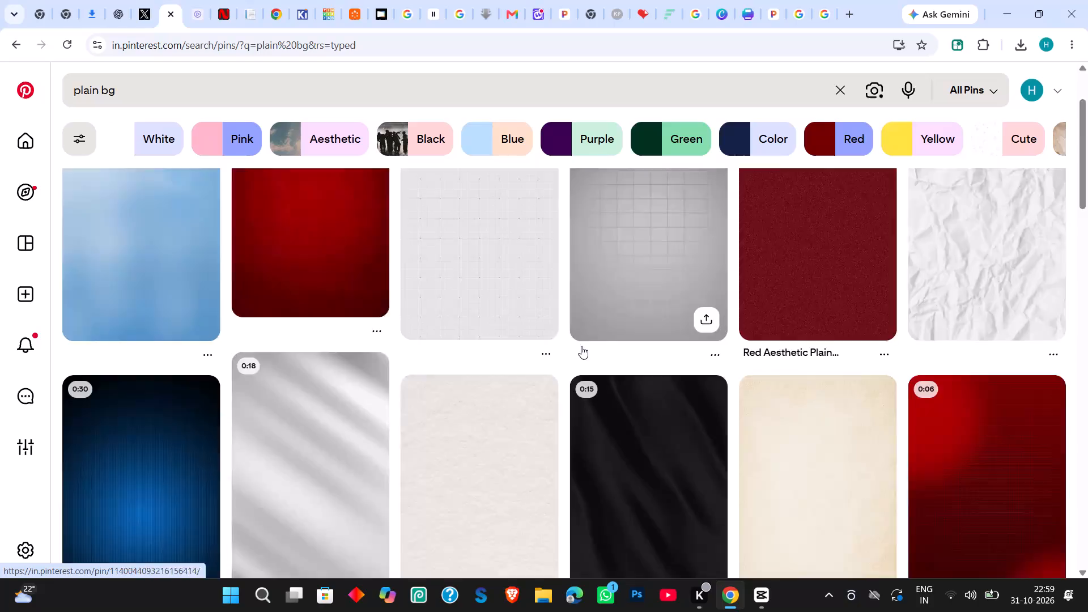
Browse the Pinterest results for plain backgrounds, examining the solid, gradient and grid options.
scroll(581, 346, up, 3)
scroll(581, 346, down, 3)
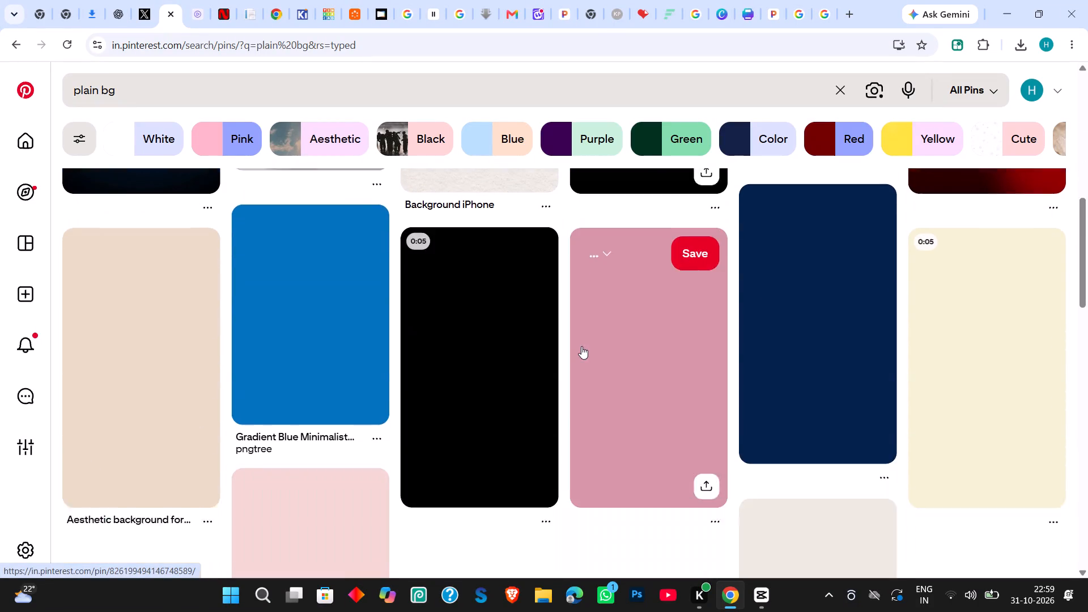
scroll(581, 346, down, 1)
scroll(581, 346, up, 2)
scroll(581, 346, down, 2)
scroll(581, 346, up, 10)
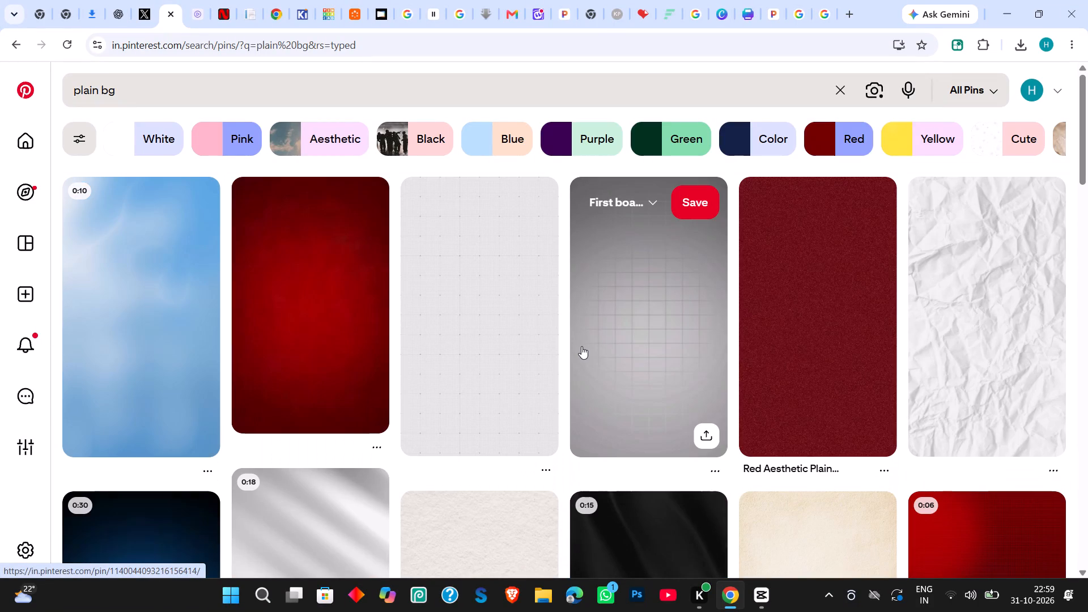
scroll(581, 346, down, 7)
scroll(581, 346, up, 3)
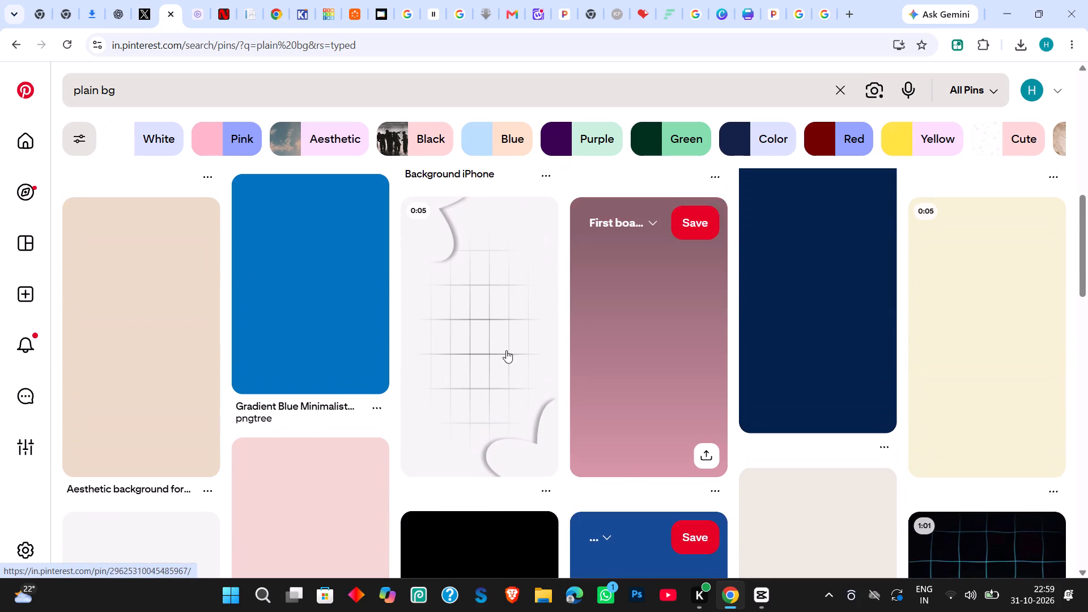
scroll(494, 343, up, 1)
scroll(510, 477, down, 3)
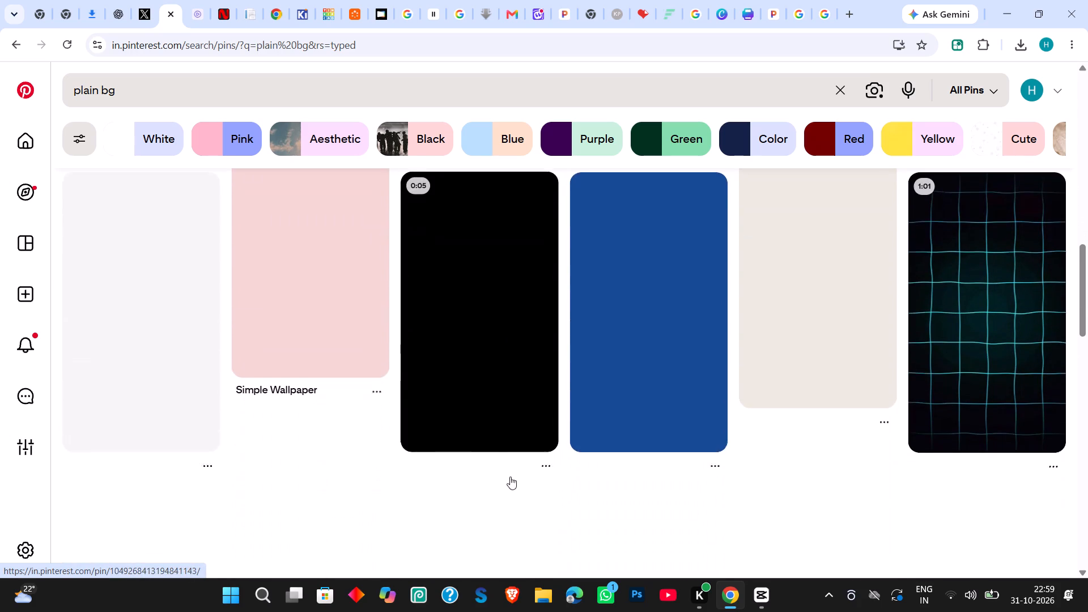
scroll(510, 477, up, 1)
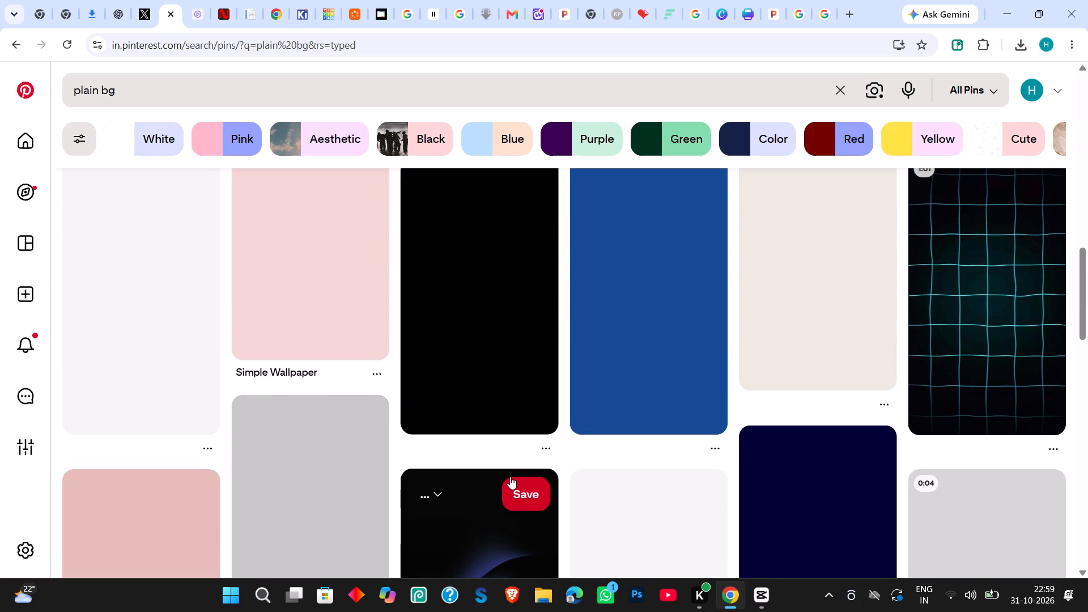
Switch to CapCut and play the pepsi timeline from the start to review when the arrows and "They sold" texts appear.
click(762, 589)
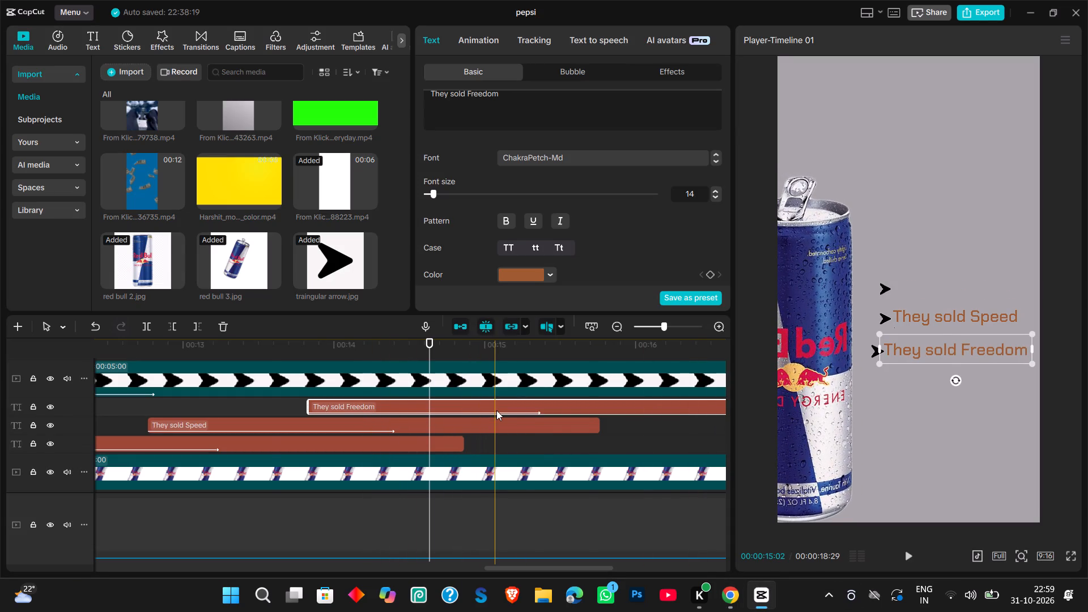
scroll(227, 402, right, 9)
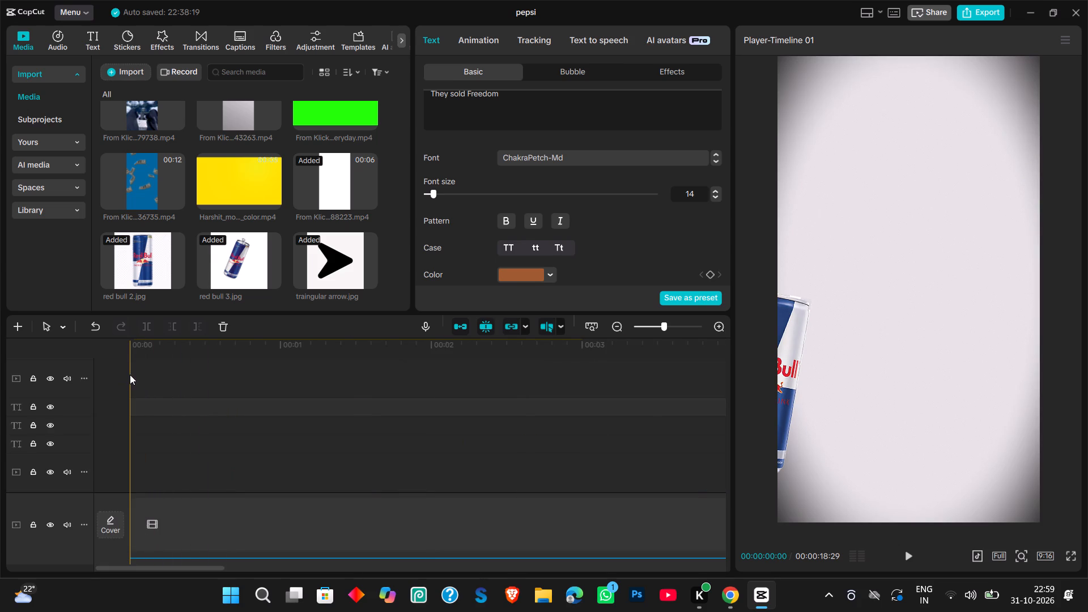
click(130, 375)
key(space)
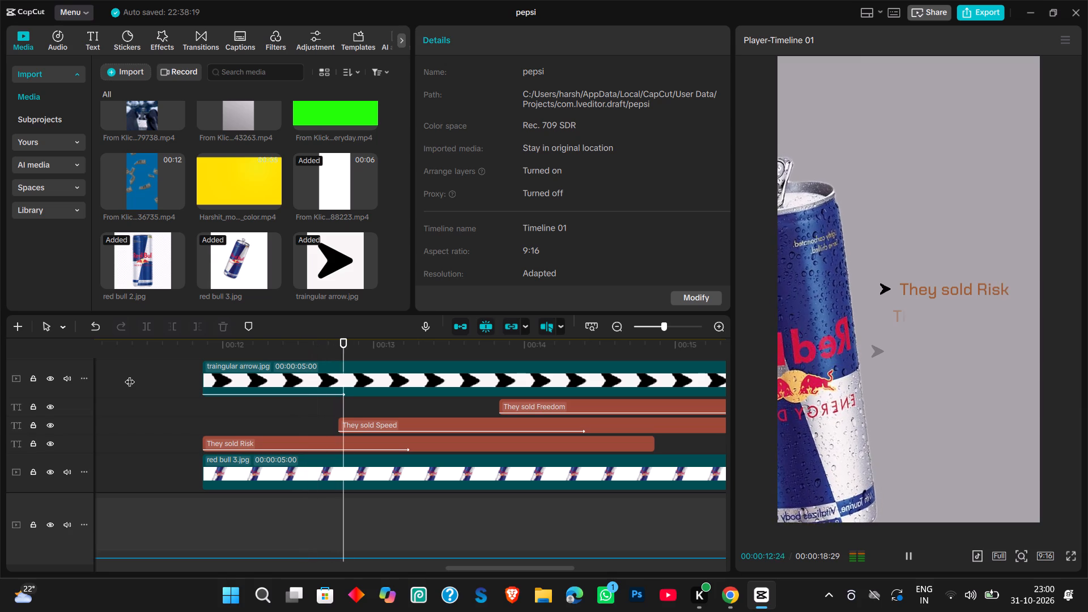
key(space)
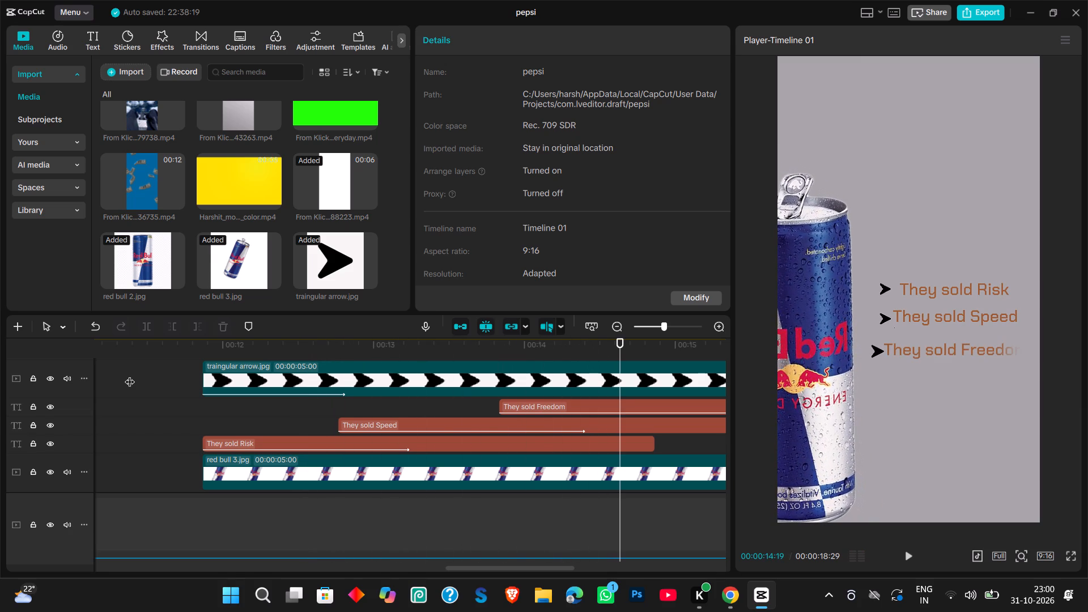
Retime two triangular arrow clips so the Speed line's arrow starts with "They sold Speed" and the Freedom line's arrow starts with "They sold Freedom".
scroll(402, 417, up, 1)
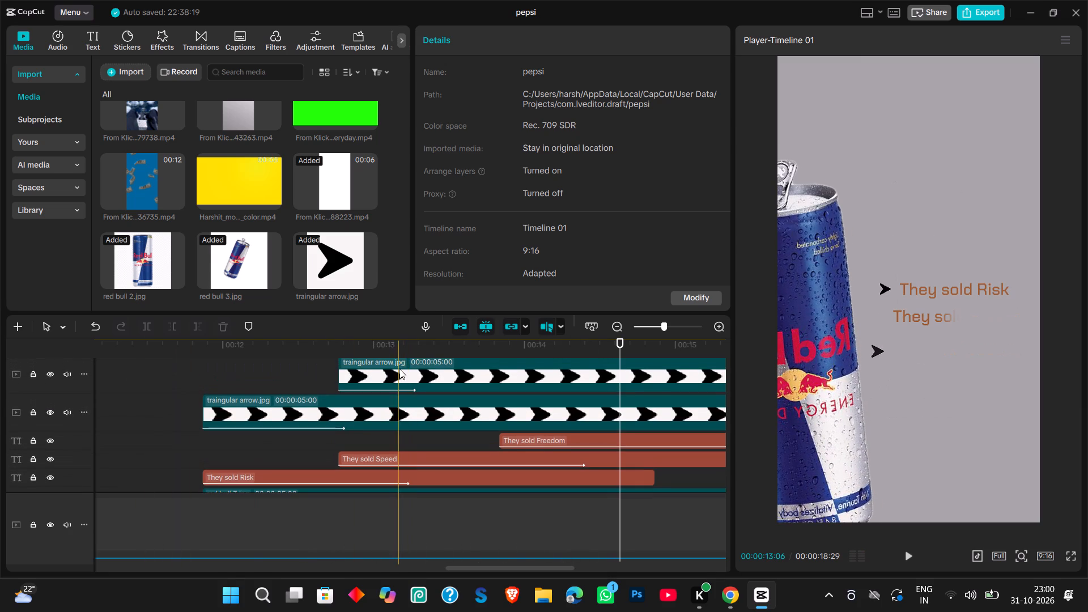
click(394, 368)
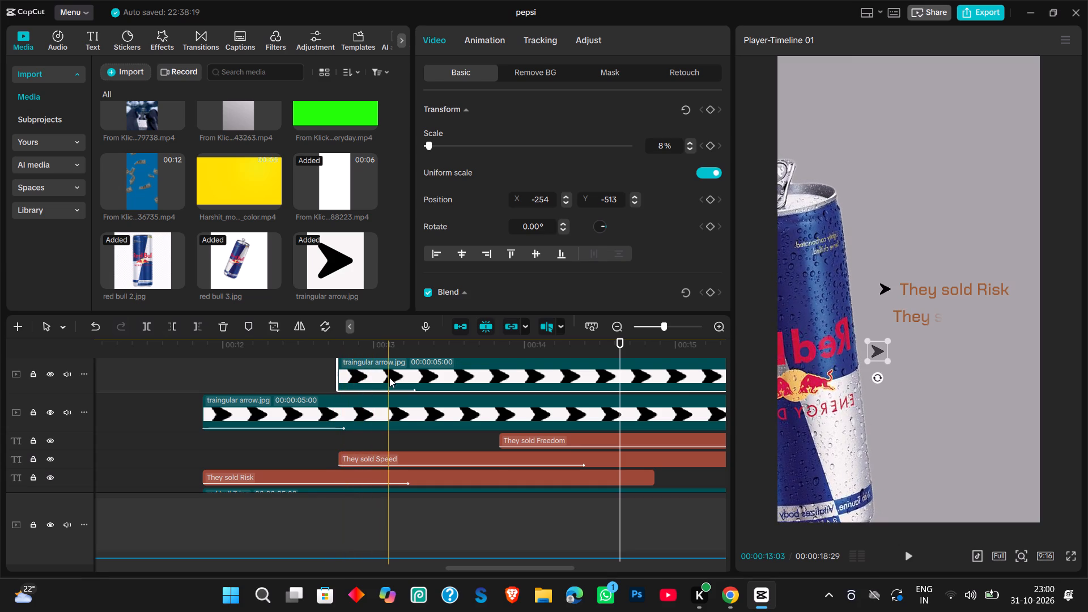
scroll(389, 377, up, 1)
scroll(389, 377, down, 1)
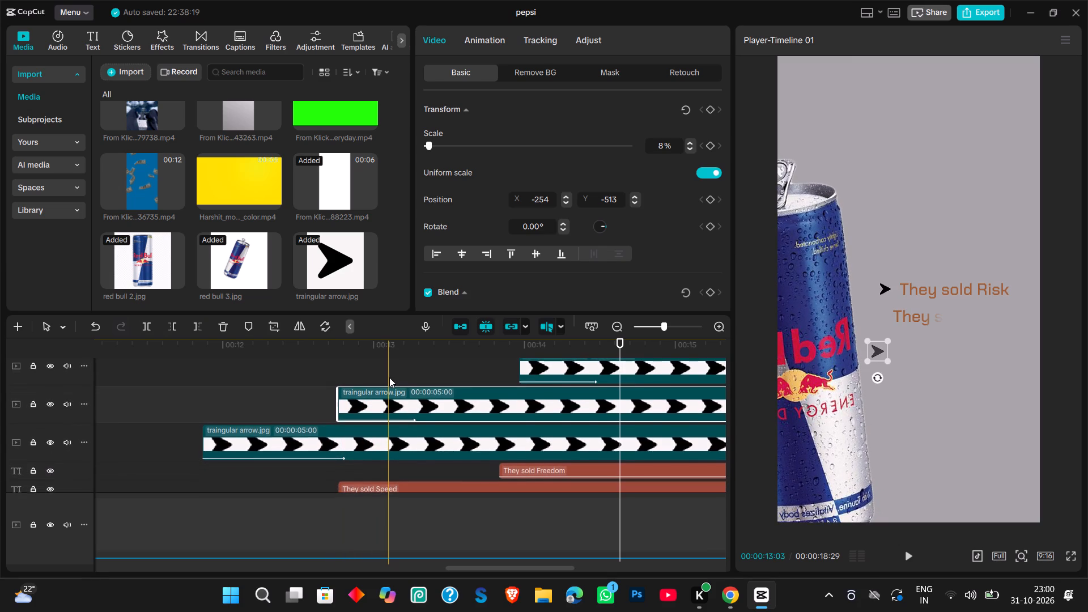
scroll(389, 377, down, 1)
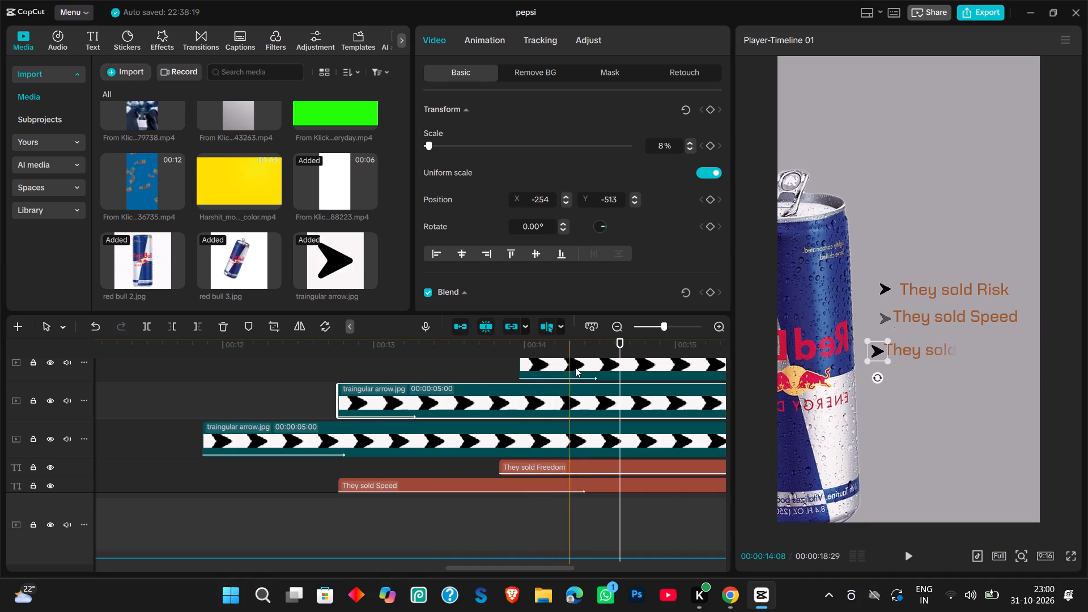
drag(580, 366, 402, 368)
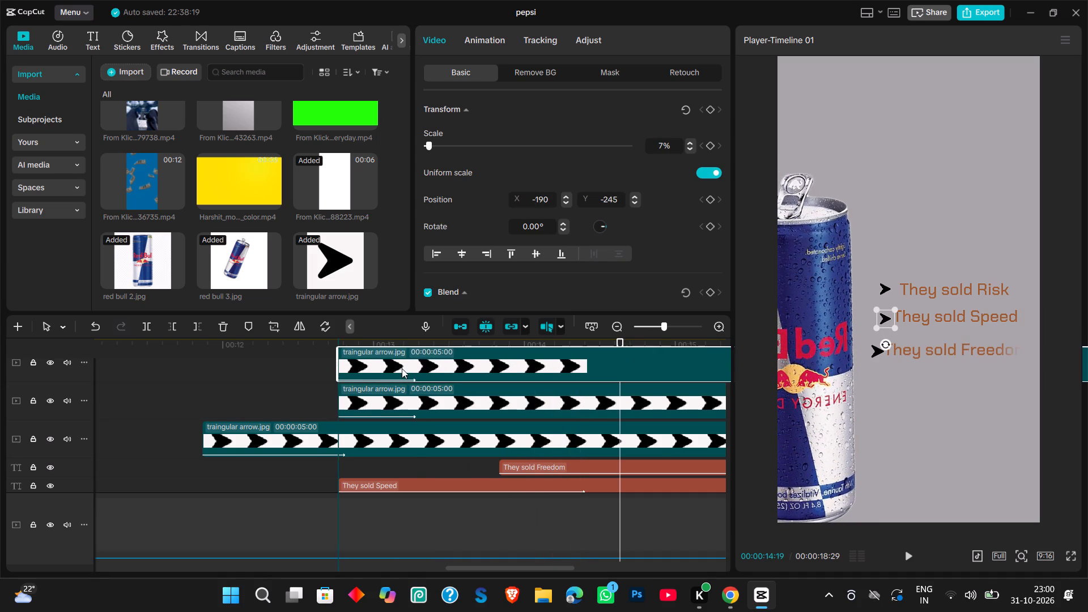
drag(418, 398, 581, 409)
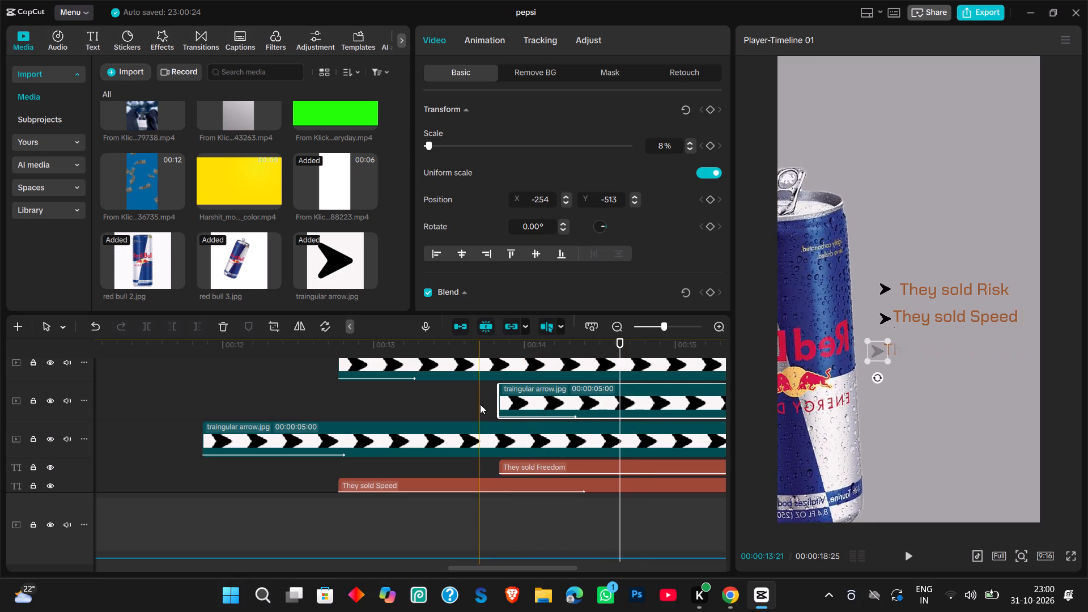
Move the Skydives title slightly higher above the skydiving clip, keeping it horizontally centred.
scroll(480, 404, down, 1)
scroll(480, 404, right, 2)
scroll(480, 404, down, 1)
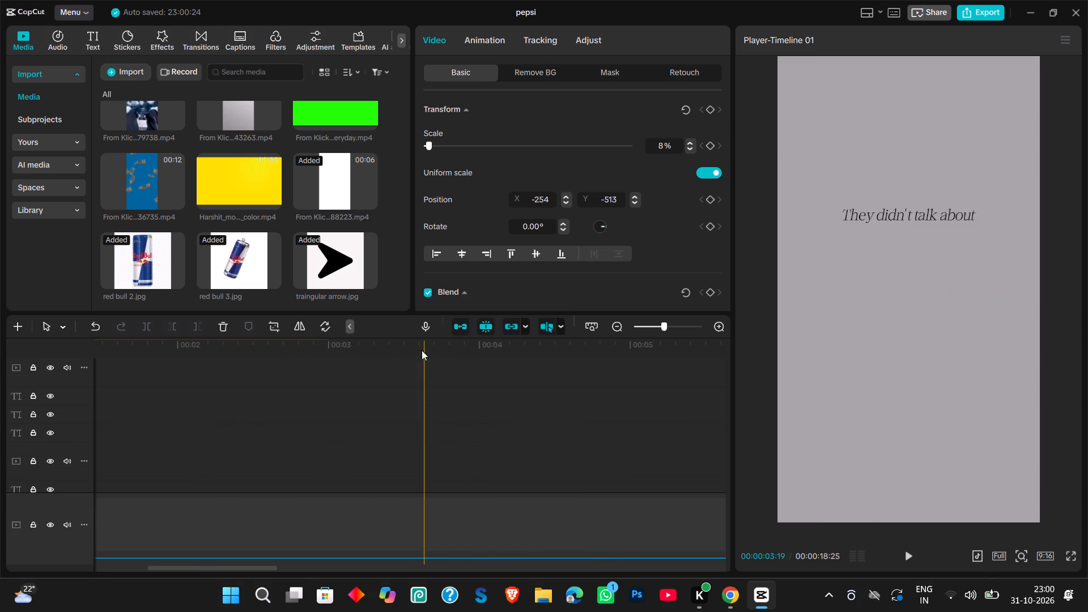
scroll(543, 390, left, 1)
scroll(543, 390, down, 1)
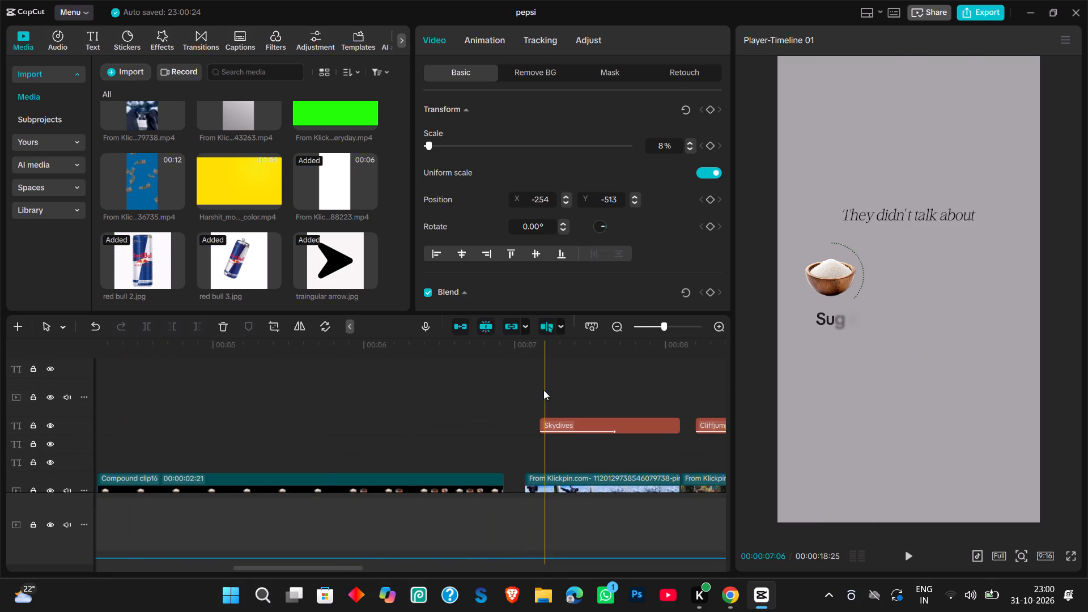
click(243, 368)
scroll(244, 399, down, 1)
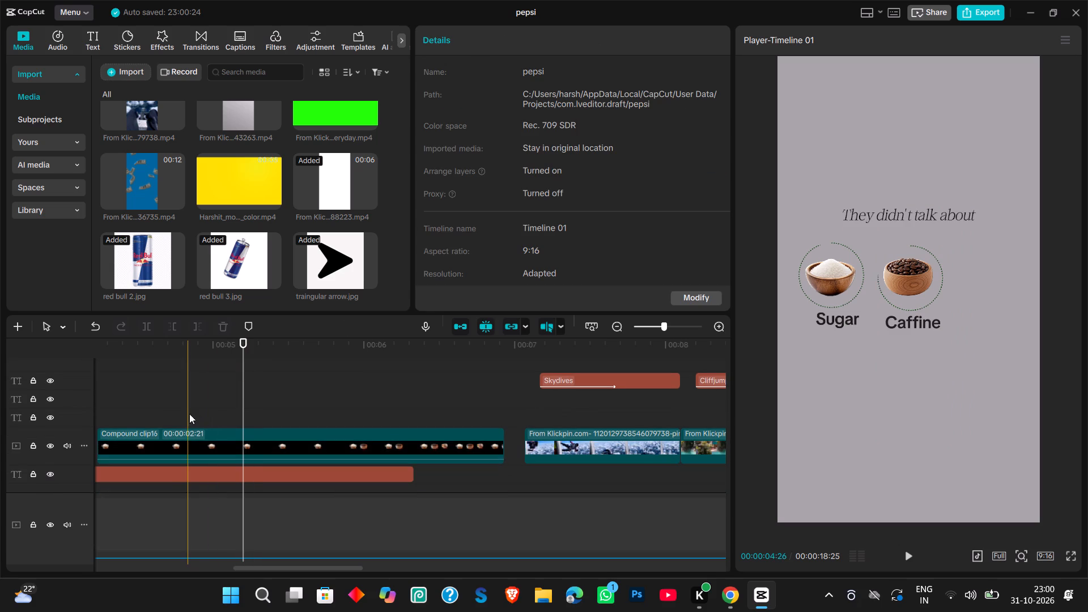
scroll(234, 445, right, 1)
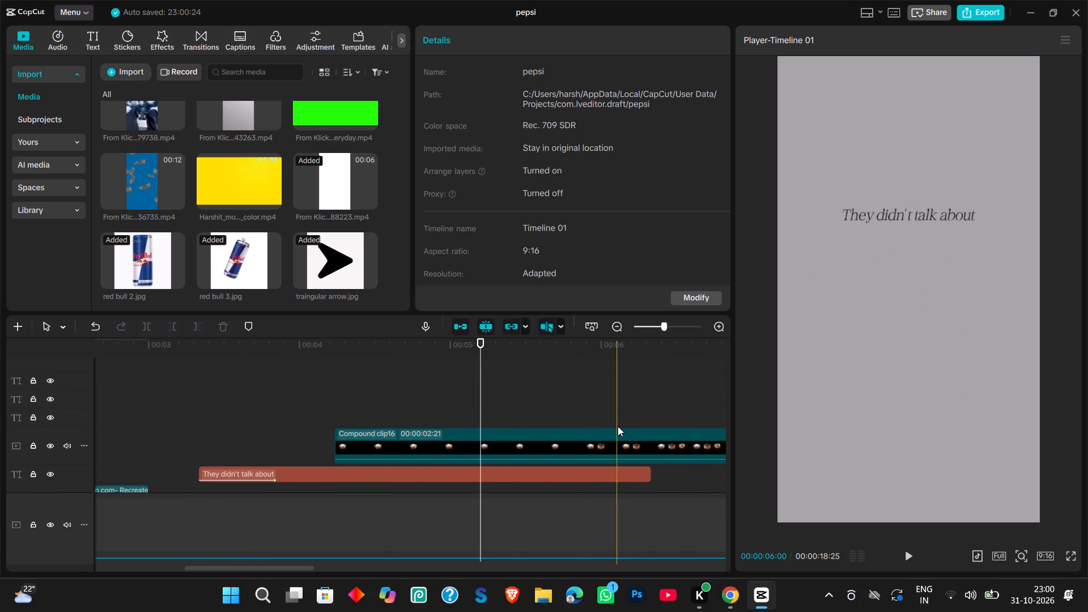
scroll(674, 434, left, 1)
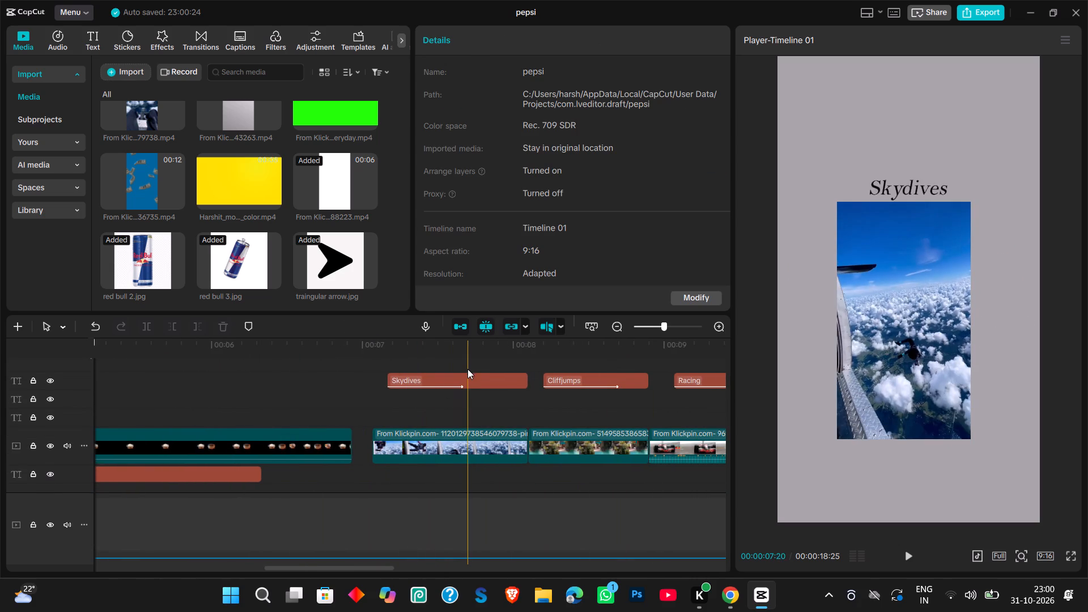
click(467, 365)
click(471, 372)
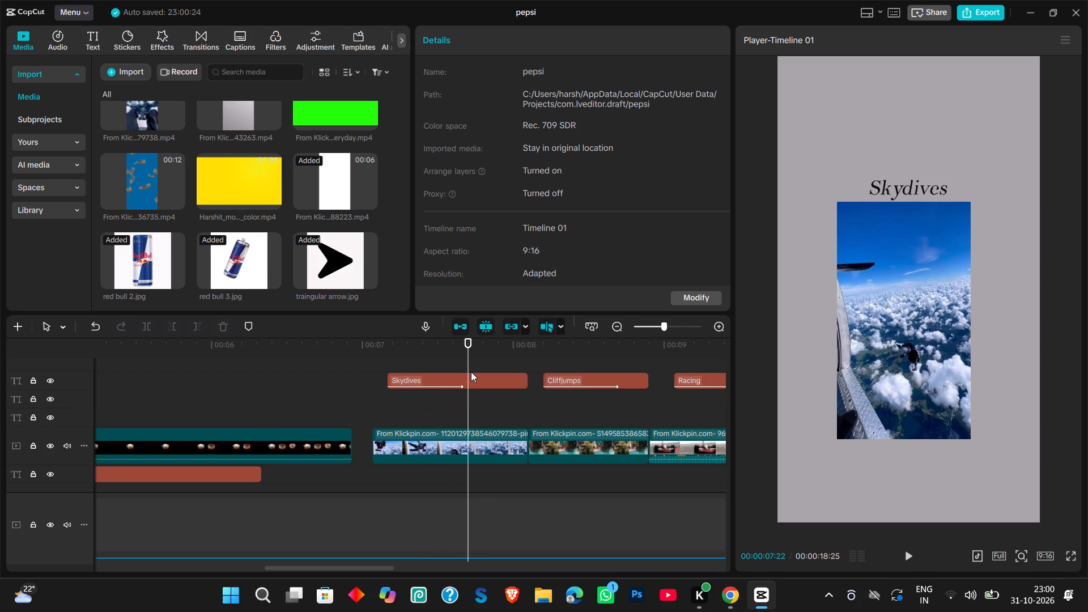
click(479, 380)
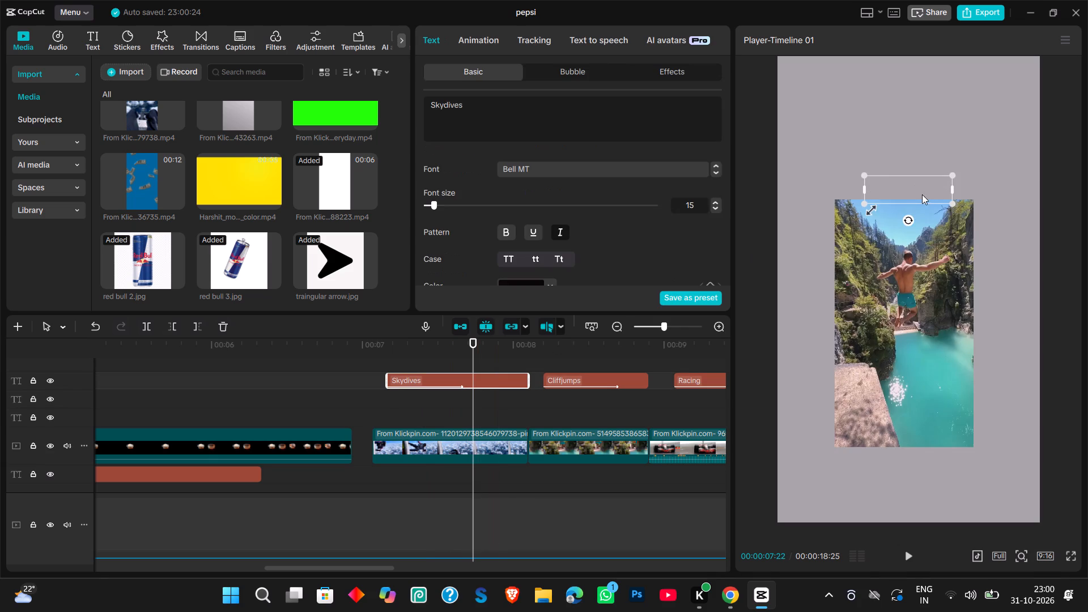
drag(903, 193, 904, 180)
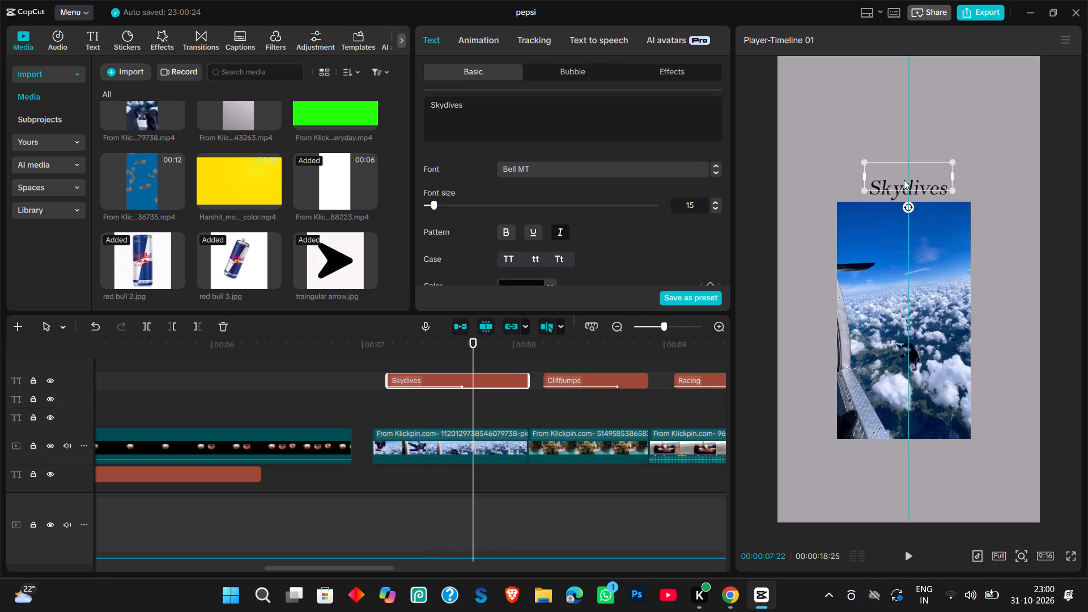
drag(904, 180, 903, 183)
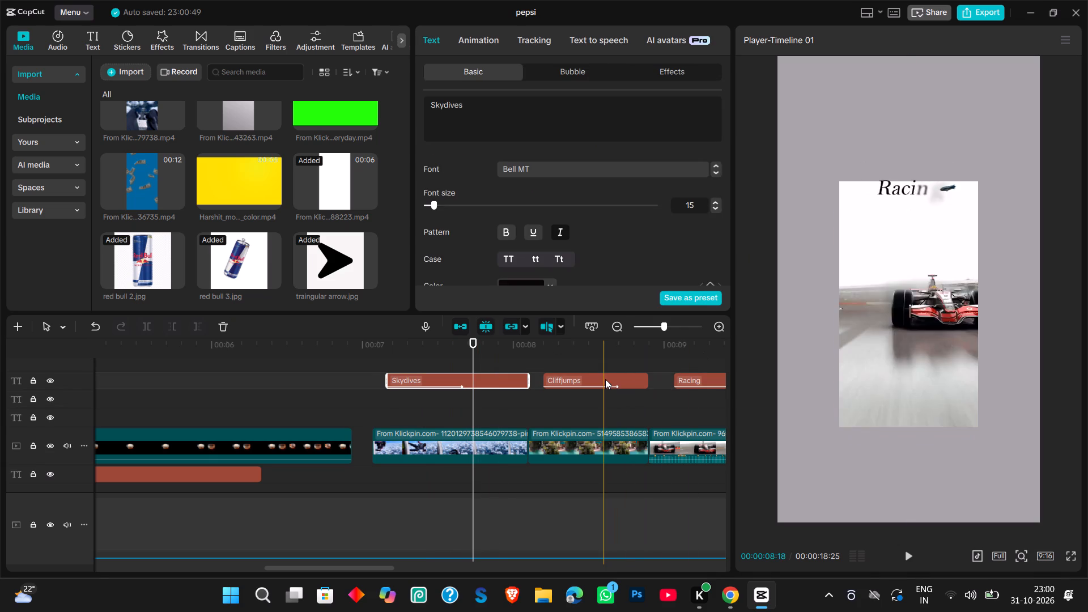
Move the Cliffjumps title slightly higher so it clears the top edge of the cliff-jump clip.
click(605, 379)
click(575, 360)
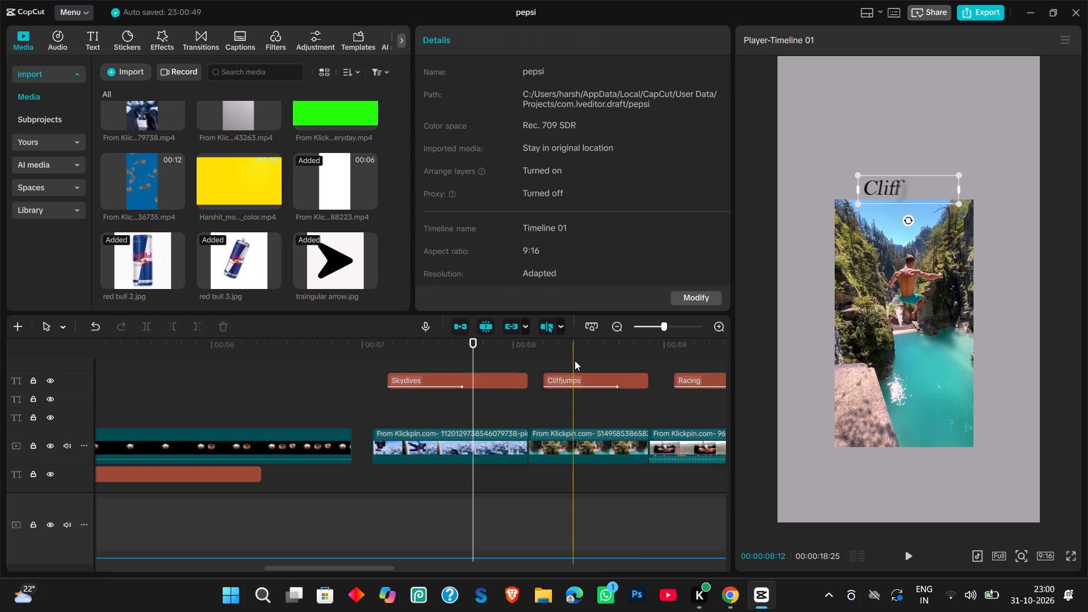
drag(900, 184, 900, 173)
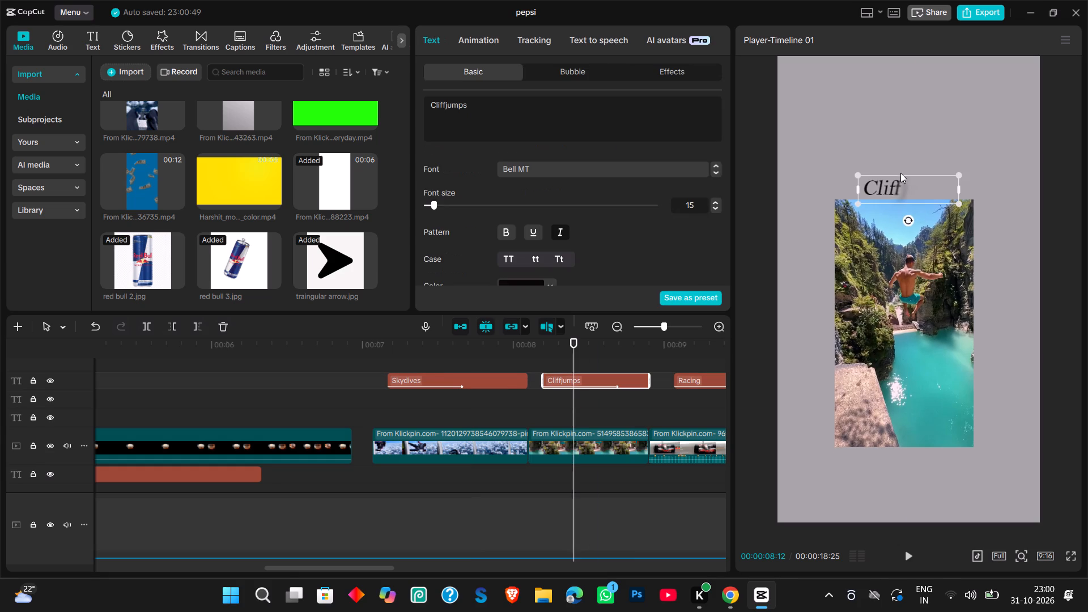
drag(900, 173, 901, 175)
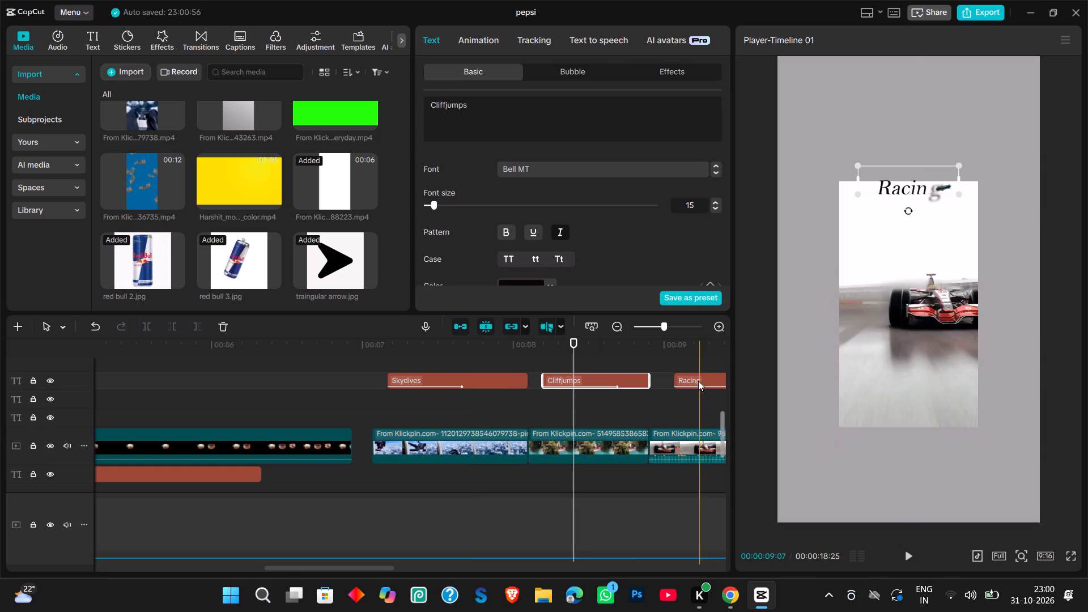
Move the Racing title up off the racing clip so it sits centred just above the video.
click(693, 365)
click(702, 379)
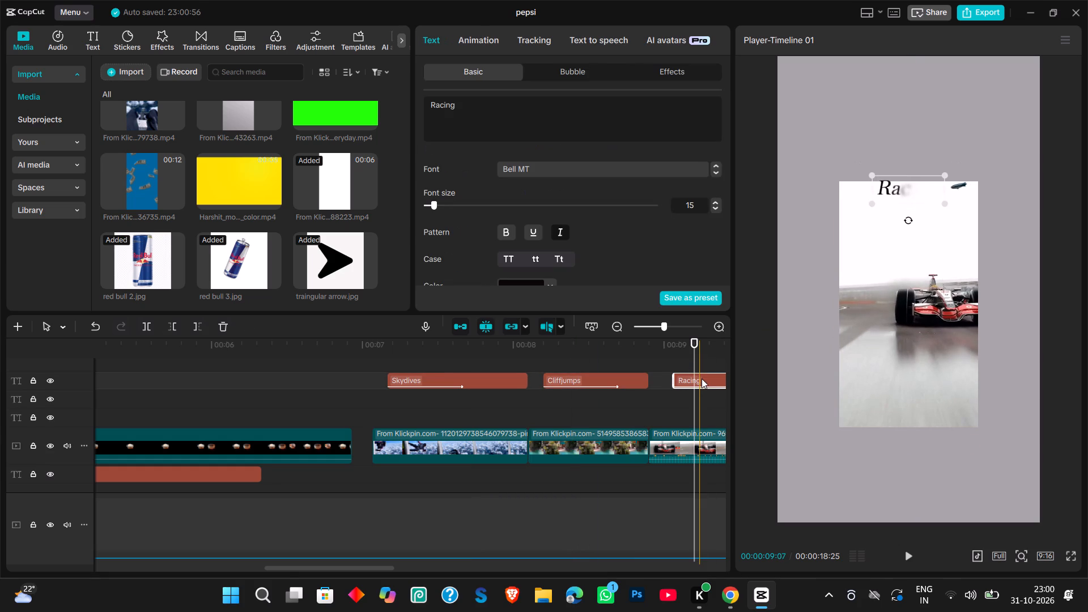
drag(907, 185, 906, 159)
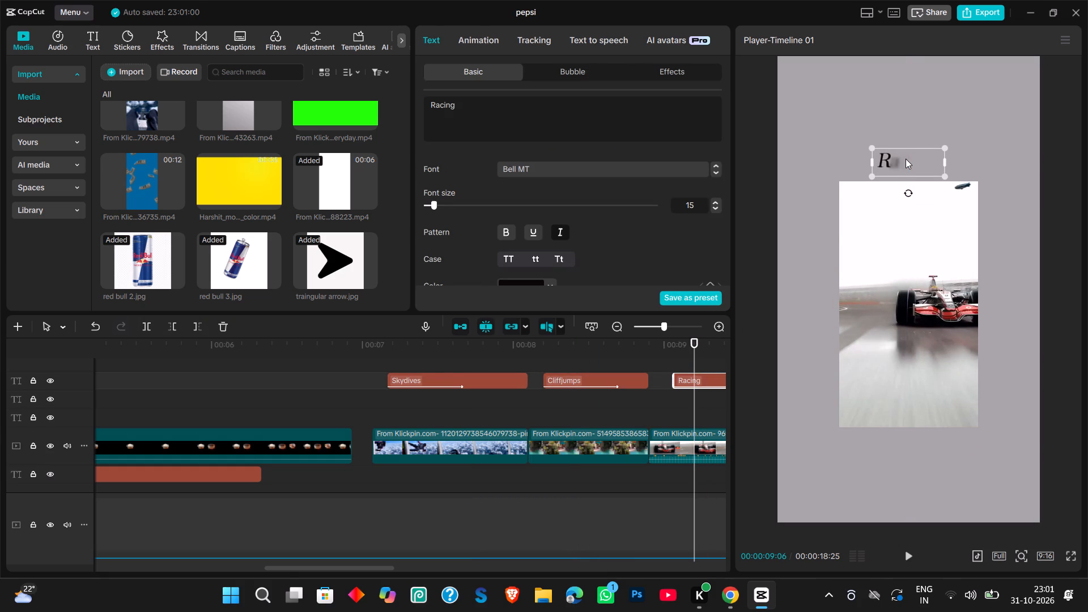
Examine the reference video frame by frame from the Cliff Jumps shot through the Racing shot, checking title animation, placement and background.
scroll(665, 401, left, 1)
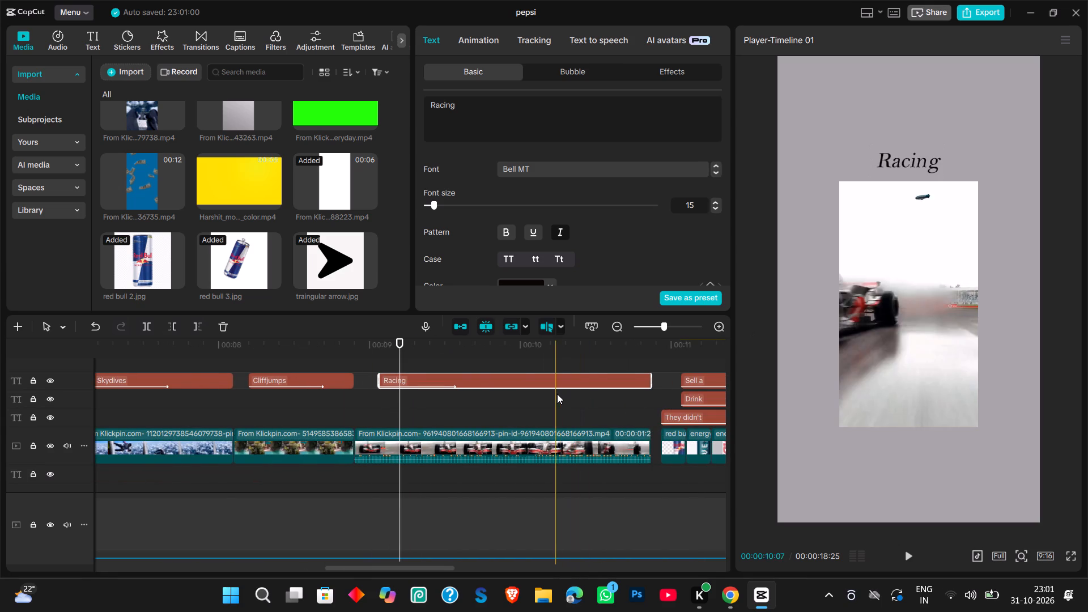
scroll(557, 394, left, 1)
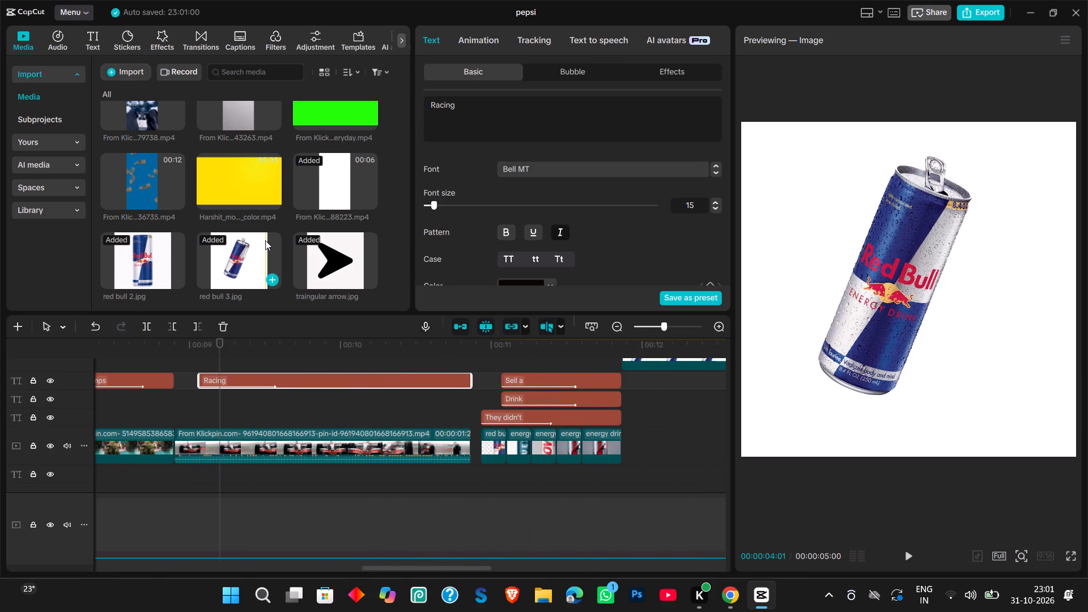
click(265, 240)
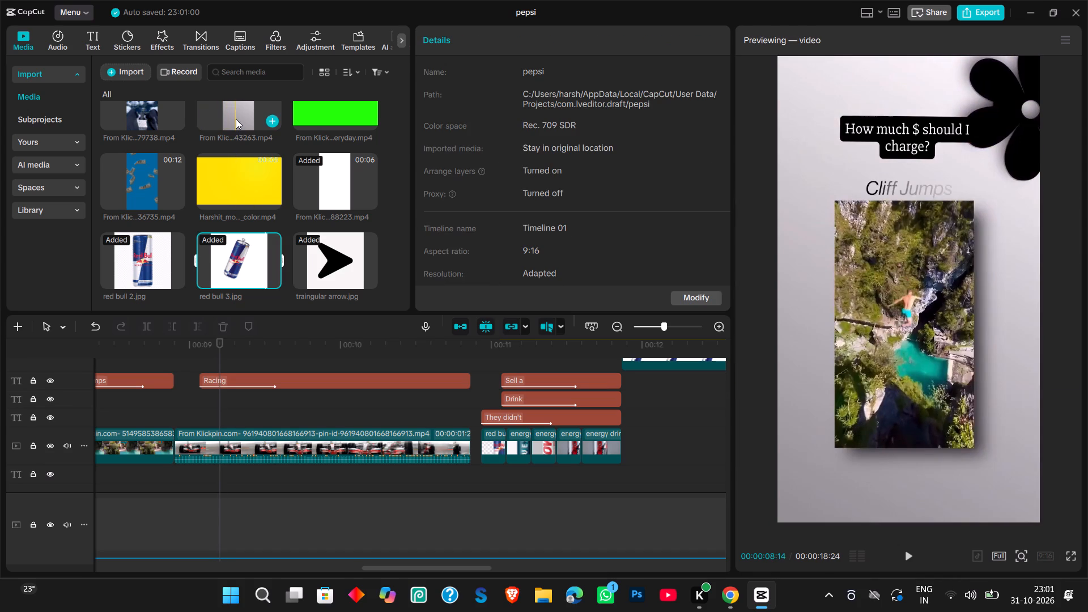
key(Right)
key(Right)
key(Right)
key(Right)
key(Right)
key(Right)
key(Right)
key(Right)
key(Right)
key(Right)
key(Right)
key(Right)
key(Right)
key(Right)
key(Right)
key(Right)
key(Right)
key(Right)
key(Right)
key(Right)
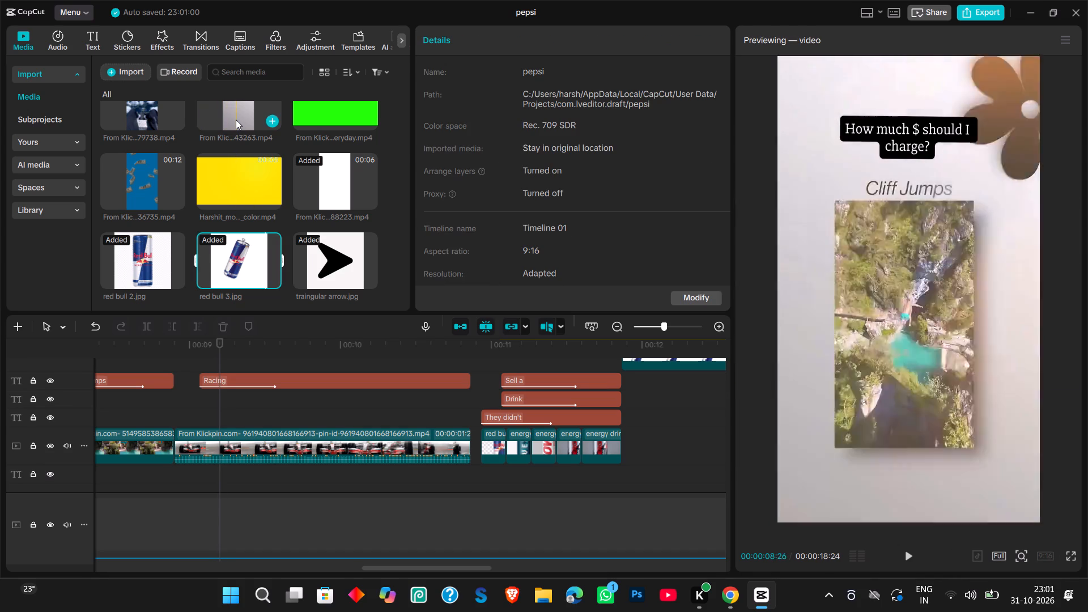
key(Right)
key(Right)
key(Right)
key(Right)
key(Right)
key(Right)
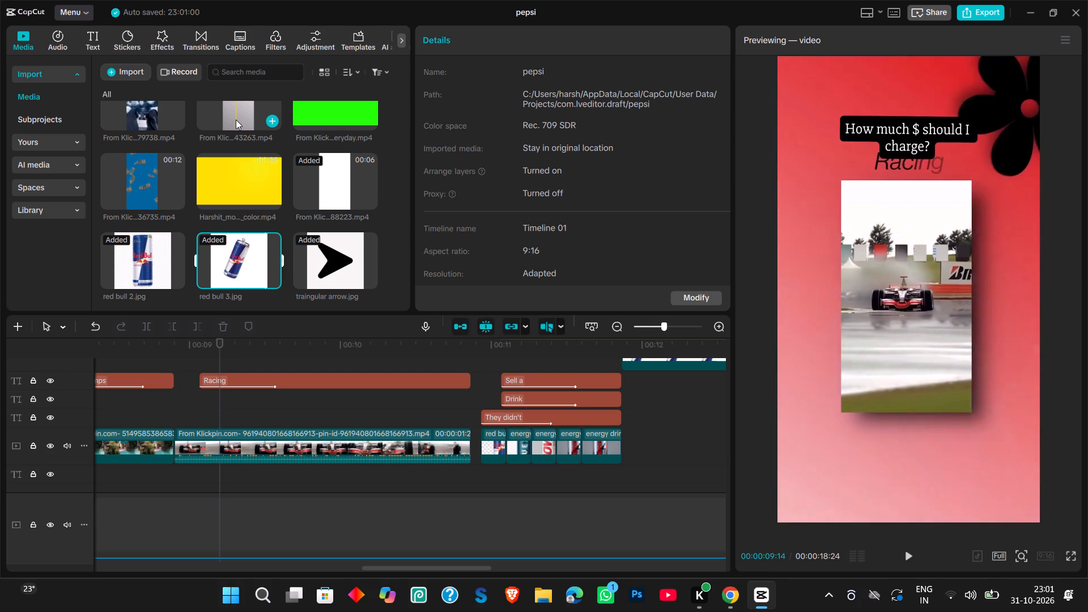
key(Right)
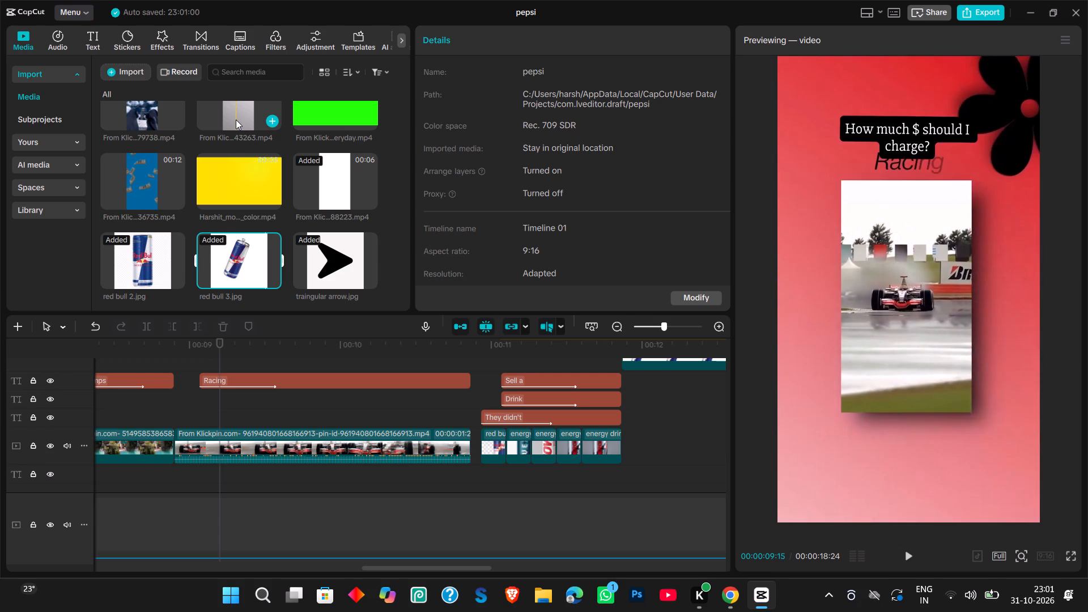
key(Right)
key(Right)
key(Right)
key(Right)
key(Right)
key(Right)
key(Right)
key(Right)
key(Right)
key(Right)
key(Right)
key(Right)
key(Right)
key(Right)
key(Right)
key(Right)
key(Right)
key(Right)
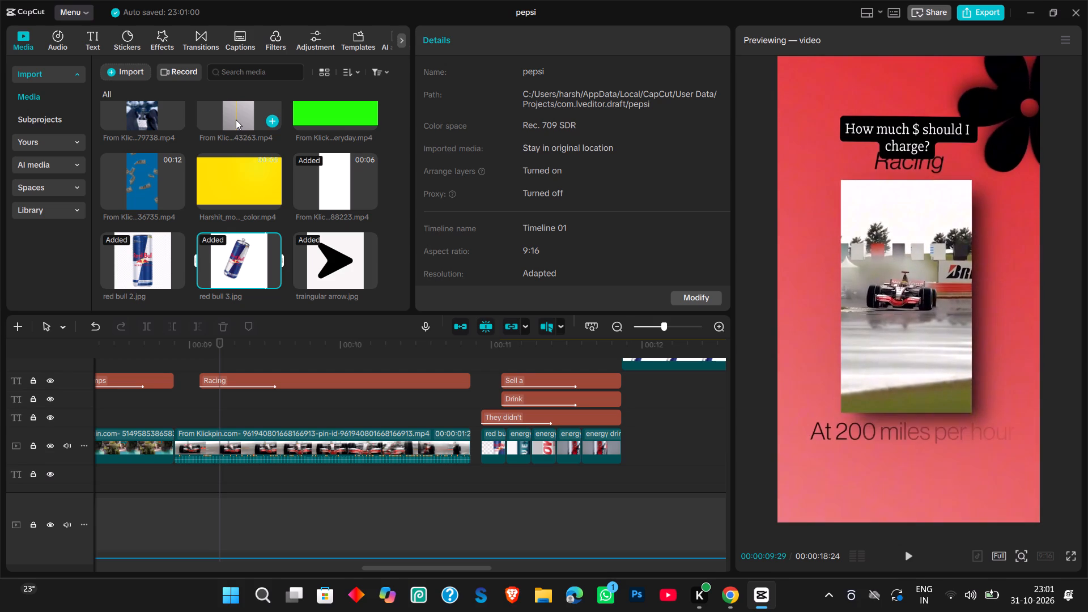
key(Right)
key(Right)
key(Right)
key(Right)
key(Right)
key(Right)
key(Right)
key(Right)
key(Right)
key(Right)
key(Right)
key(Right)
key(Right)
key(Right)
key(Right)
key(Right)
key(Right)
key(Right)
key(Right)
key(Right)
key(Right)
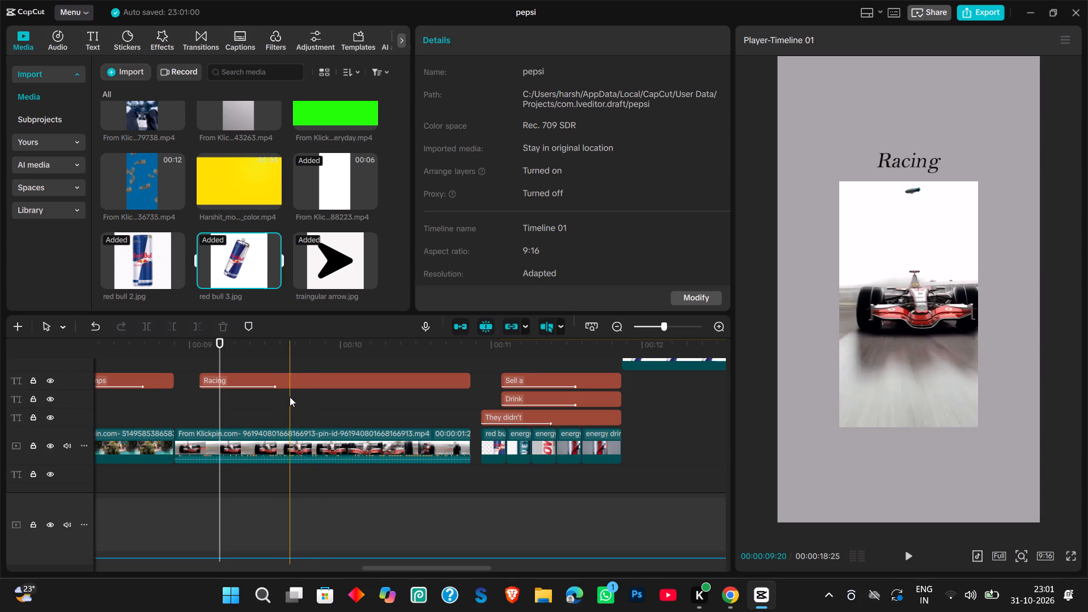
Play the Red Bull promo from the very beginning through the "They sold Freedom" line to review the edit, and stop playback.
scroll(290, 397, up, 4)
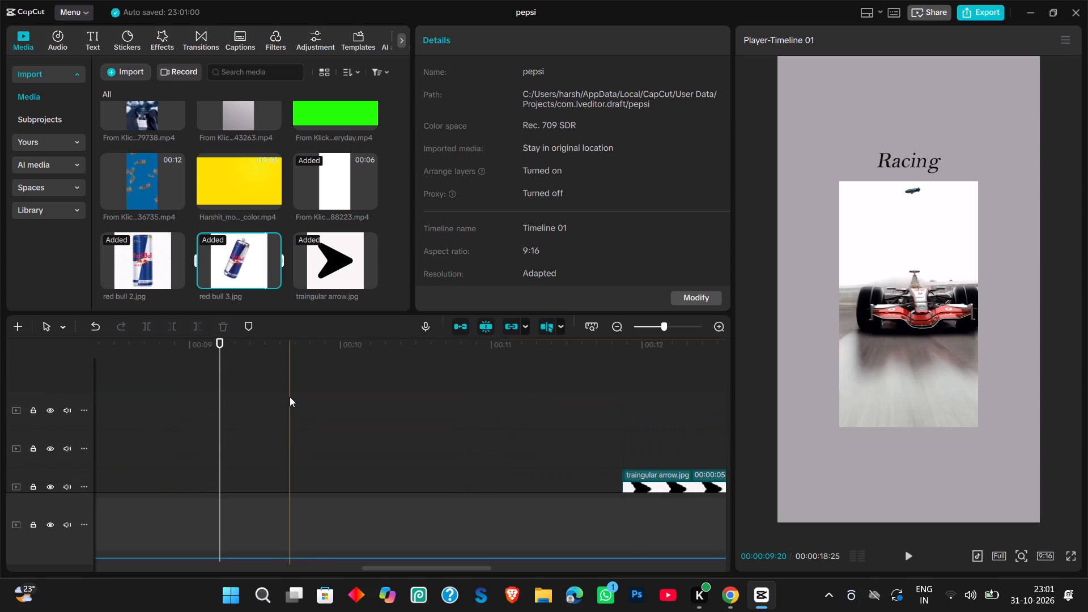
scroll(290, 397, down, 2)
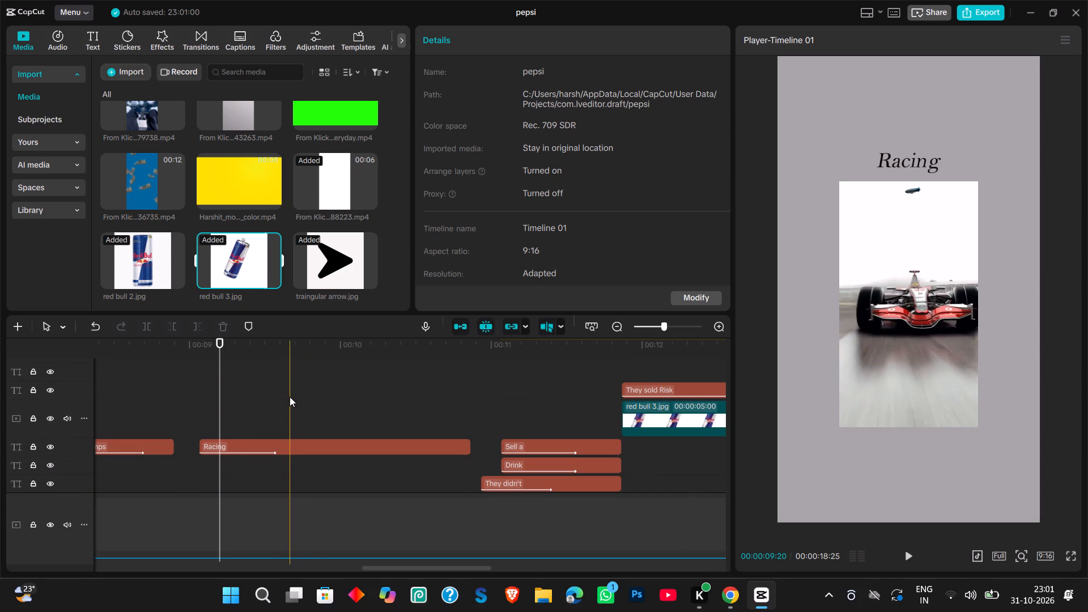
drag(218, 346, 0, 340)
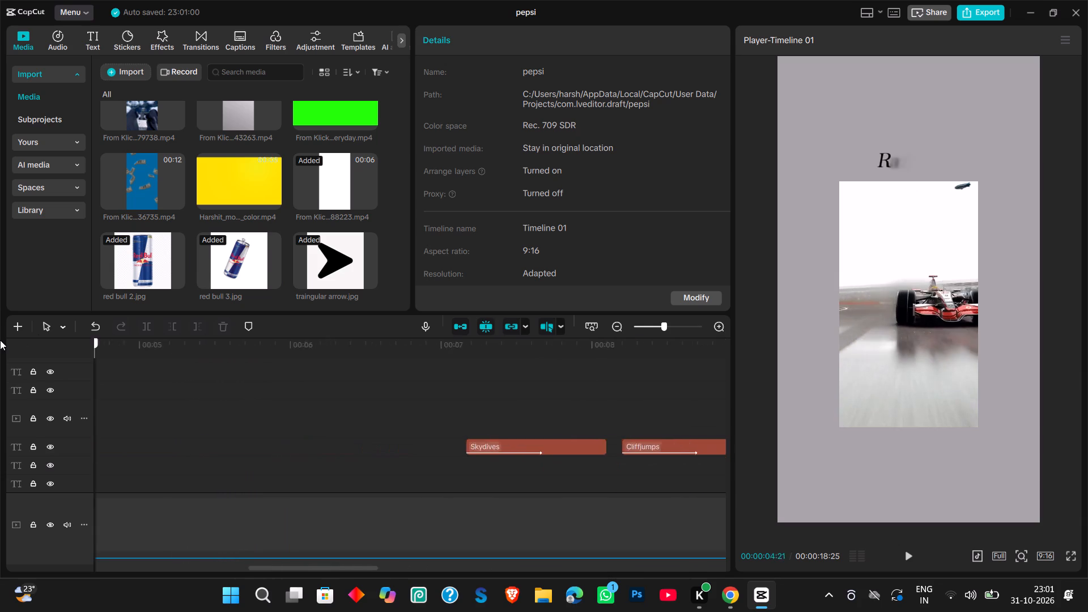
drag(0, 340, 0, 339)
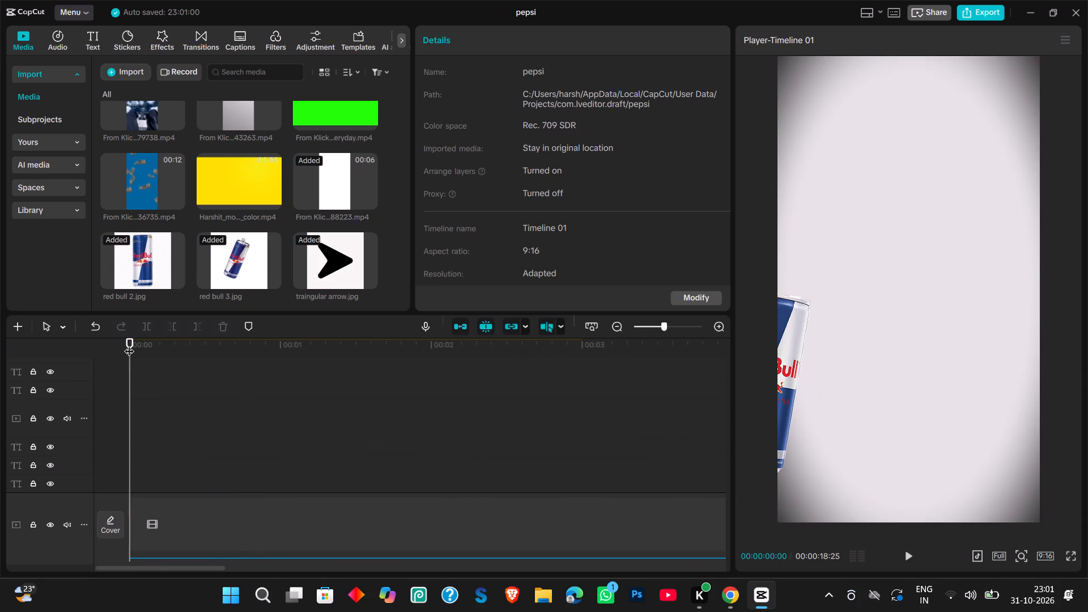
click(131, 344)
key(space)
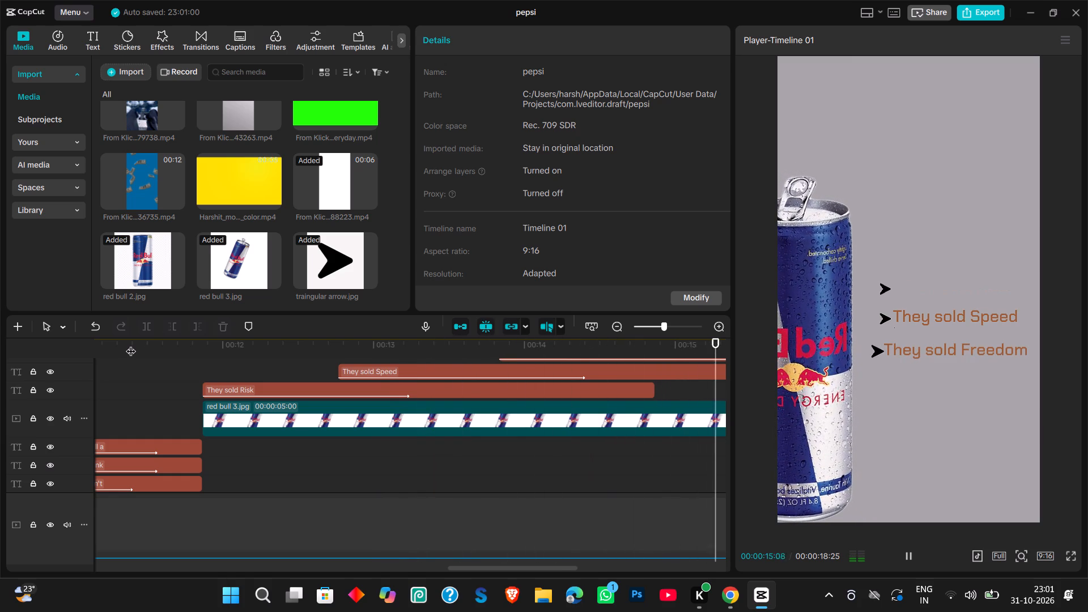
key(space)
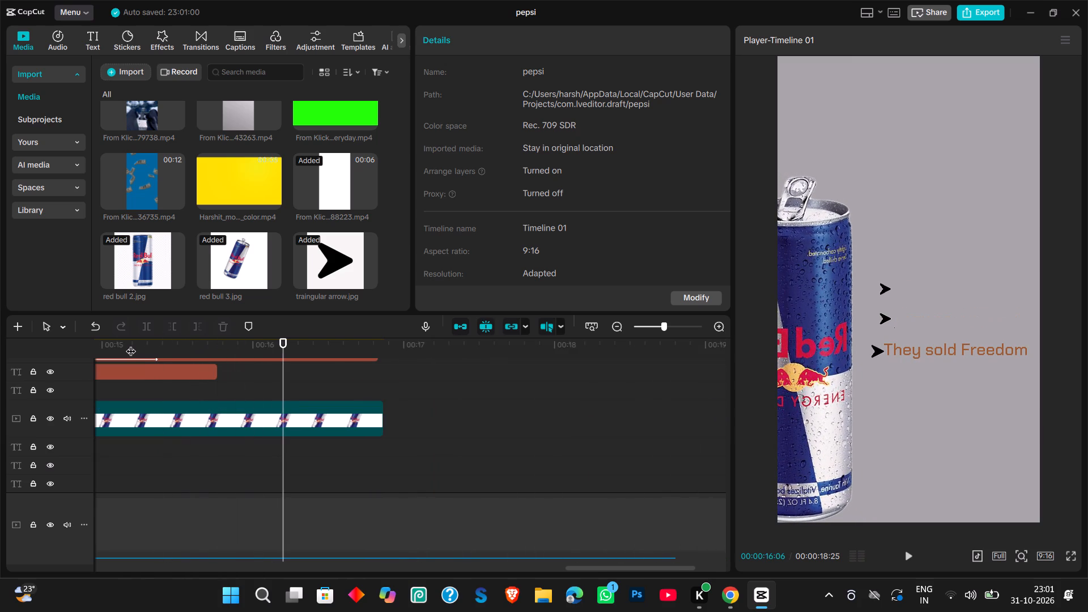
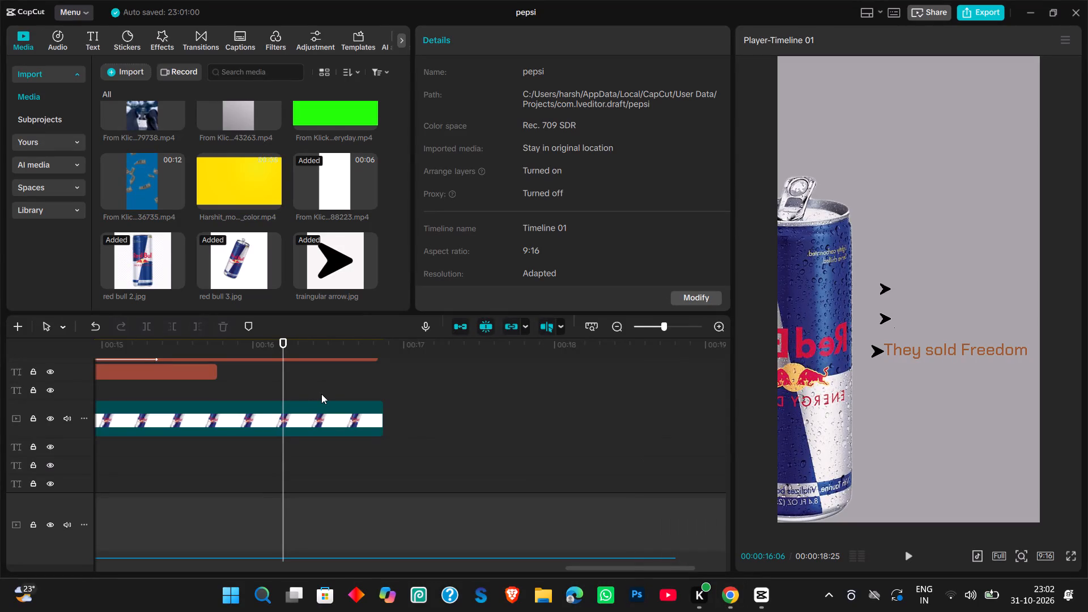
Place the reference video ending in 43263.mp4 on a track above all others, starting at 00:00.
scroll(321, 394, right, 2)
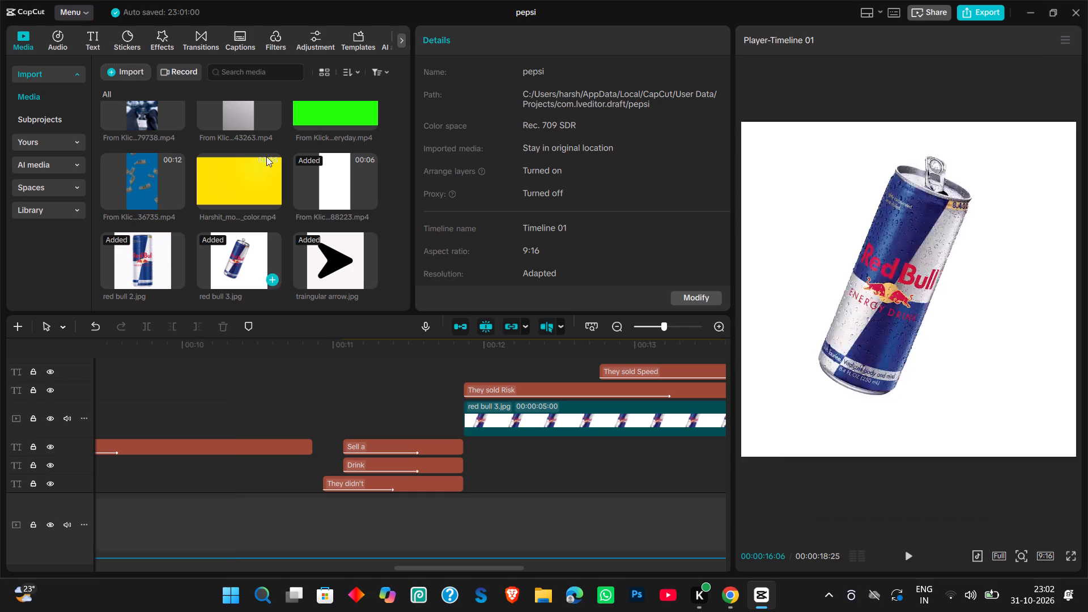
right_click(251, 121)
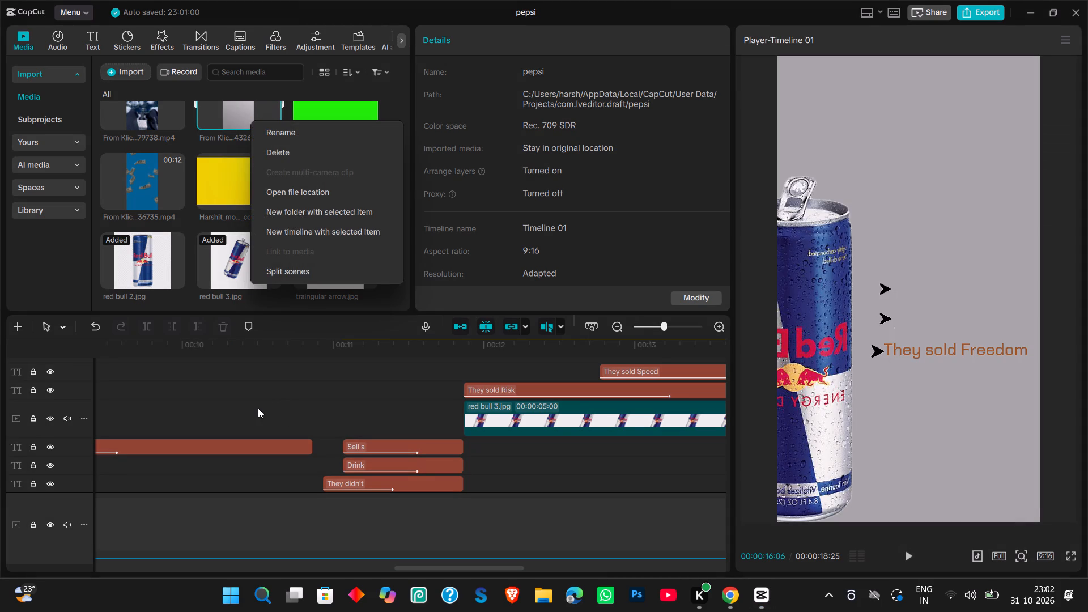
scroll(257, 407, up, 1)
scroll(367, 399, up, 1)
scroll(511, 430, up, 2)
click(337, 364)
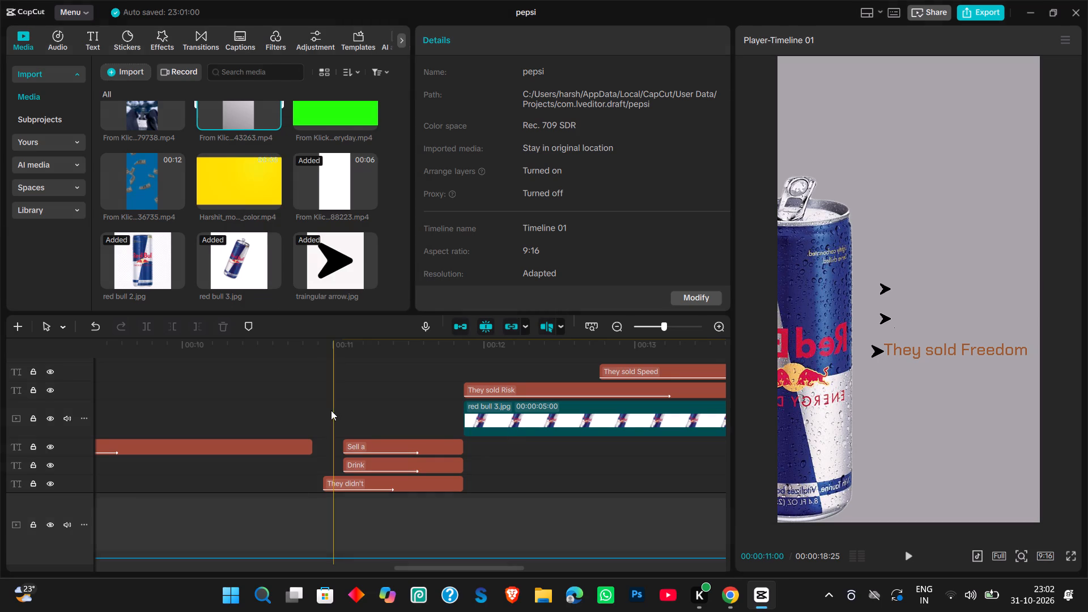
scroll(325, 444, up, 2)
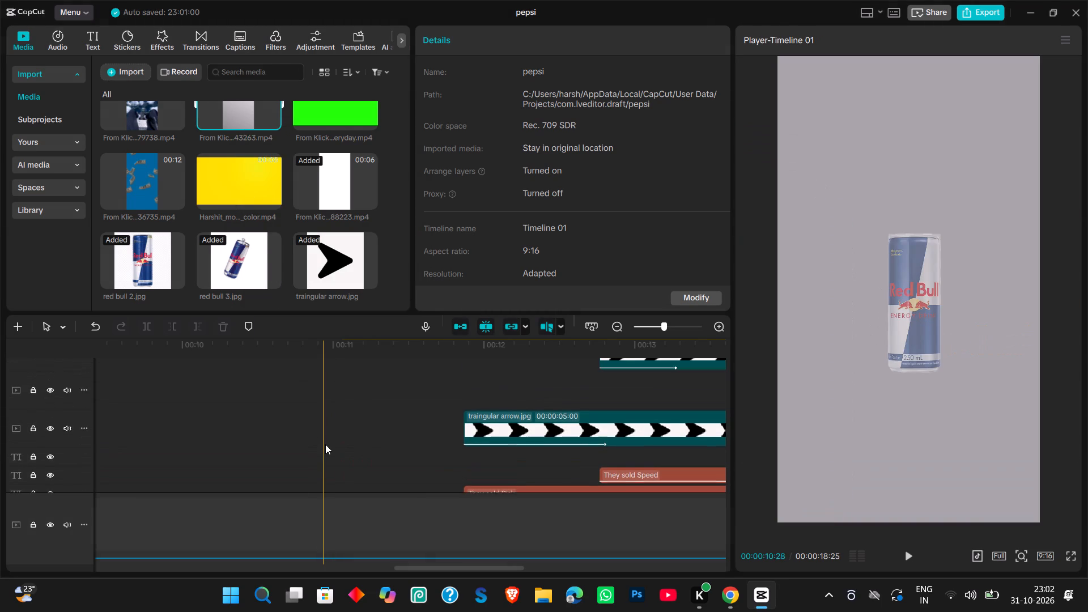
scroll(325, 444, up, 1)
scroll(507, 416, right, 3)
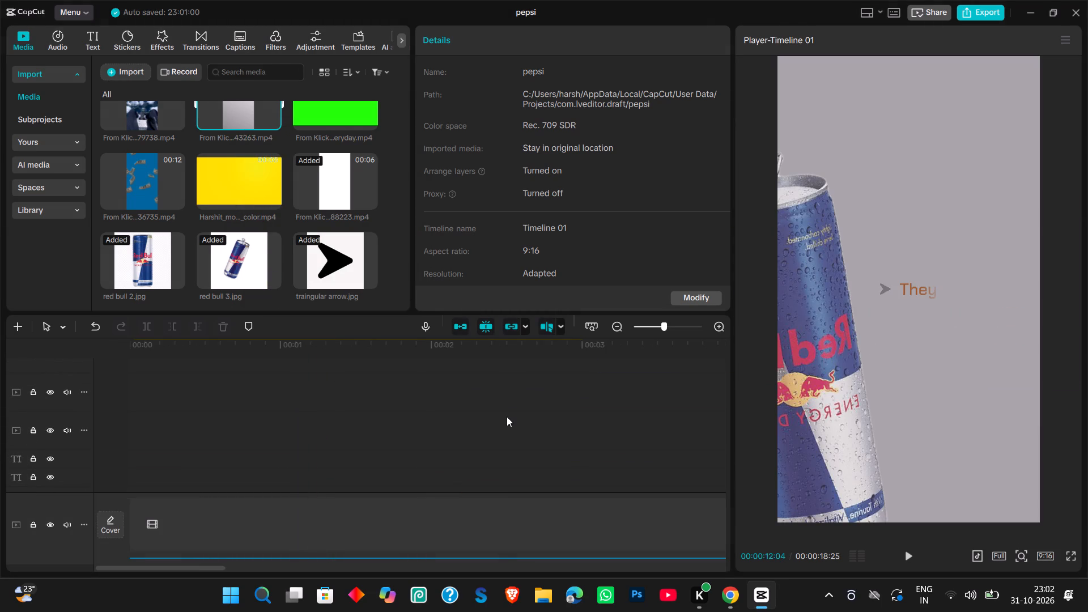
scroll(507, 416, right, 2)
scroll(507, 416, up, 6)
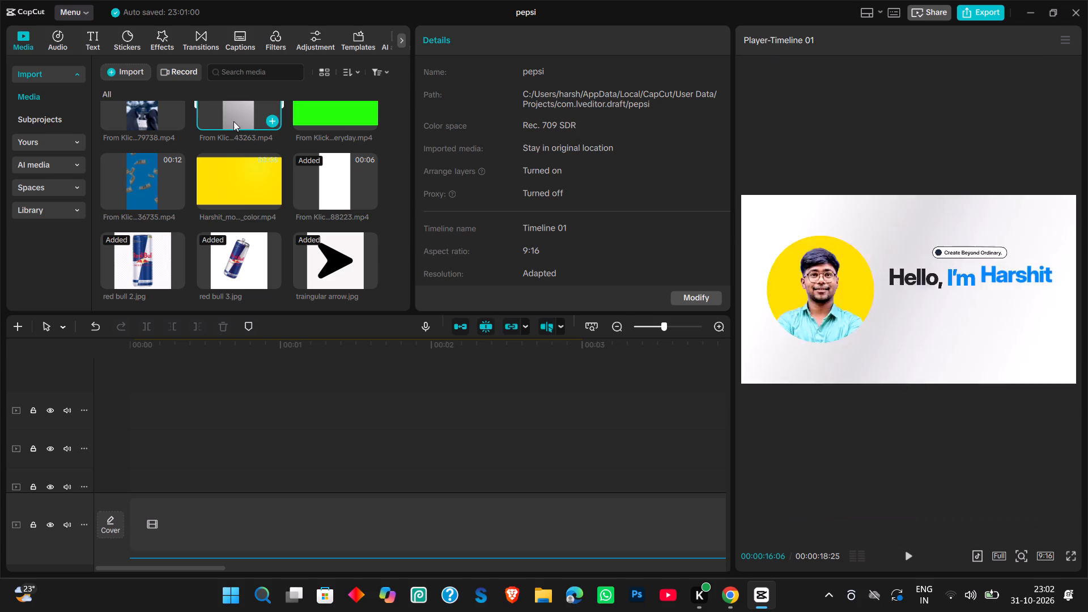
drag(233, 121, 129, 407)
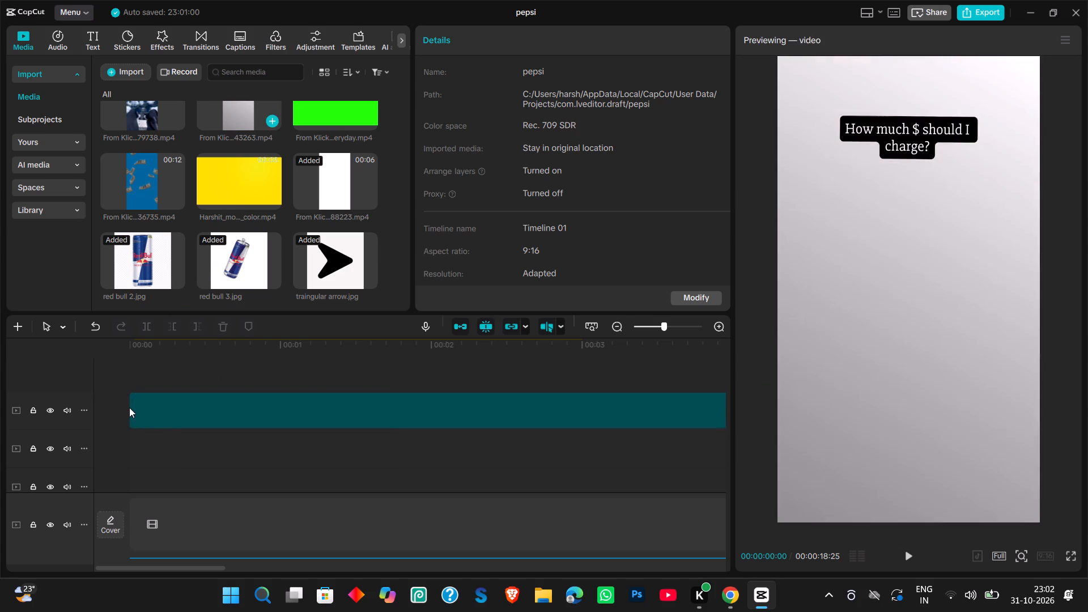
Park the playhead at 00:00:09:18, where the reference's caption under the racing clip starts, and hide the reference video's track.
scroll(564, 385, left, 1)
scroll(564, 385, down, 2)
scroll(564, 385, left, 2)
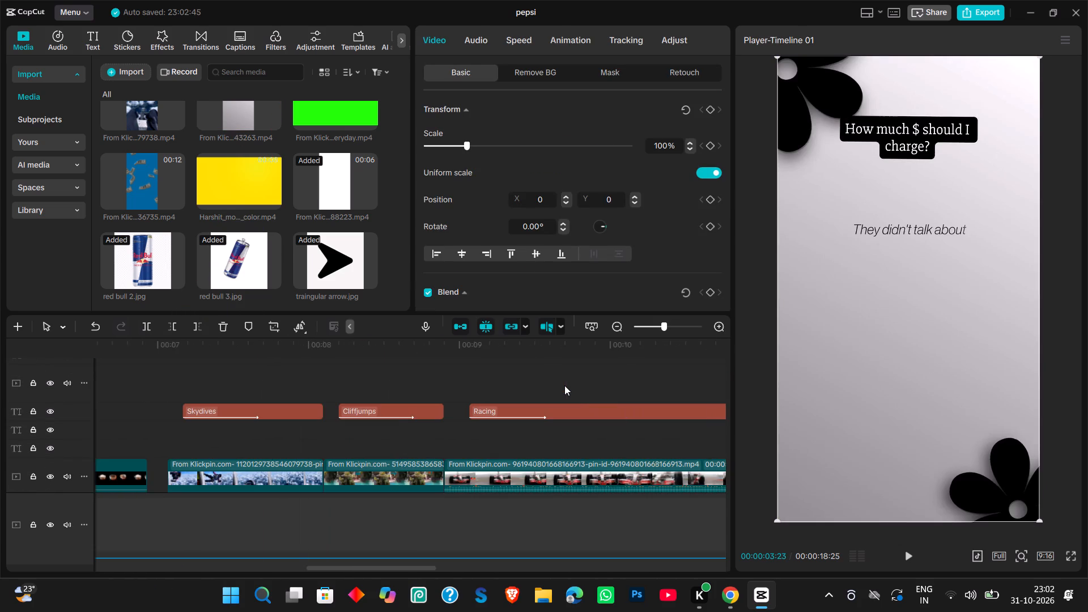
scroll(564, 385, up, 1)
scroll(564, 385, right, 1)
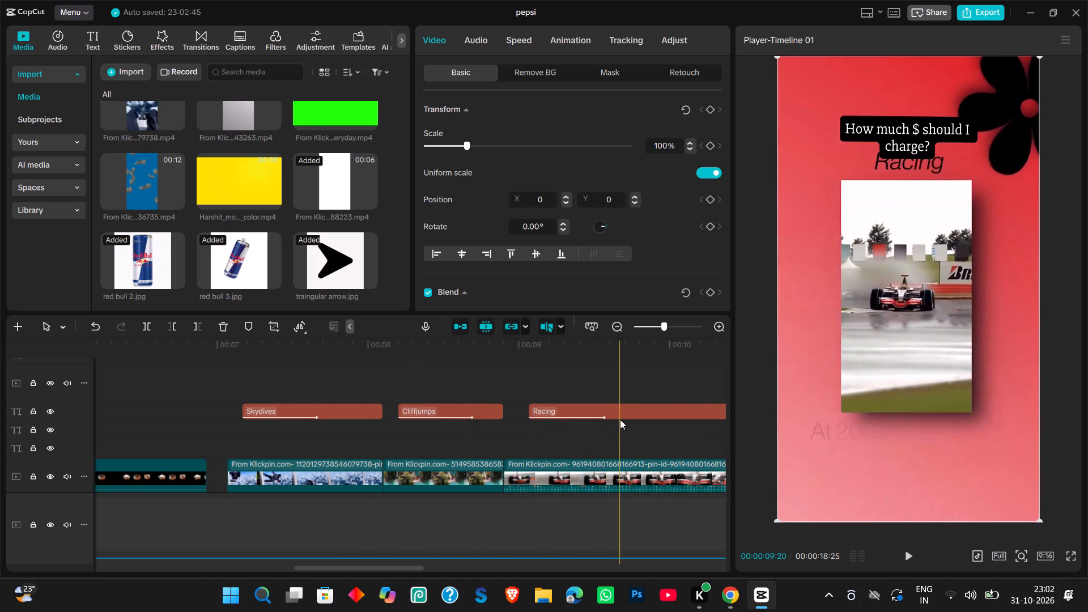
click(609, 390)
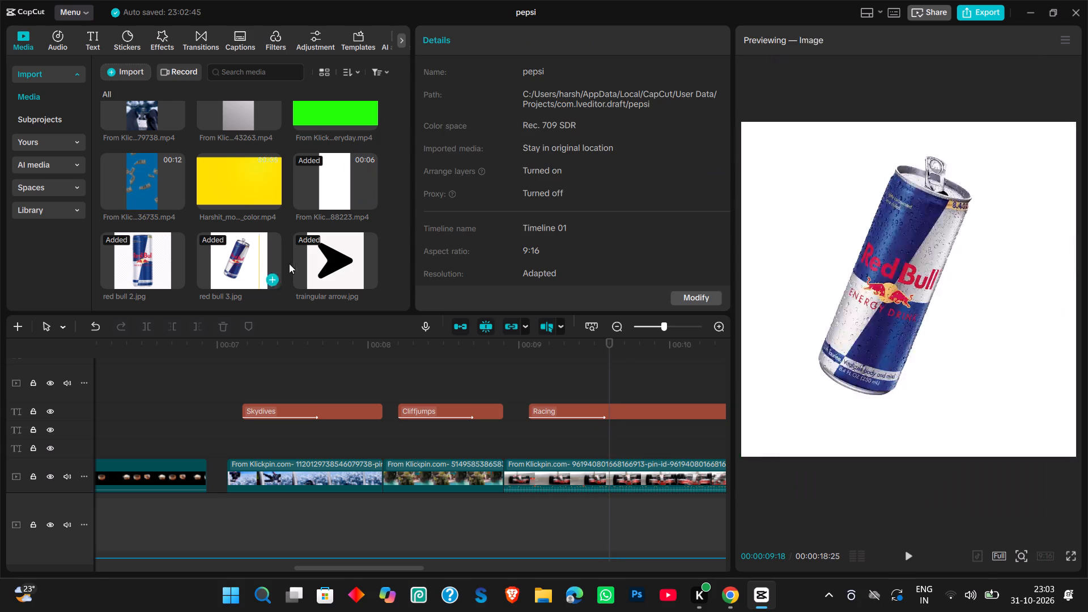
scroll(228, 364, up, 4)
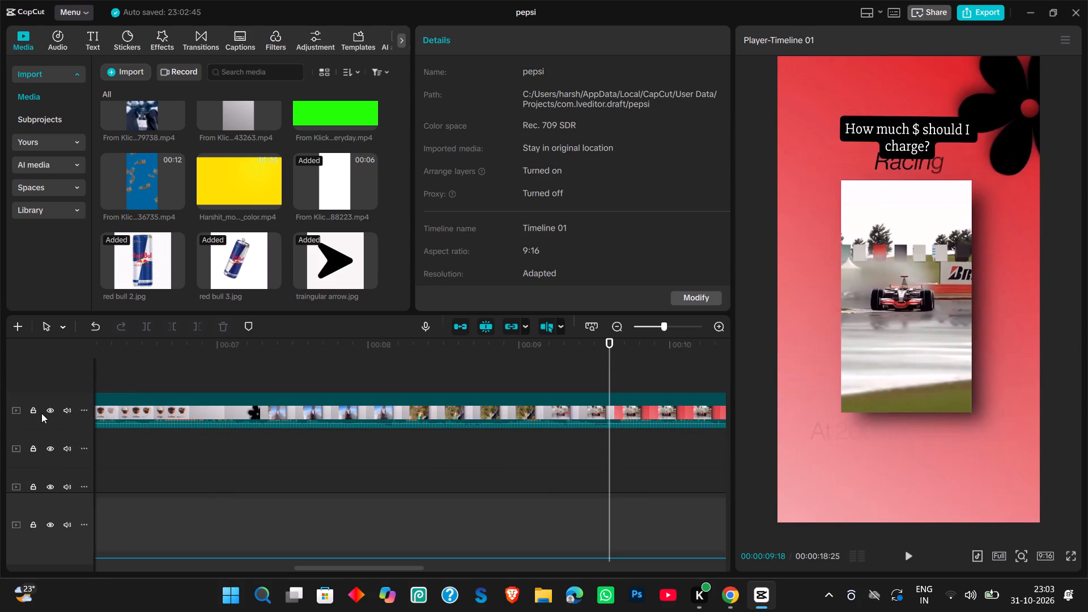
click(46, 413)
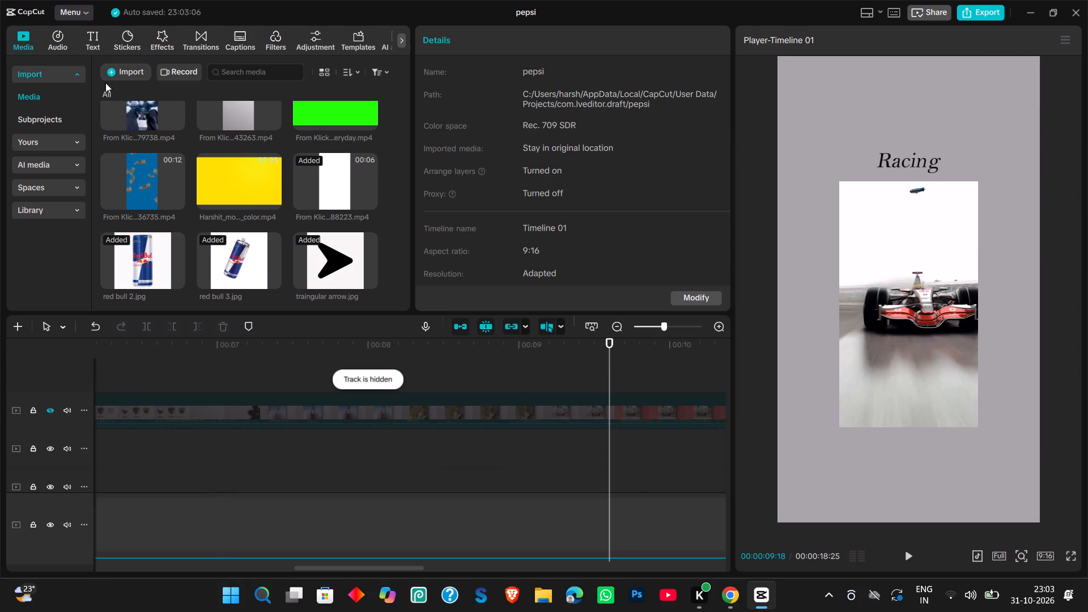
Add a default text clip at 00:00:09:18 and move it to its own track above the Racing title.
click(96, 47)
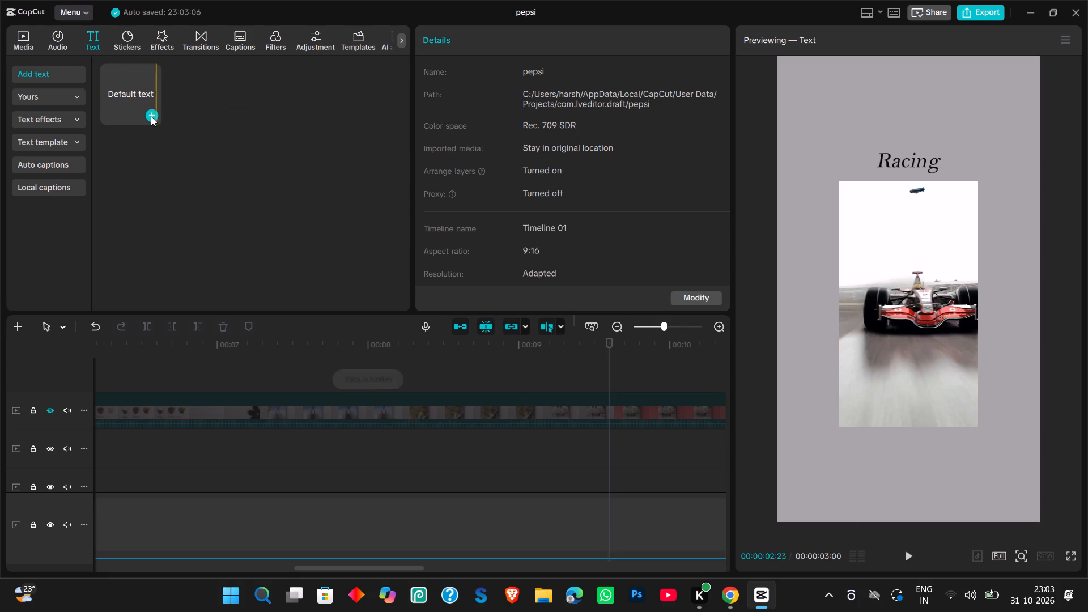
click(150, 116)
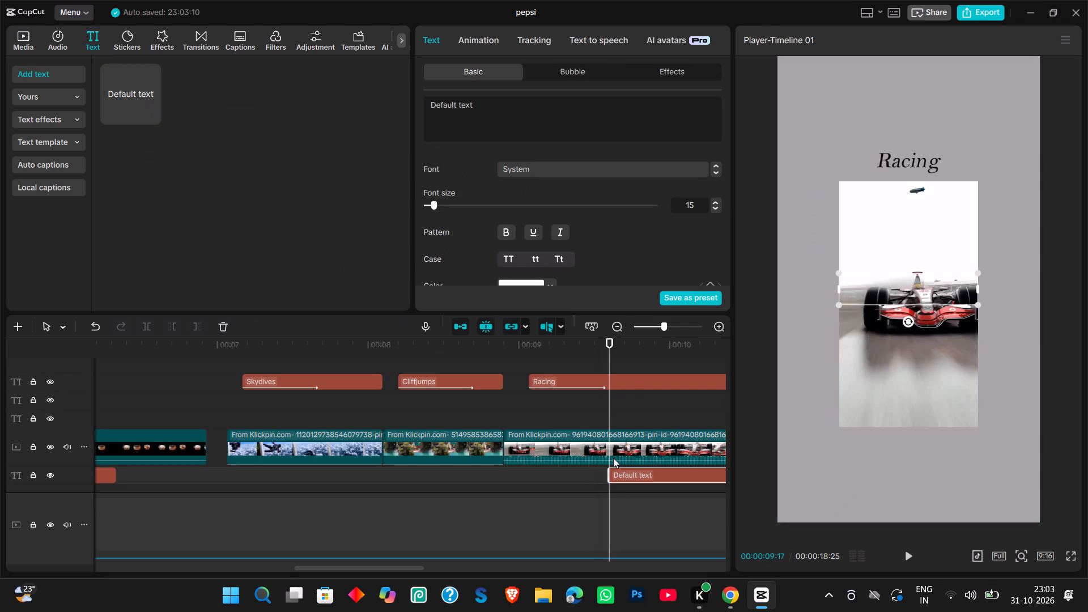
drag(635, 477, 633, 365)
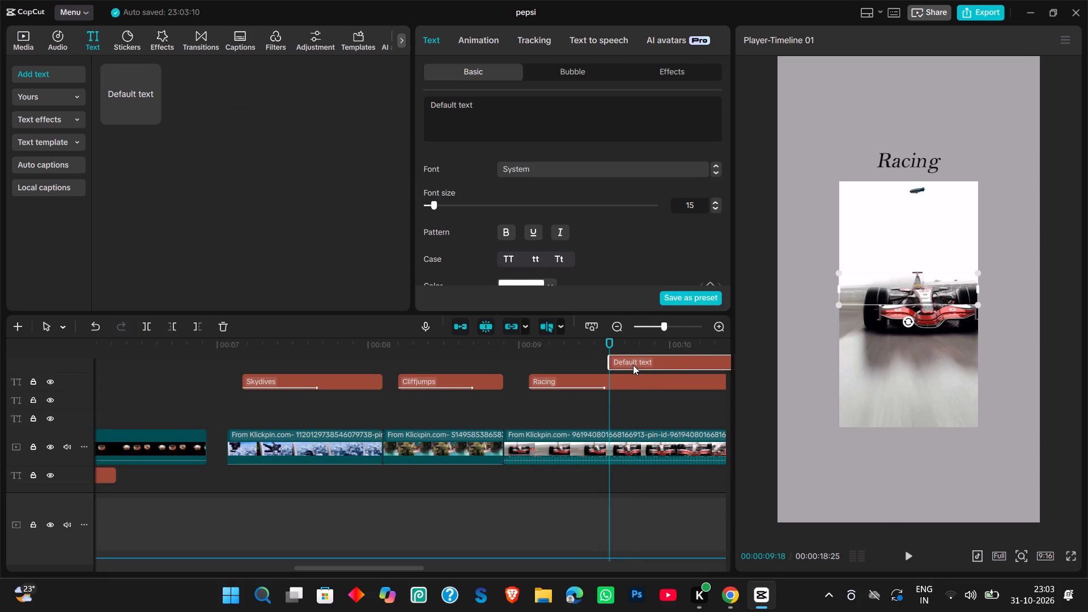
drag(633, 365, 633, 367)
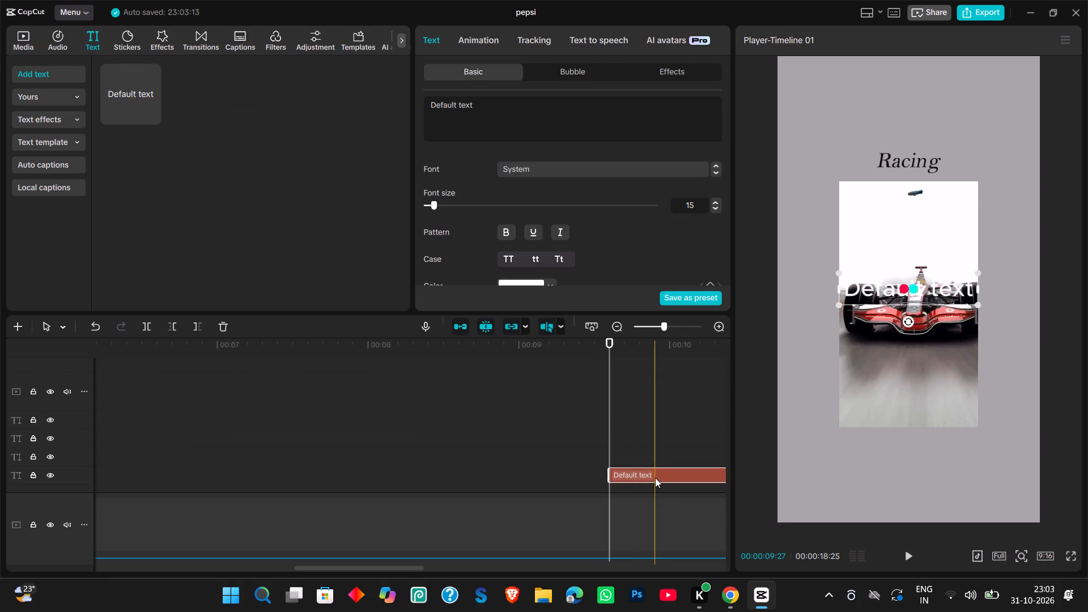
Replace the default text's wording with "At 200 miles per hour".
double_click(972, 287)
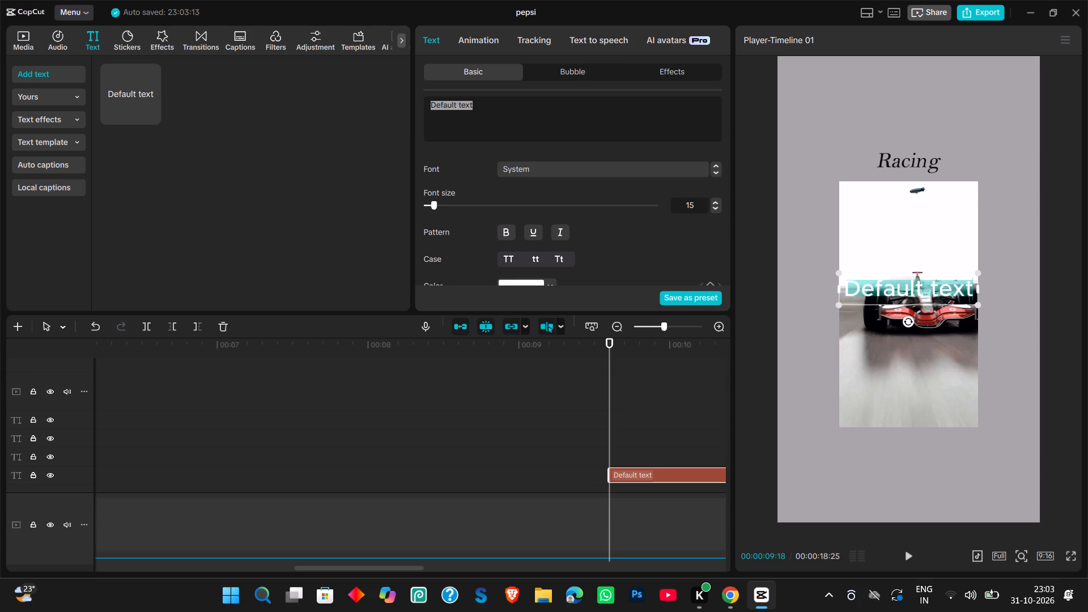
key(BackSpace)
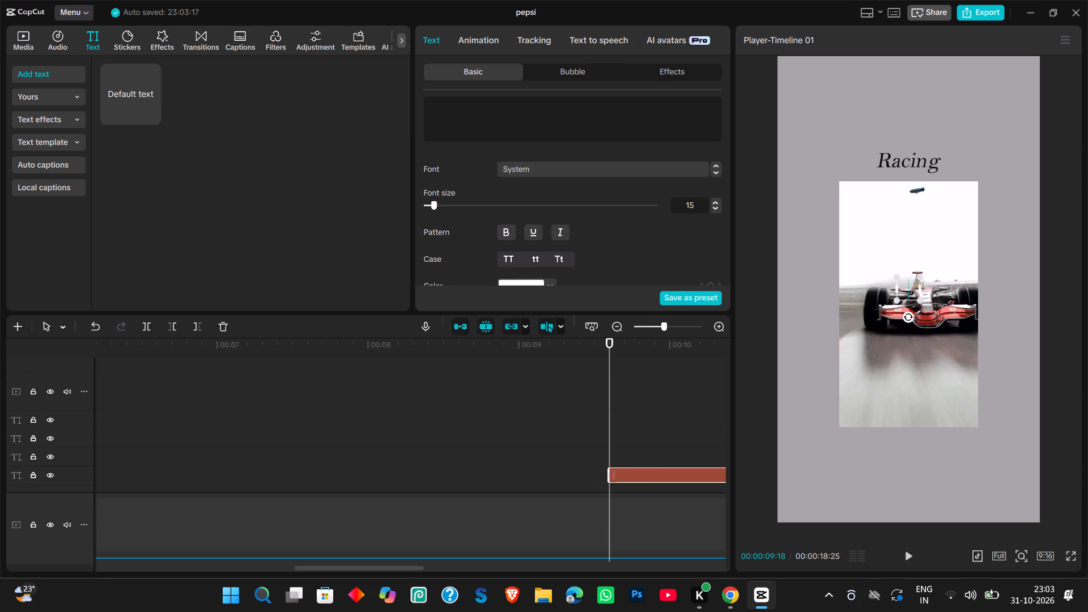
text(at)
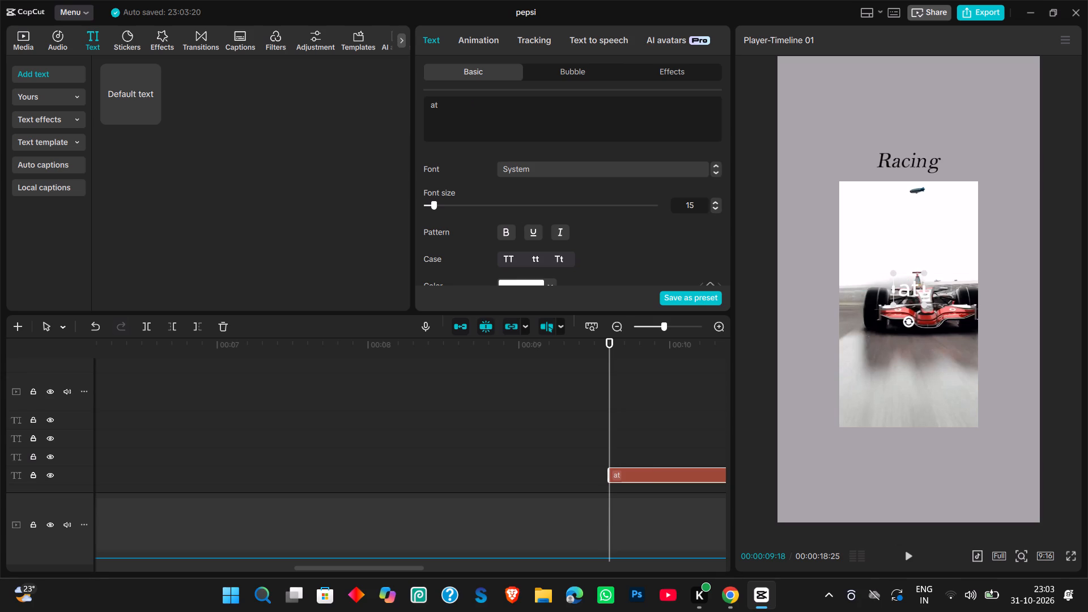
key(BackSpace)
key(BackSpace)
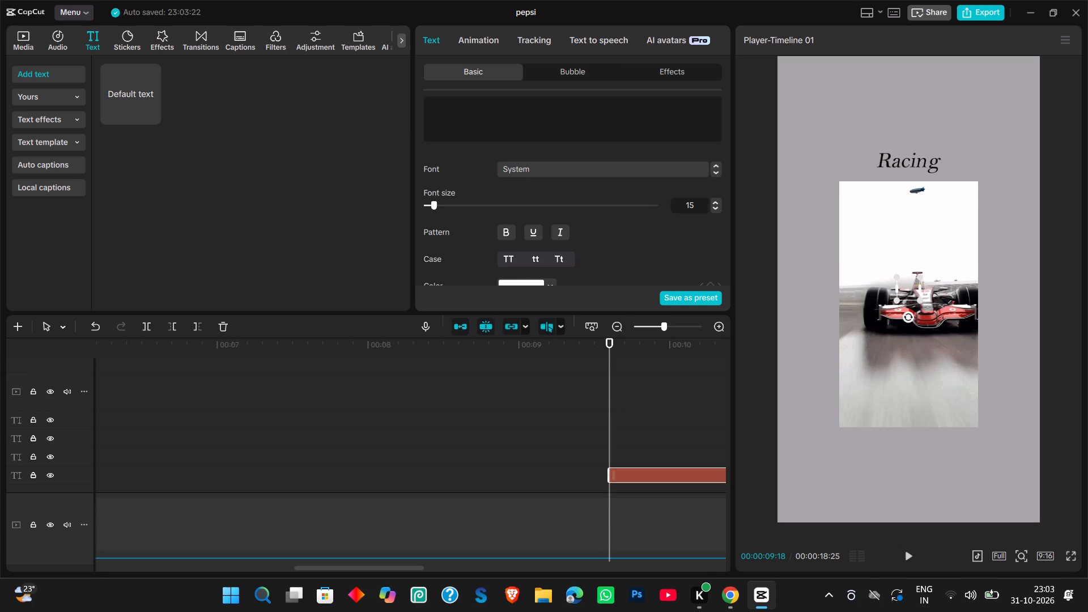
text(At)
key(space)
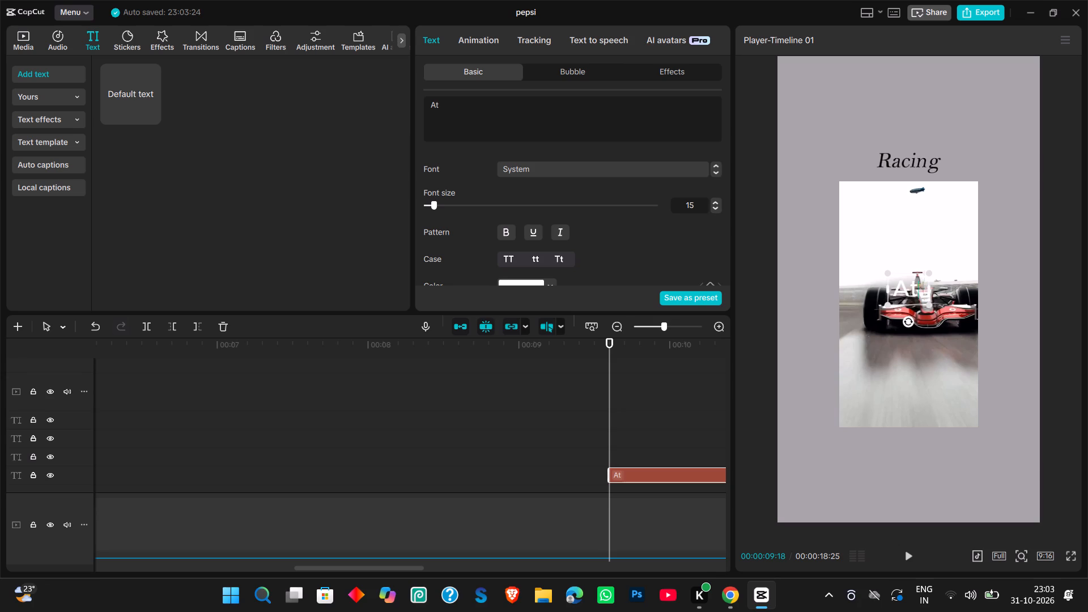
text(200 miles per hour)
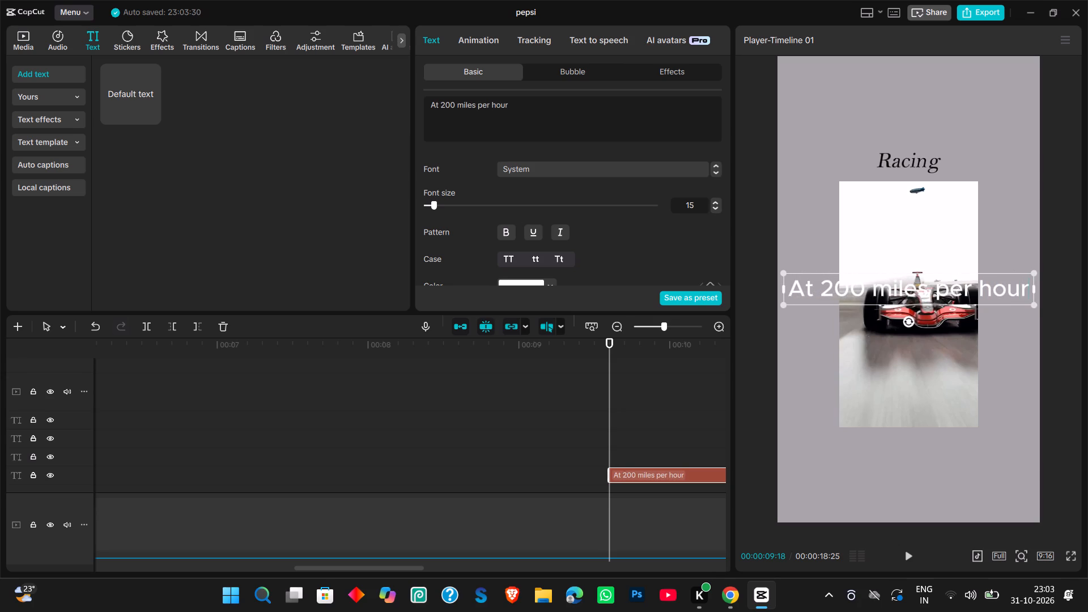
Shrink the "At 200 miles per hour" caption slightly and place it centred just below the racing clip.
drag(781, 304, 817, 304)
drag(862, 293, 855, 316)
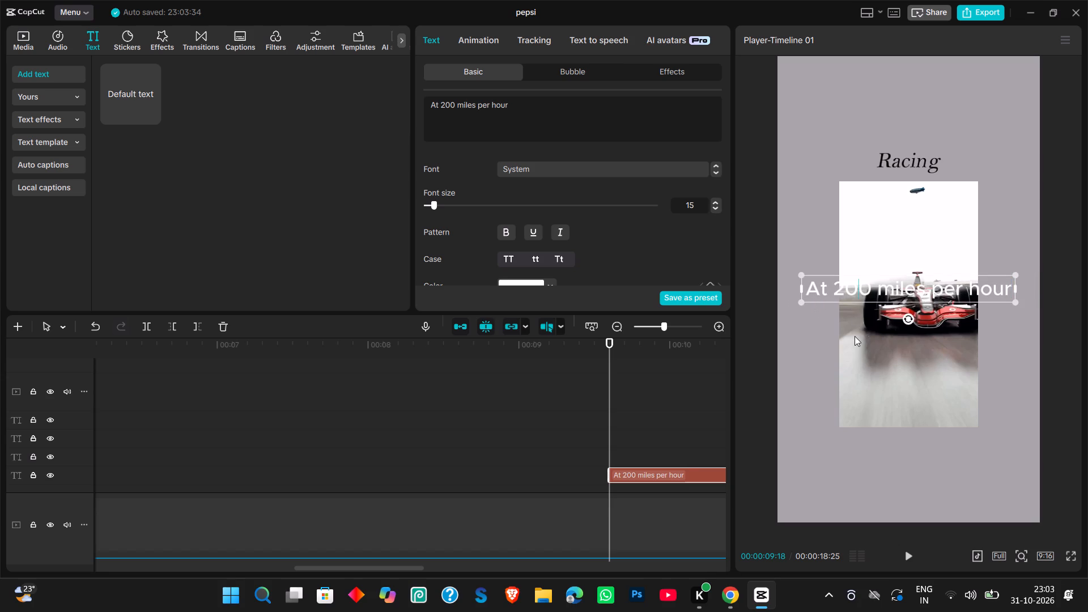
drag(855, 336, 868, 293)
click(868, 293)
key(ctrl+z)
drag(865, 290, 867, 452)
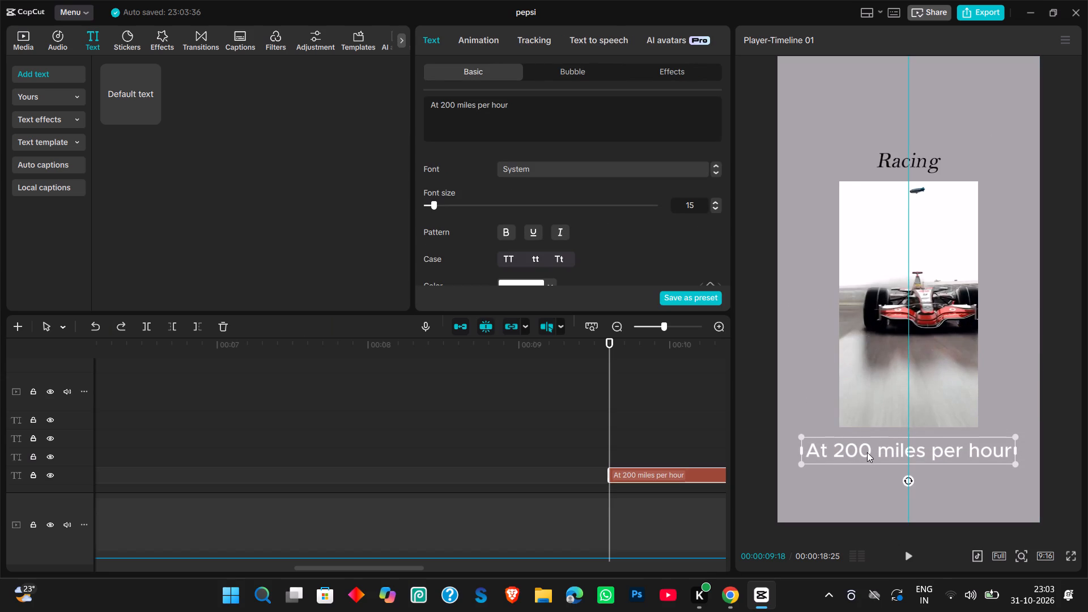
drag(867, 452, 868, 452)
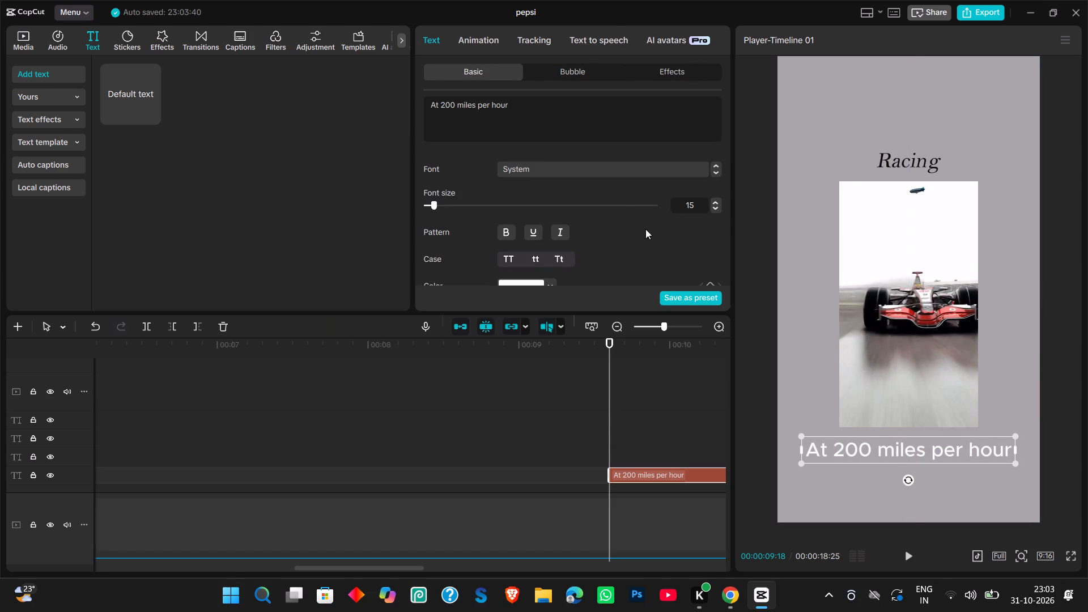
Set the caption's font to Ramaraja-Regular and enlarge the caption so it extends past both sides of the racing clip.
click(612, 172)
scroll(590, 236, down, 3)
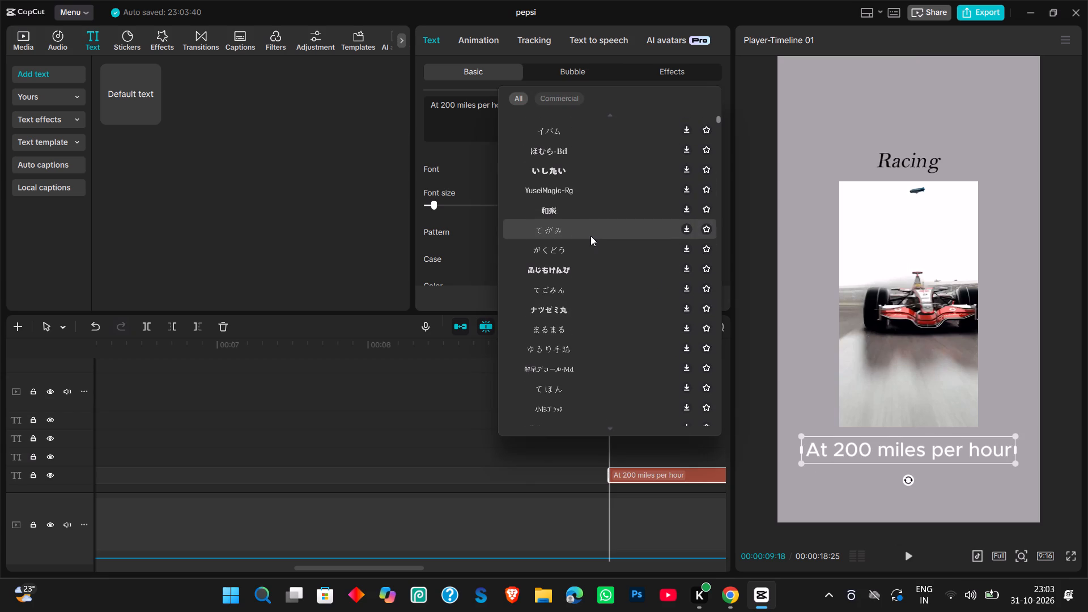
scroll(590, 236, up, 9)
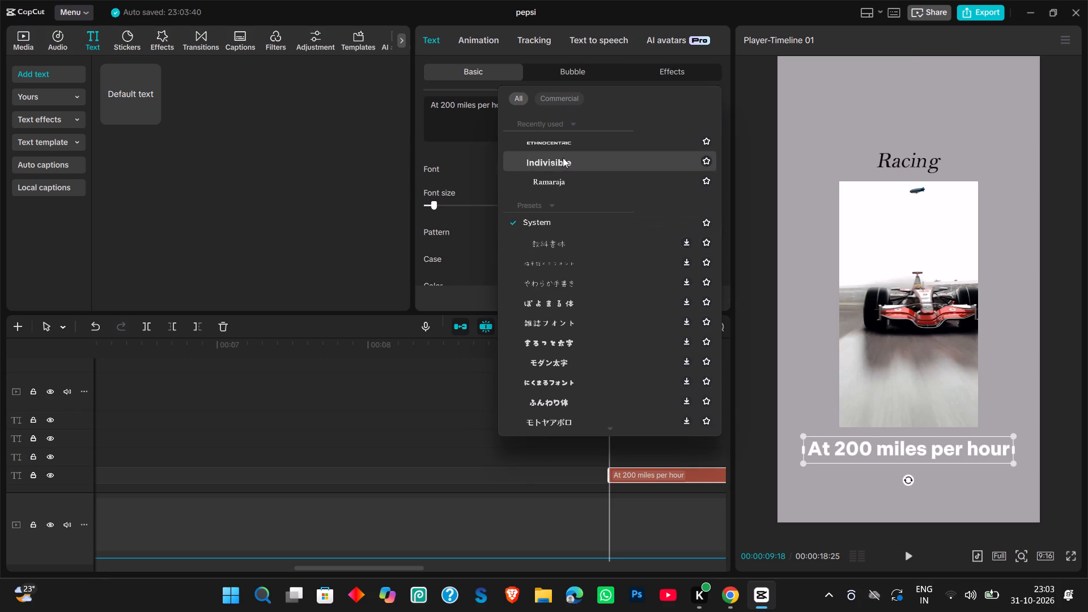
click(558, 188)
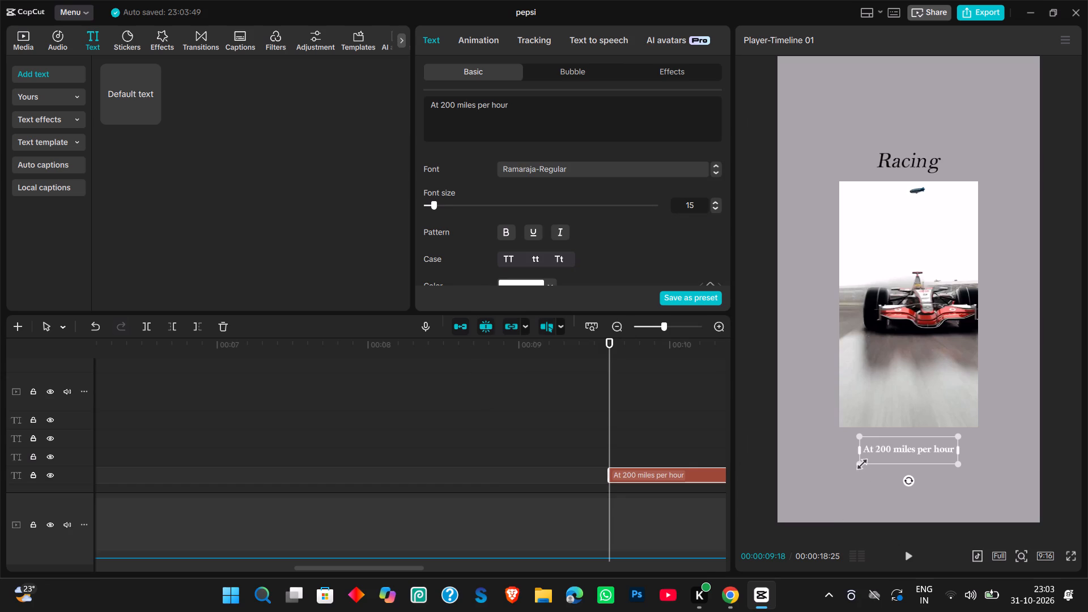
drag(859, 462, 793, 474)
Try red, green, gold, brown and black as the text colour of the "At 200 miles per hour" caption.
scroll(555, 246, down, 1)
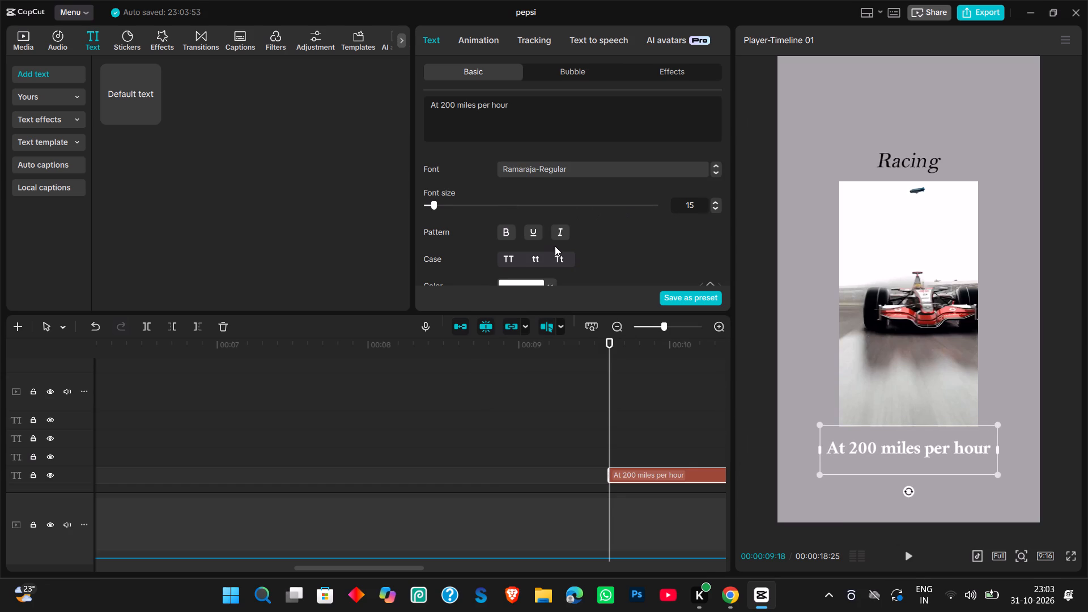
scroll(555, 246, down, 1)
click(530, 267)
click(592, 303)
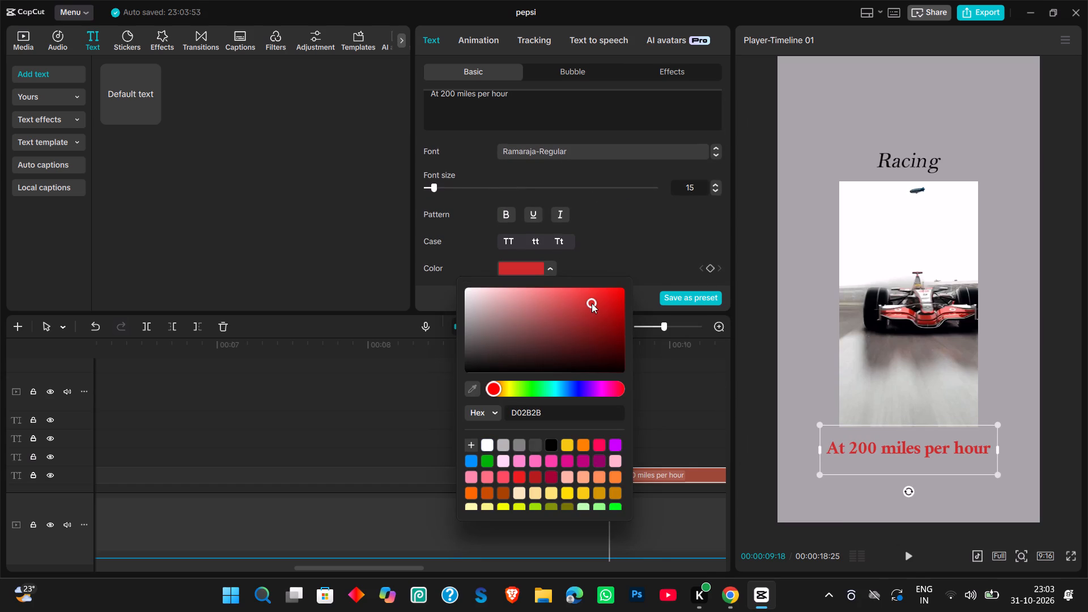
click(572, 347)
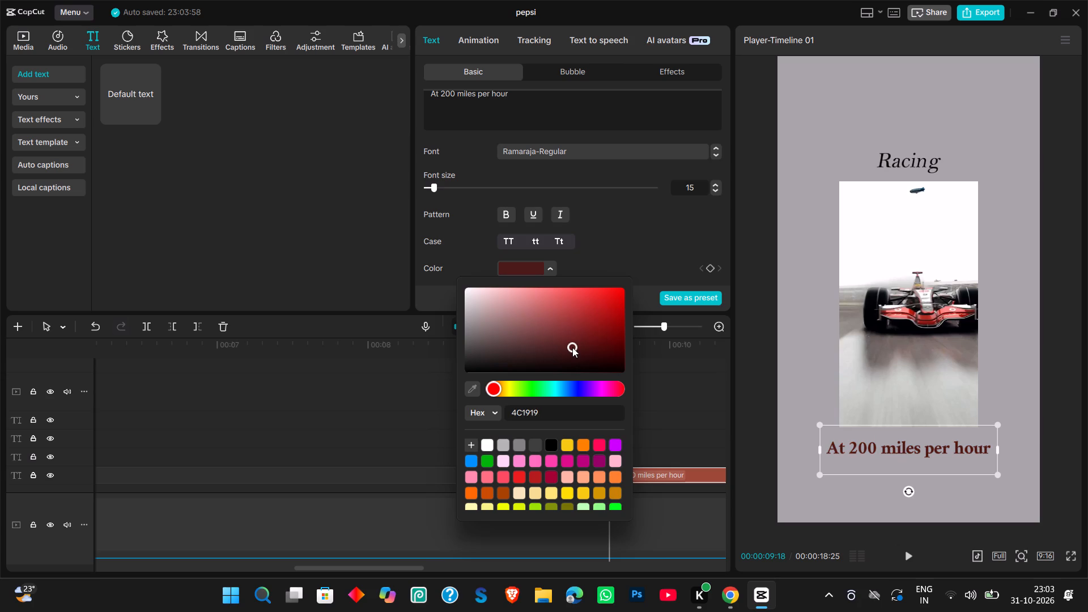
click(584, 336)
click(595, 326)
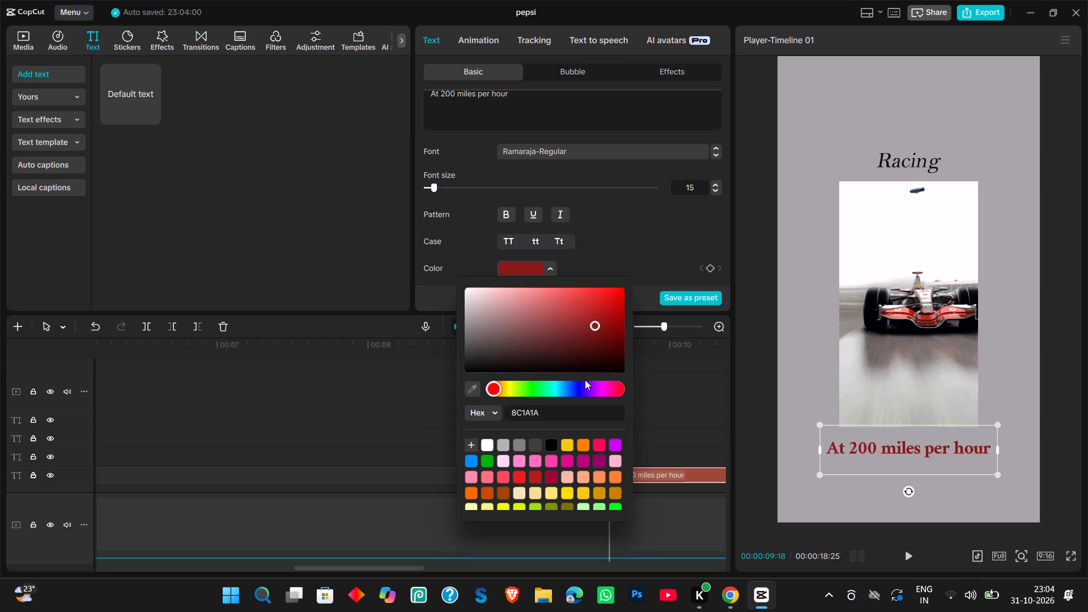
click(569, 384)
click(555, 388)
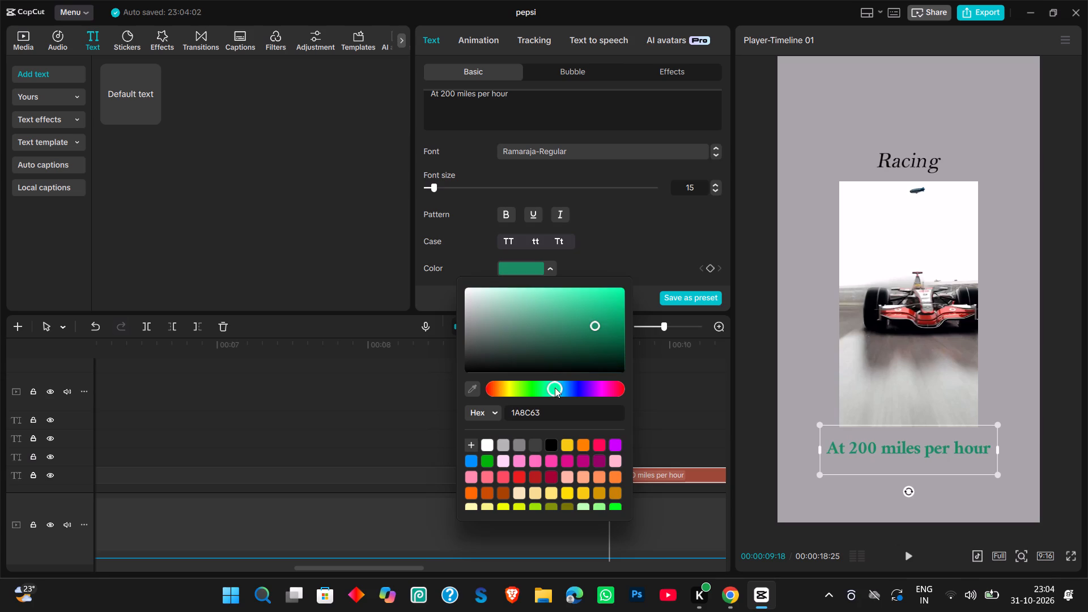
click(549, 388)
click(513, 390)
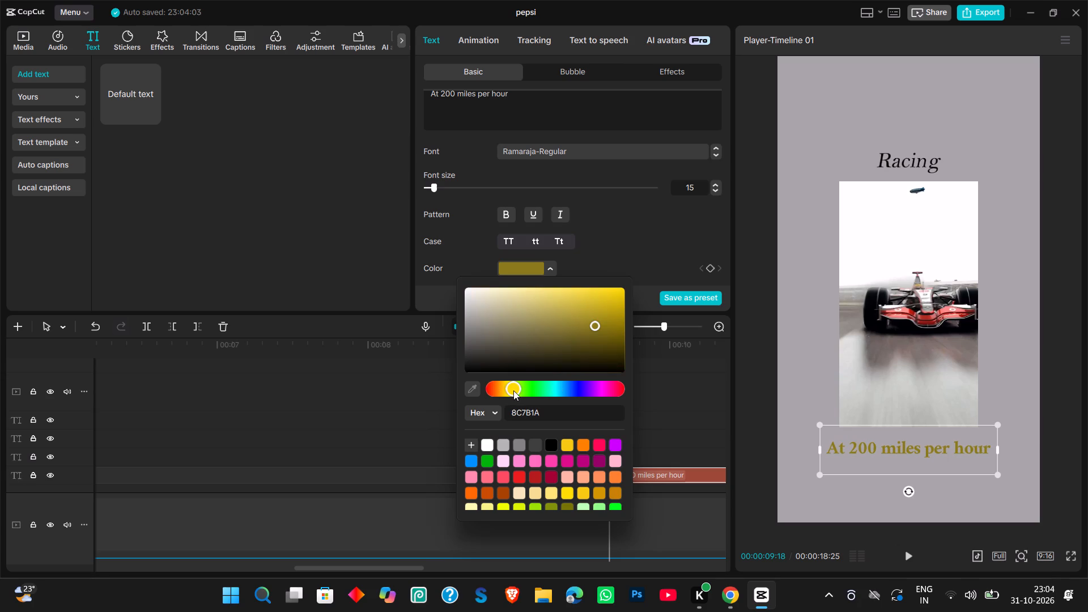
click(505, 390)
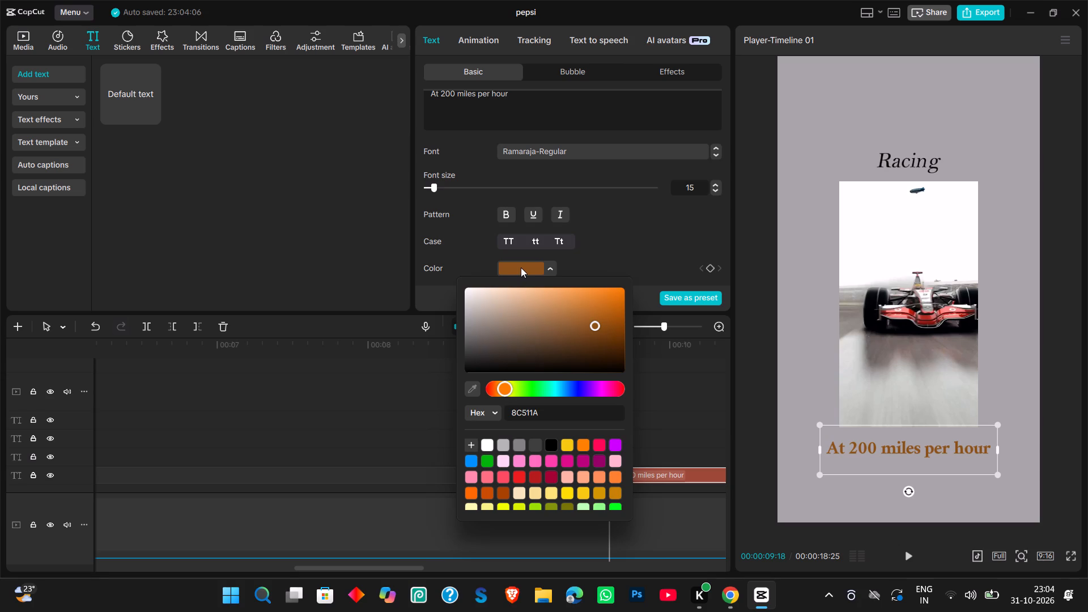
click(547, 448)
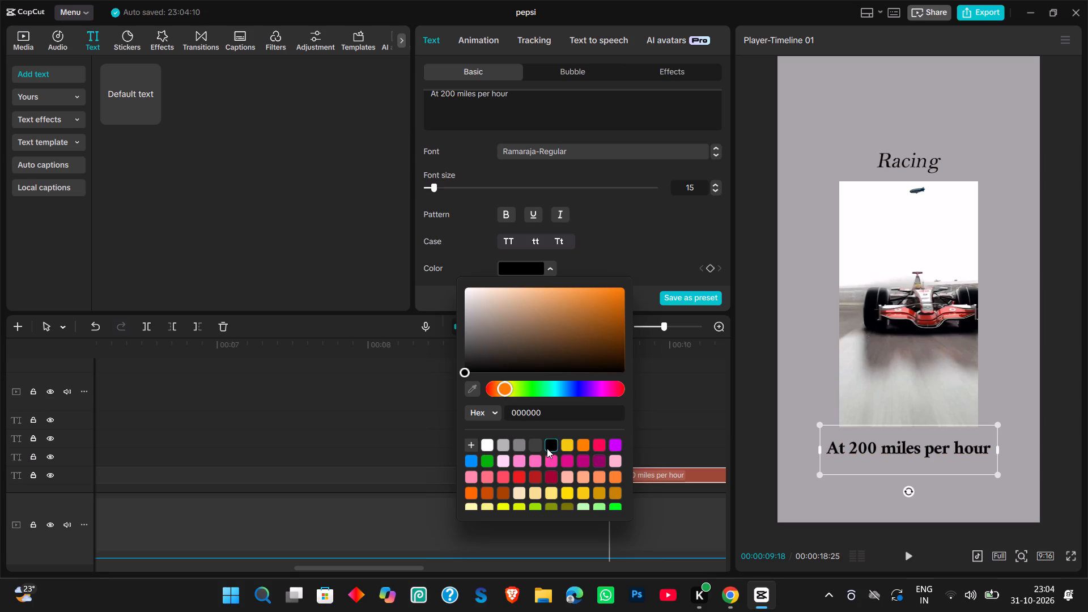
Set the "At 200 miles per hour" caption's text colour to dark red, hex 911919.
click(491, 389)
click(557, 329)
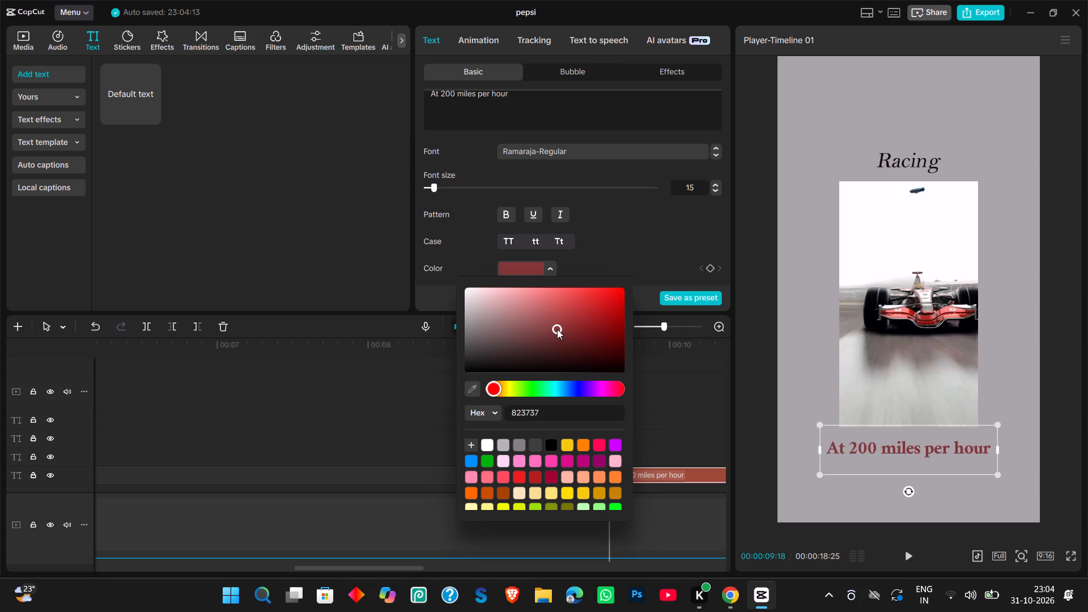
click(564, 303)
click(584, 304)
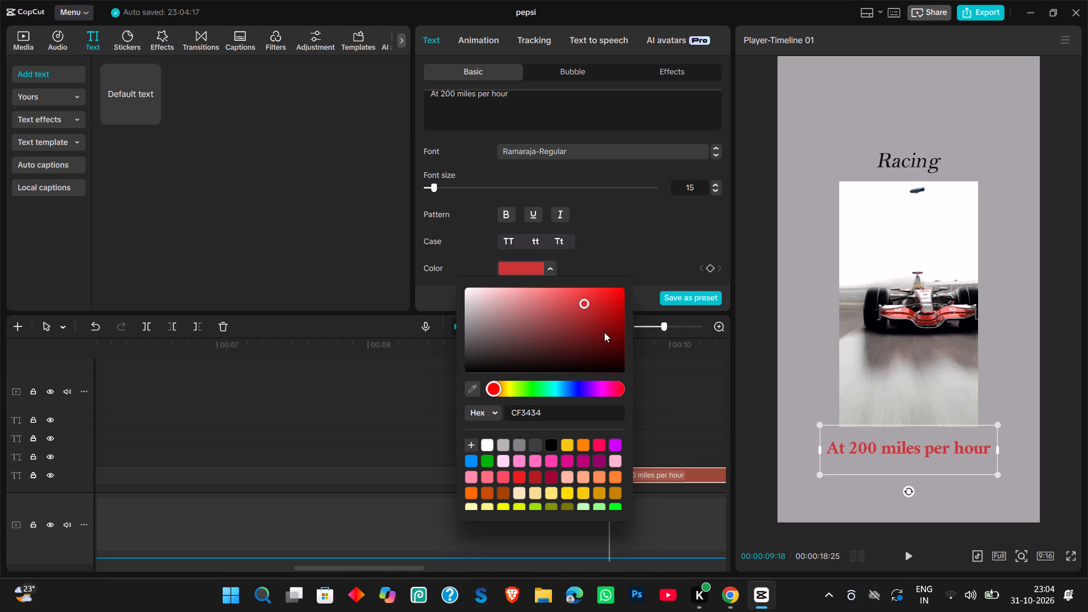
click(620, 352)
click(598, 345)
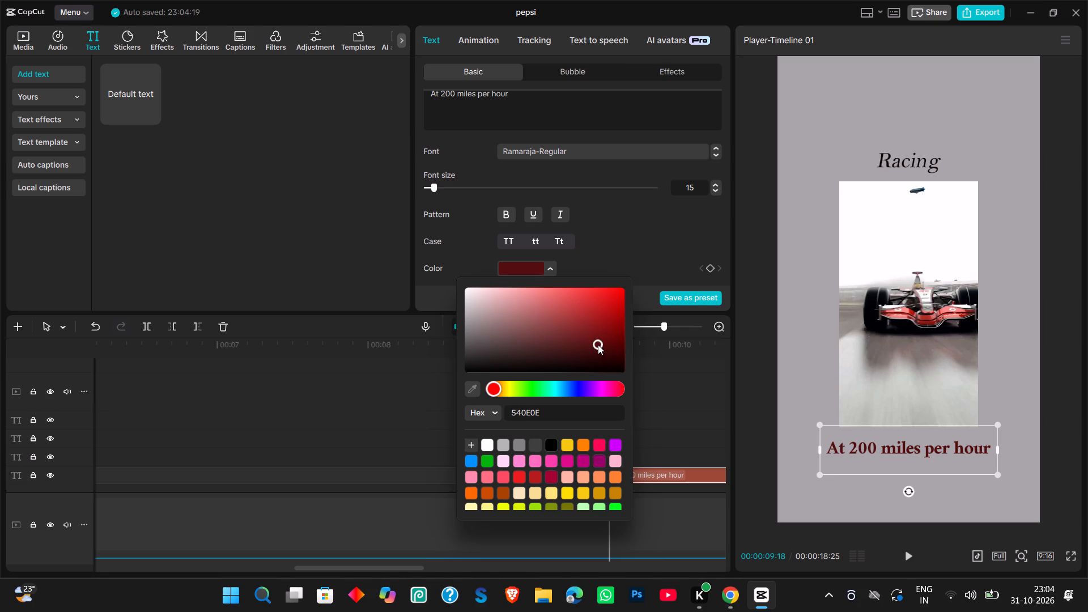
click(597, 333)
click(597, 324)
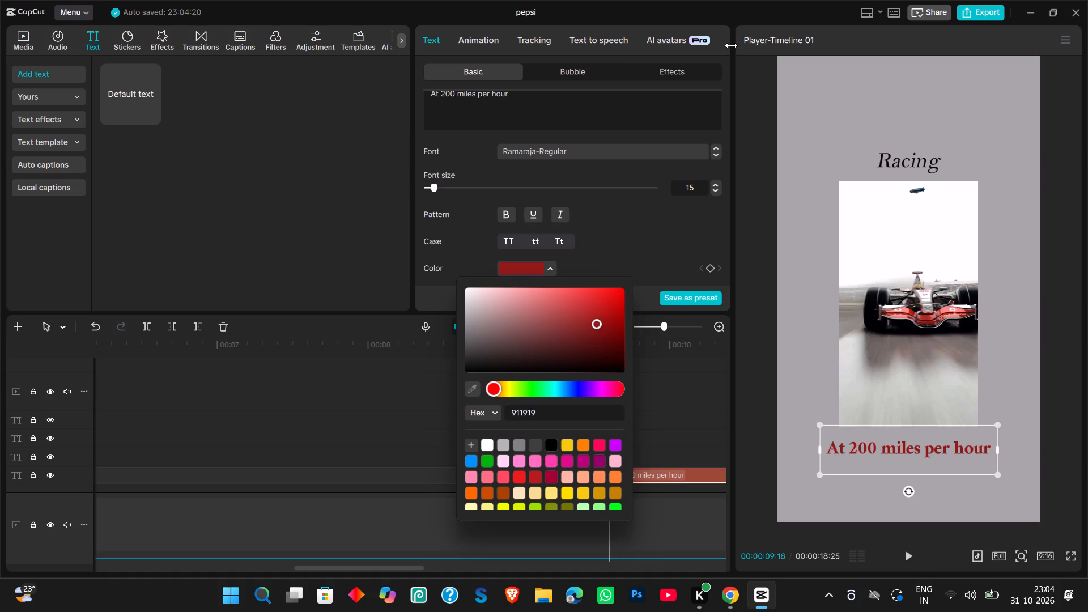
click(753, 0)
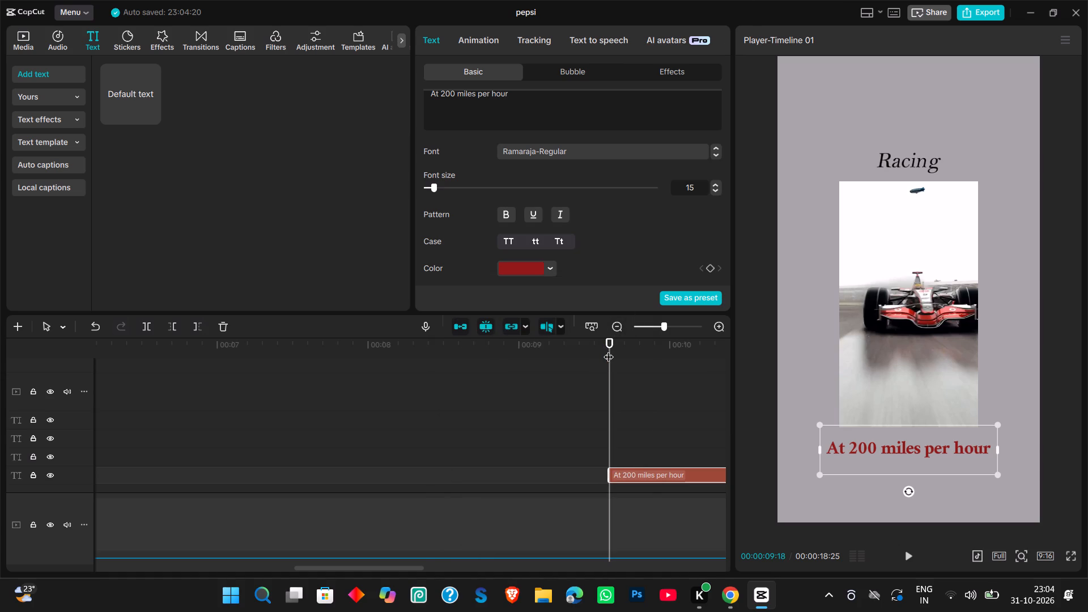
Trim the end of the "At 200 miles per hour" caption so it ends together with the Racing title, just before 00:00:11:00.
key(space)
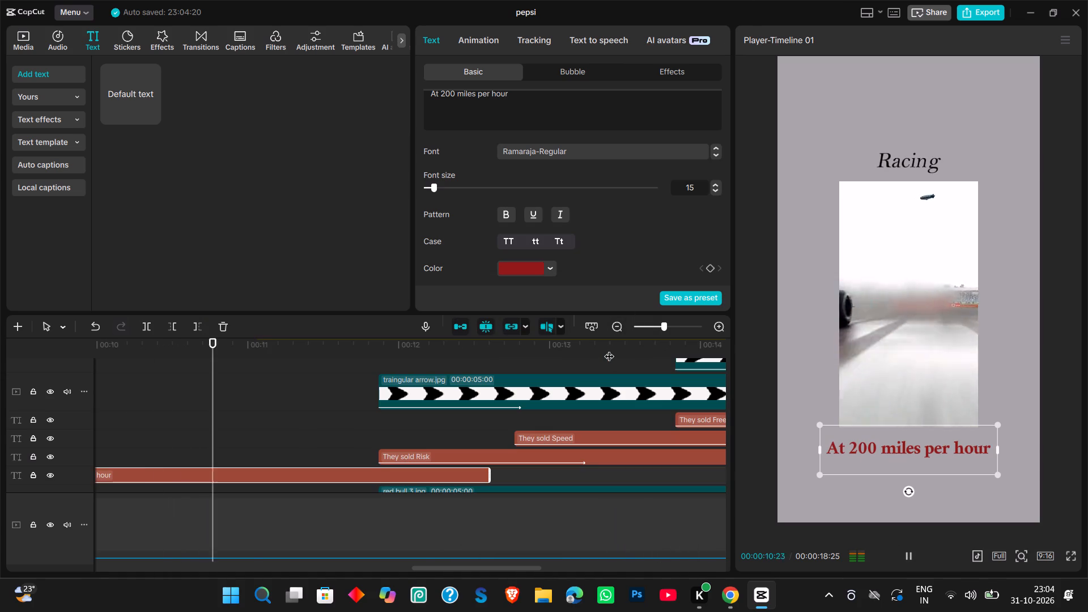
key(space)
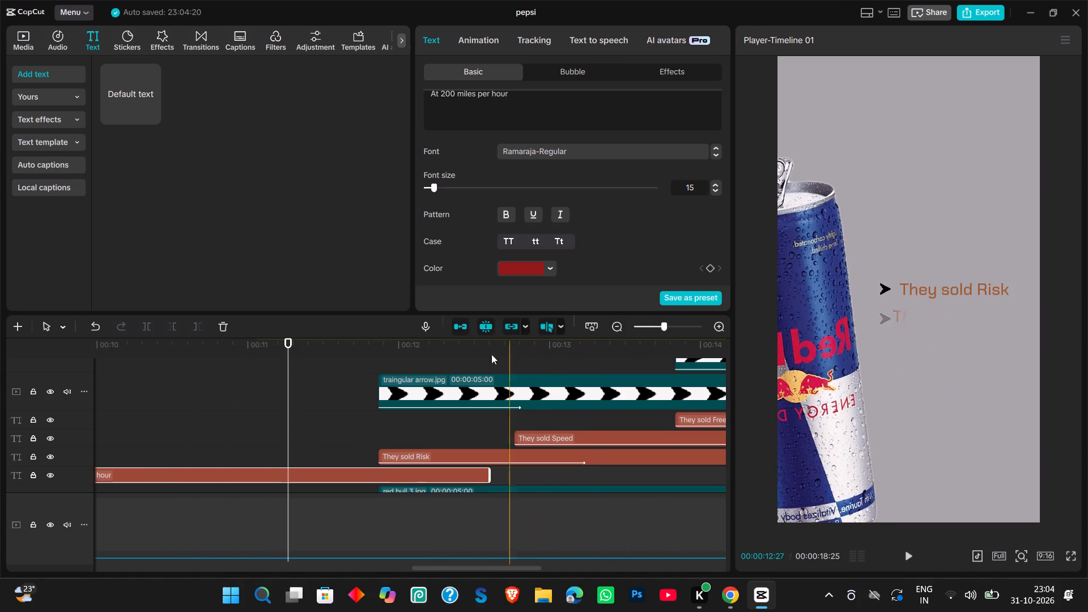
scroll(239, 350, right, 1)
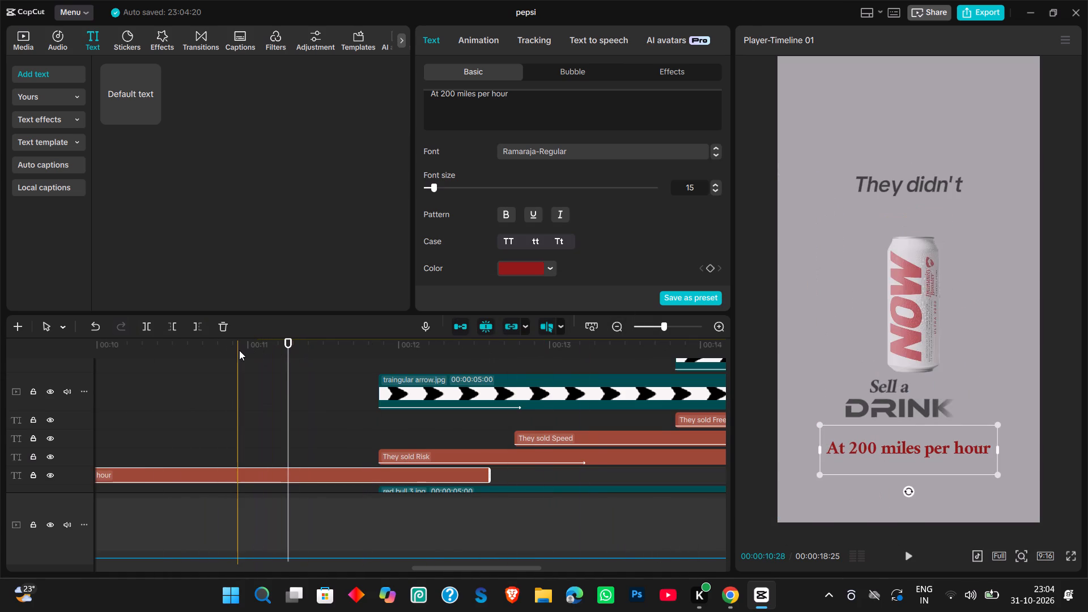
scroll(239, 350, right, 2)
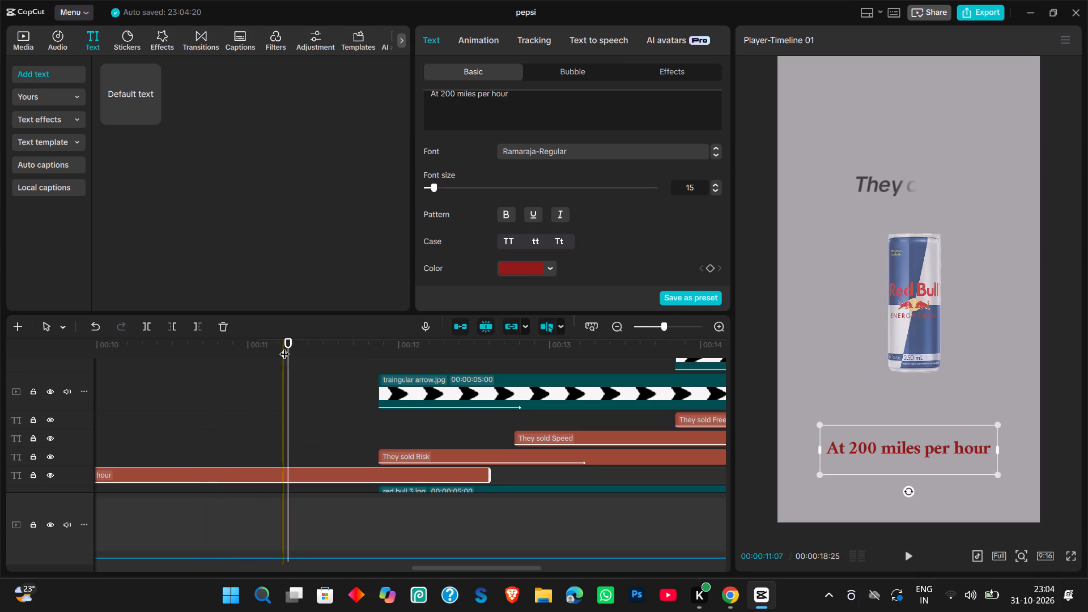
drag(287, 348, 152, 345)
scroll(181, 410, down, 1)
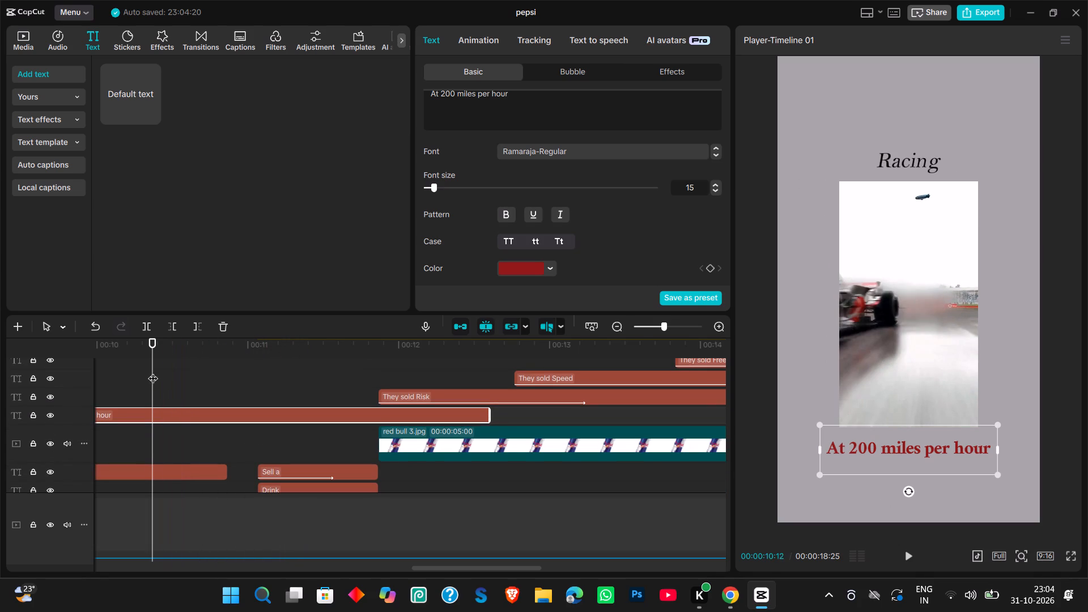
drag(153, 350, 222, 348)
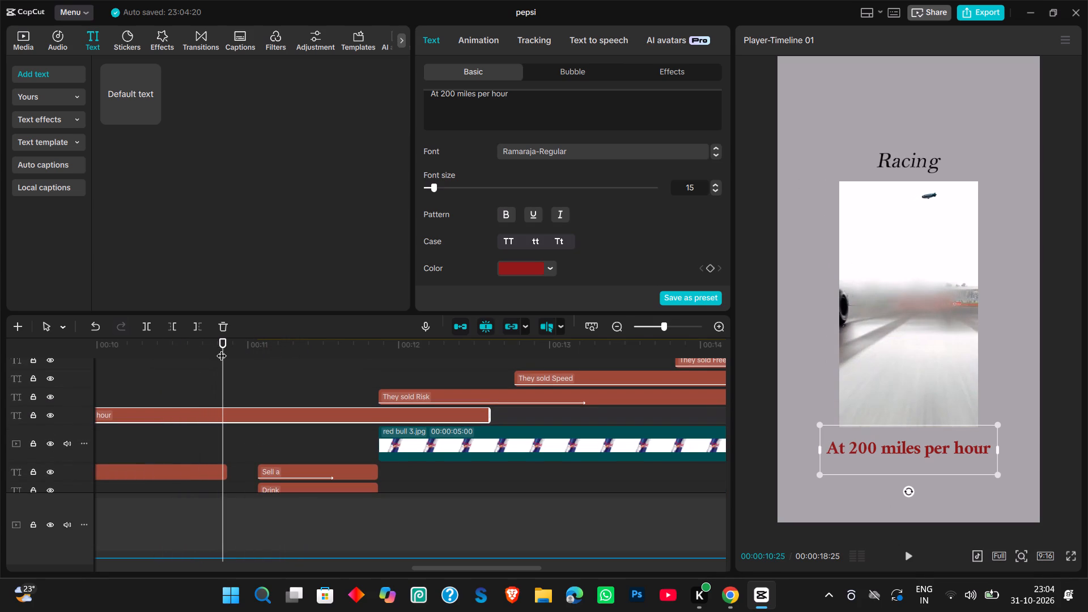
key(Right)
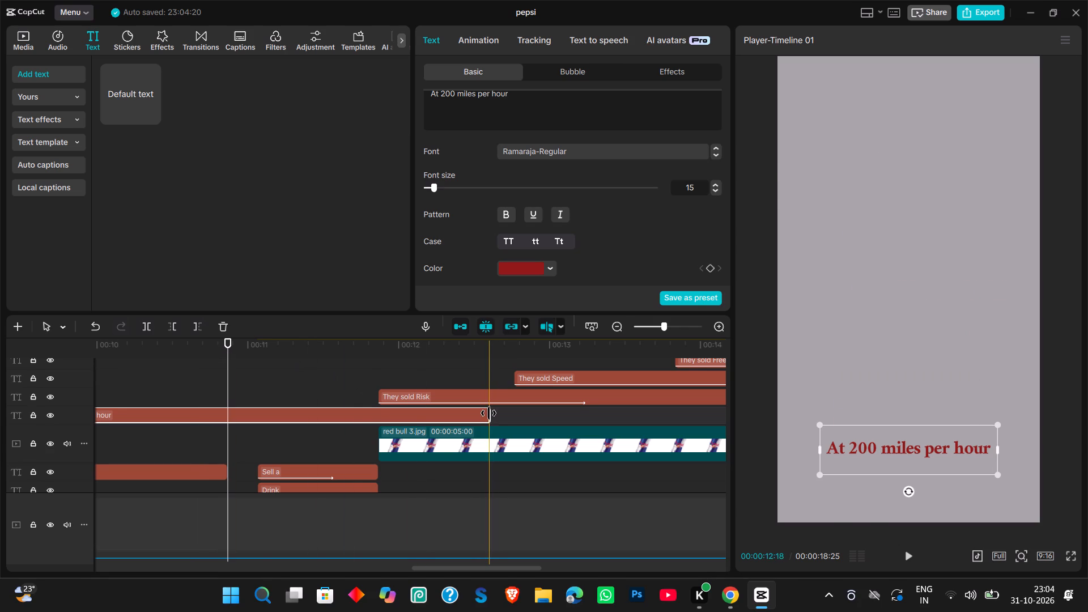
drag(488, 413, 222, 413)
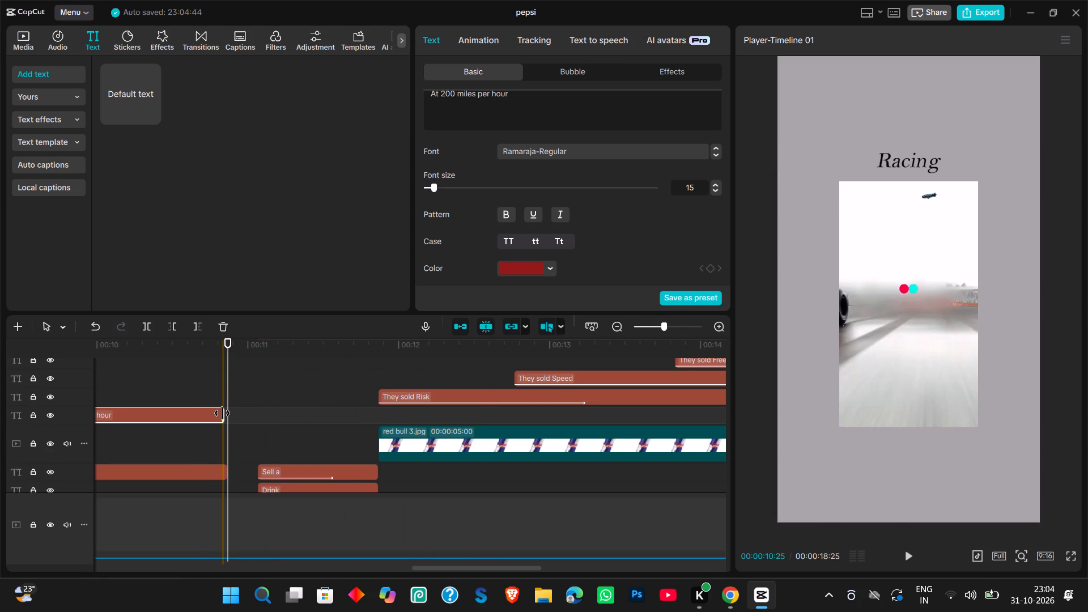
click(224, 417)
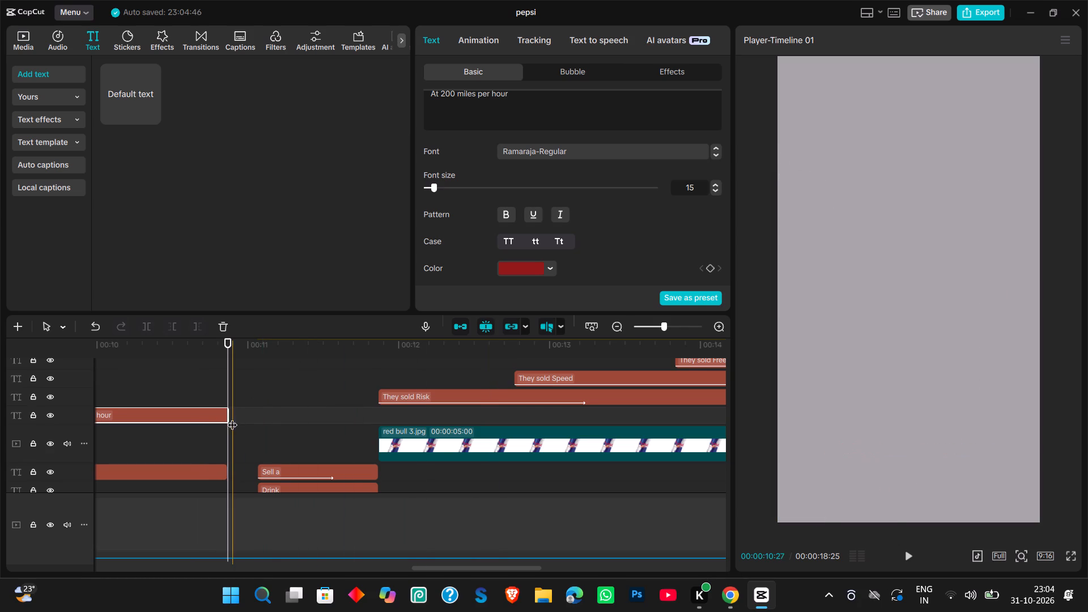
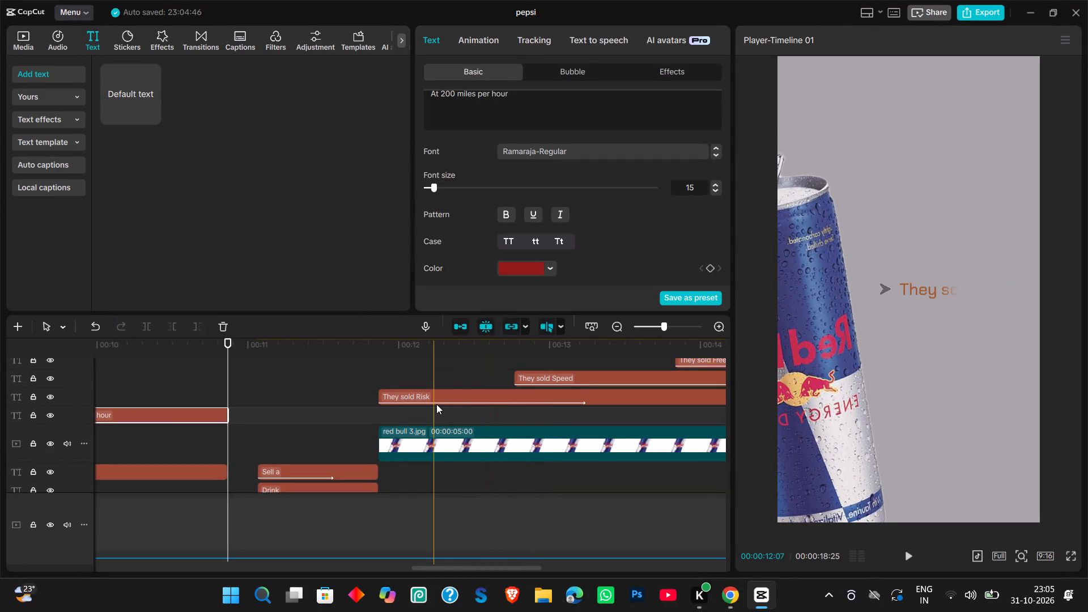
Recolour the "At 200 miles per hour" caption by sampling the orange-brown of the "They sold Risk" text, hex 9E5B31.
scroll(436, 404, right, 1)
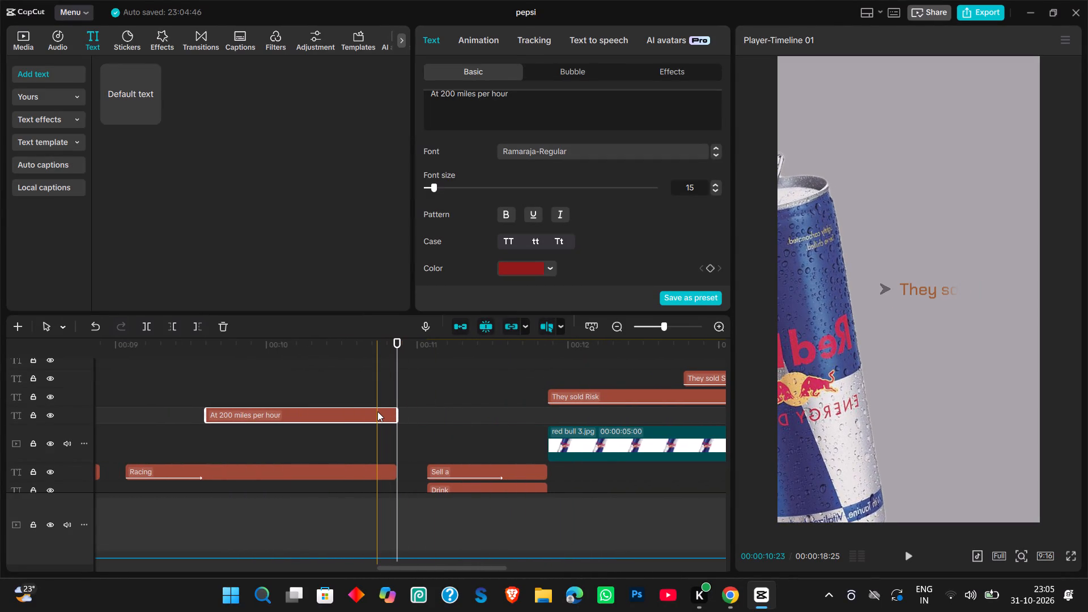
click(377, 411)
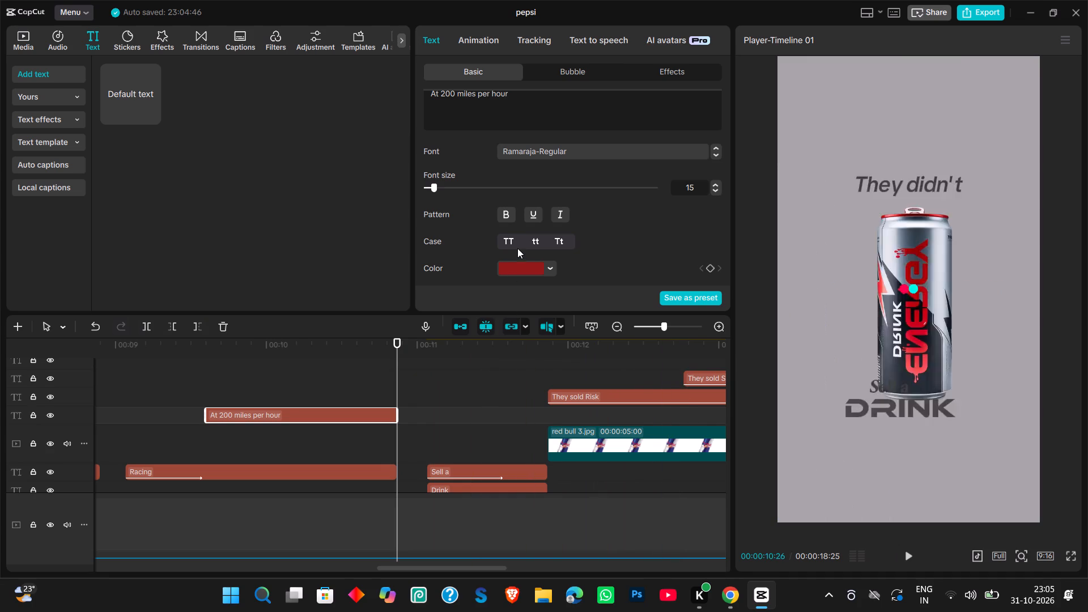
click(526, 266)
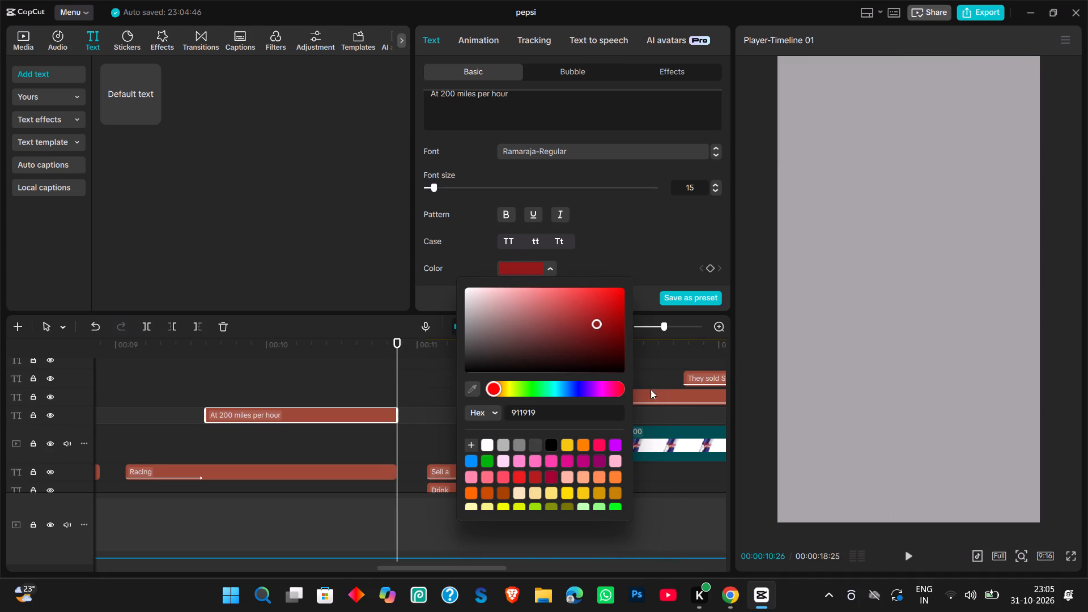
click(691, 360)
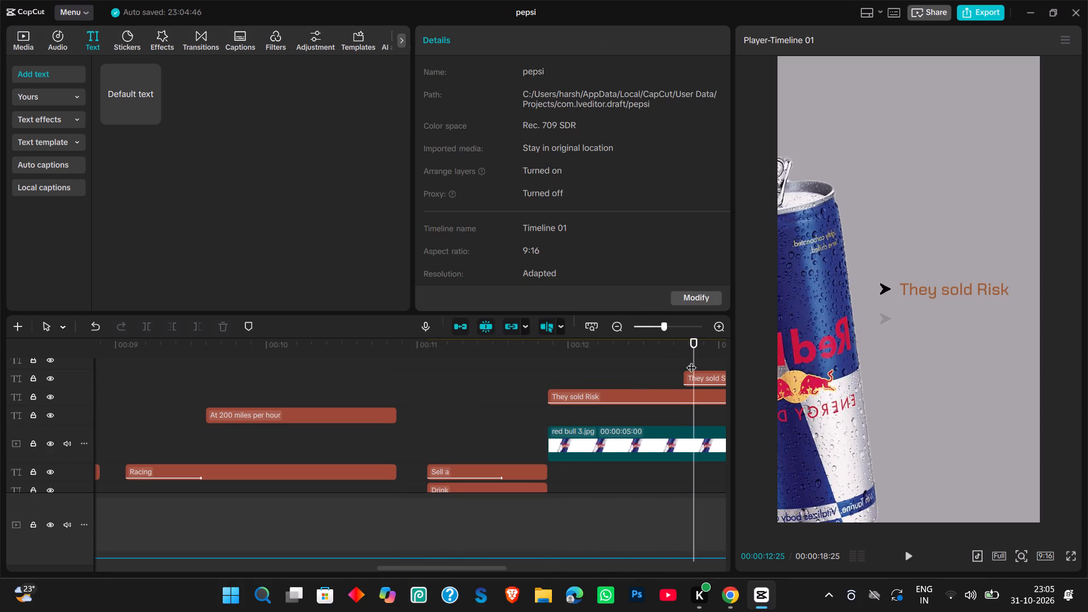
click(393, 415)
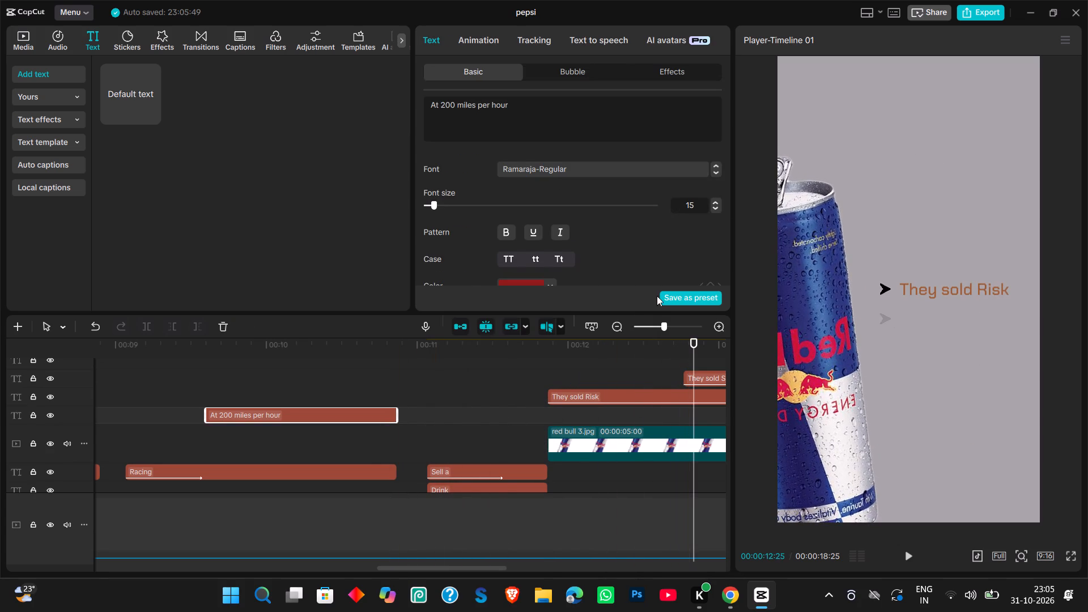
scroll(578, 264, down, 1)
click(524, 275)
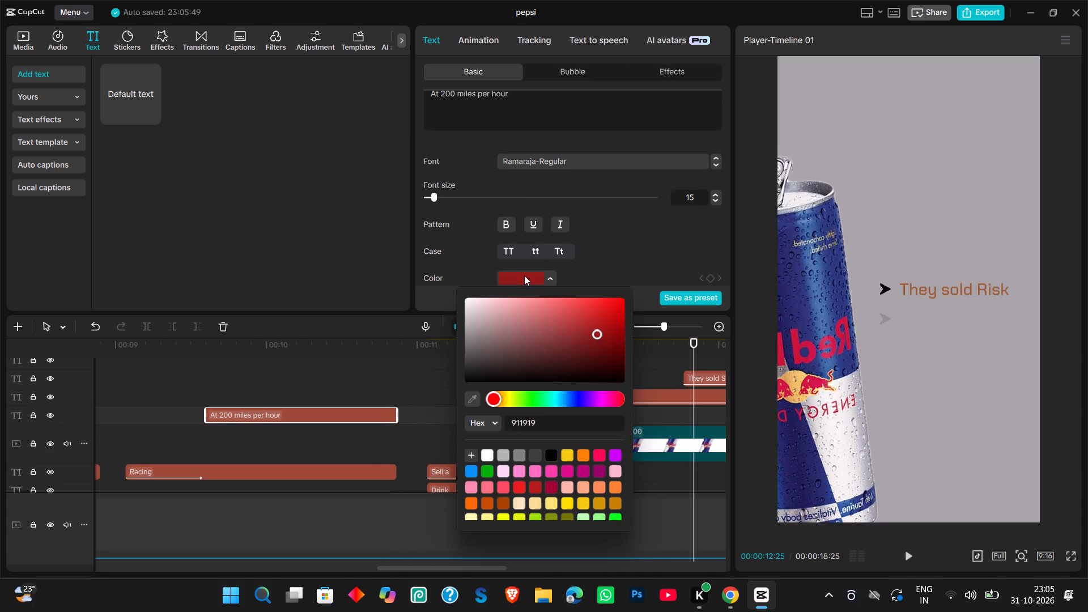
click(477, 392)
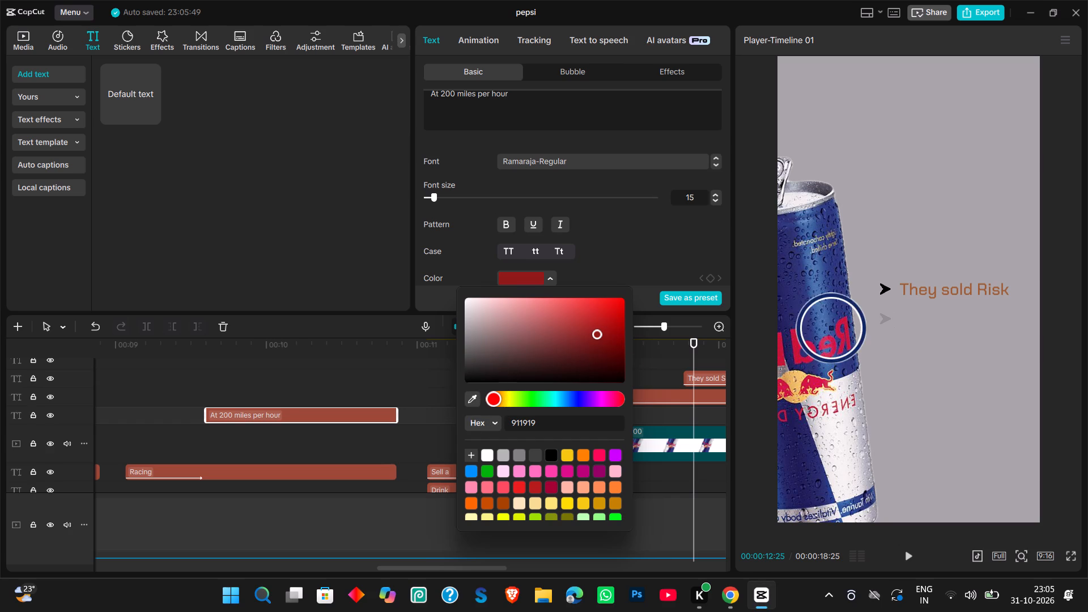
click(904, 290)
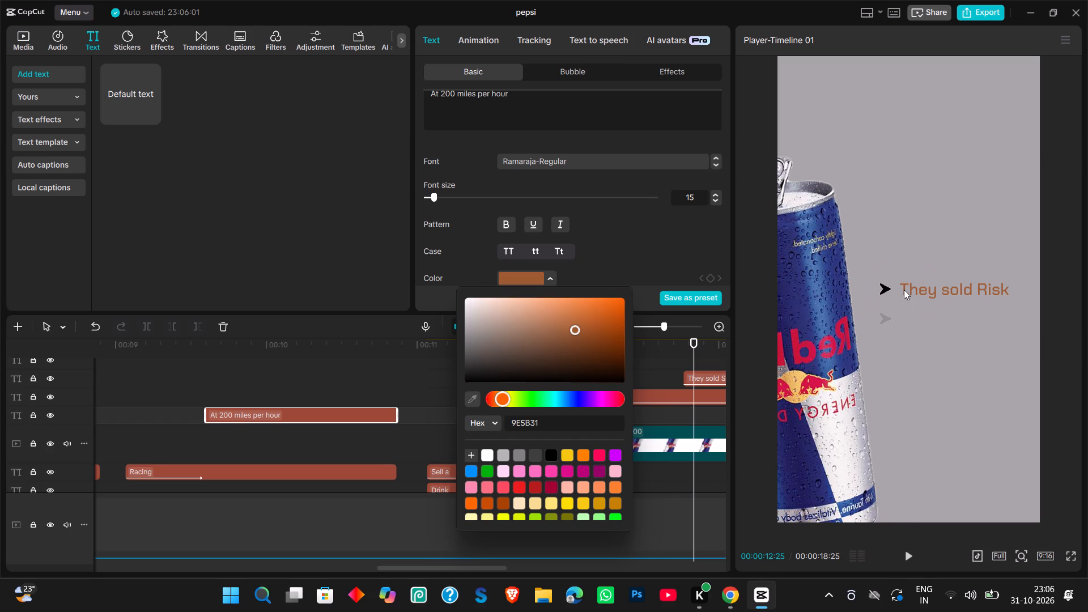
click(644, 8)
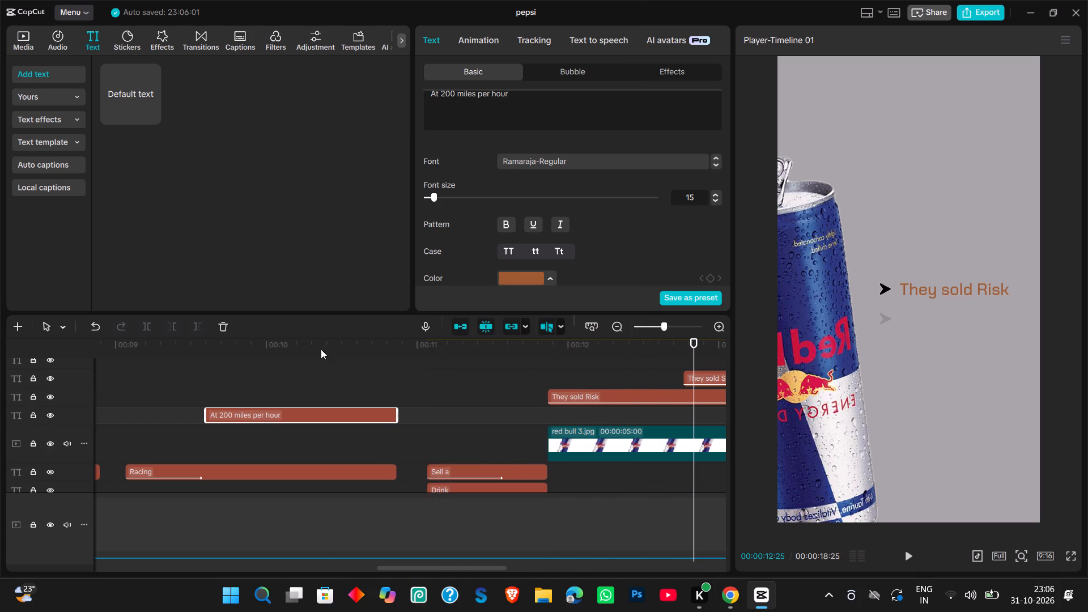
click(260, 389)
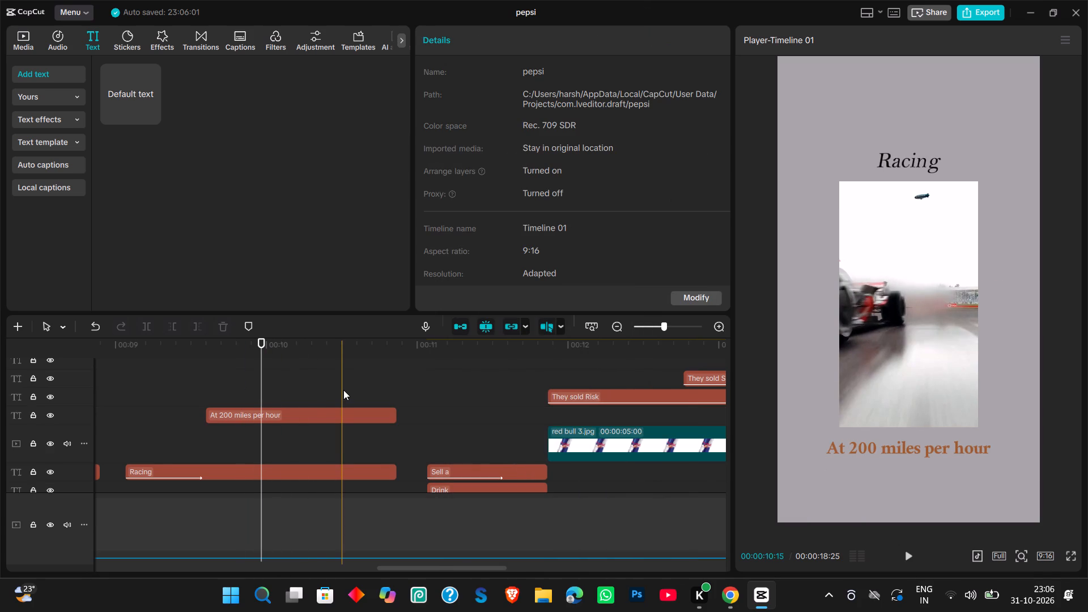
Apply the "Blur ...Right" entrance animation to the "At 200 miles per hour" caption with a duration of 0.7 s.
click(317, 413)
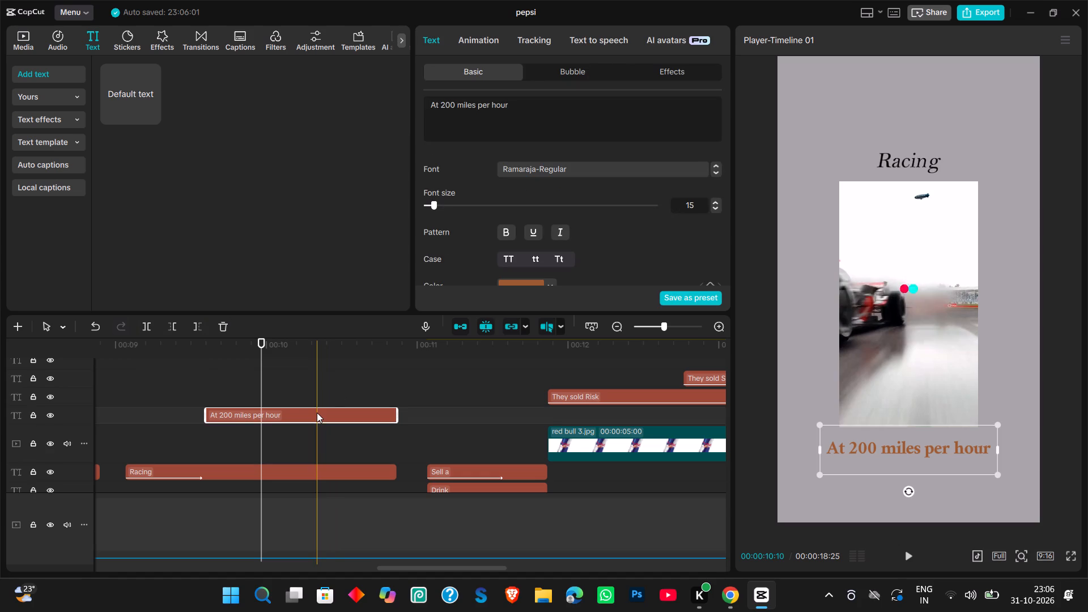
click(478, 41)
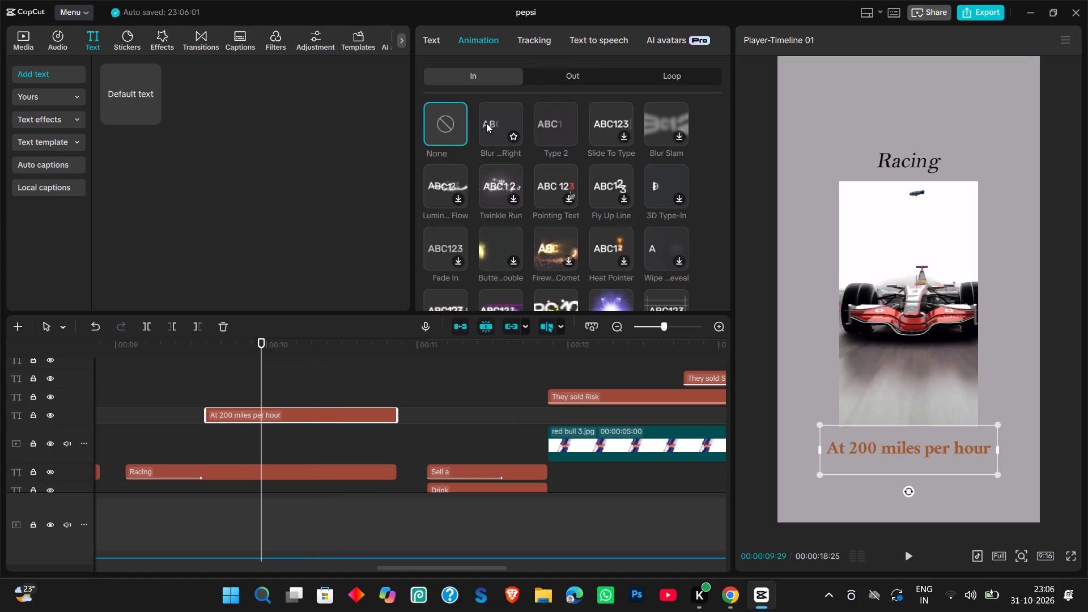
click(486, 123)
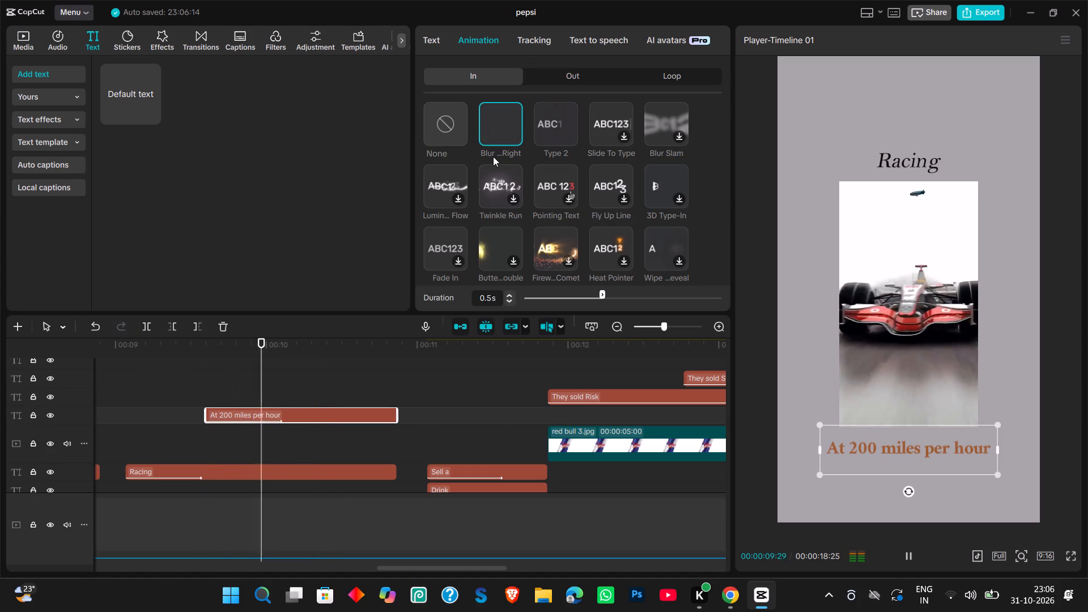
key(space)
key(space)
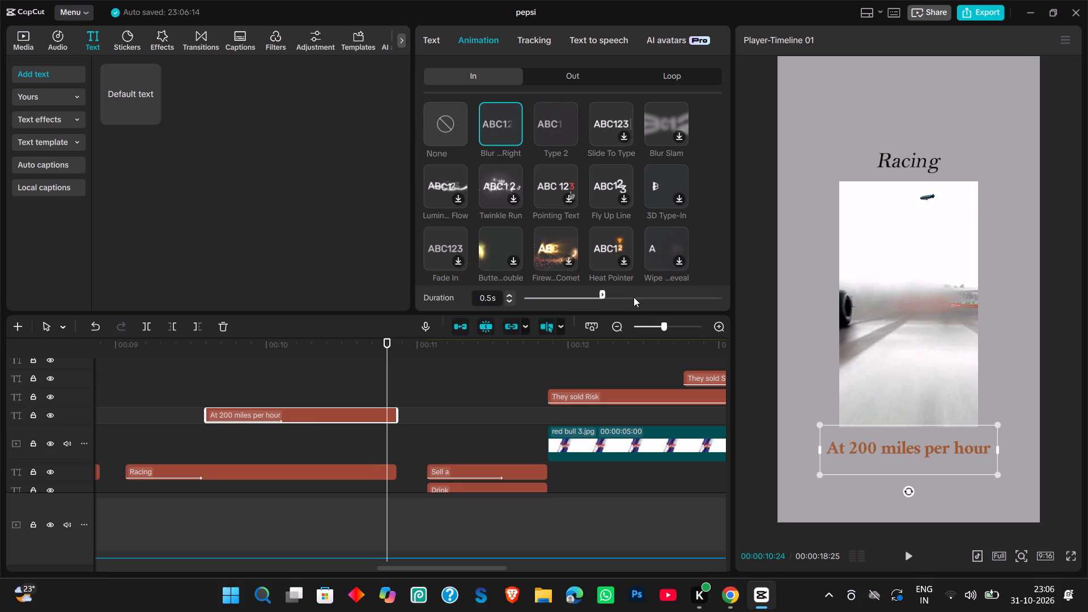
click(634, 297)
Extract the audio from the Klickpin racing video clip into a separate audio clip.
scroll(414, 429, down, 1)
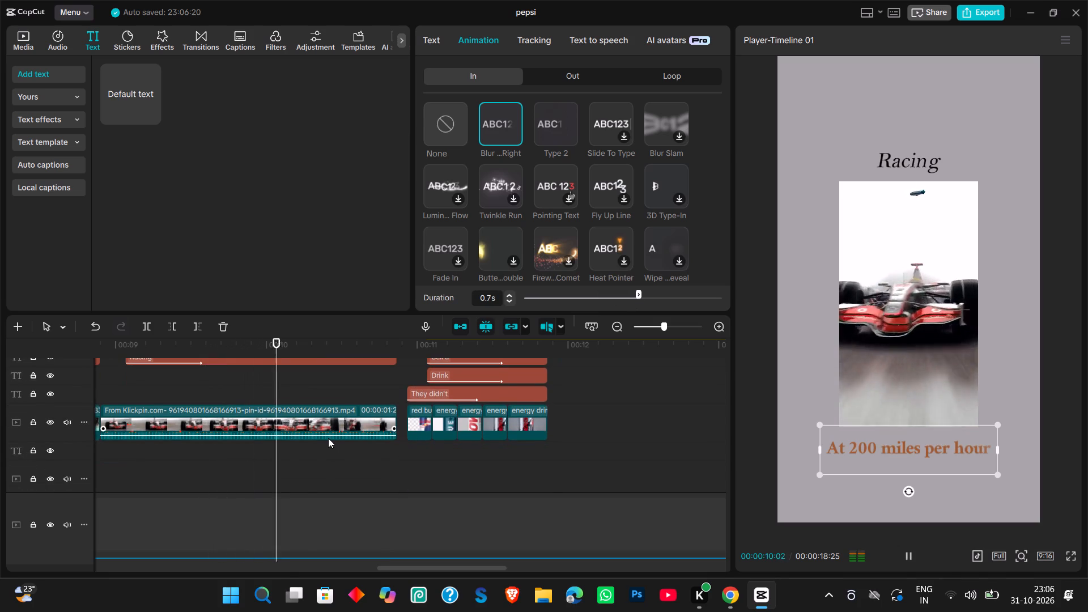
key(space)
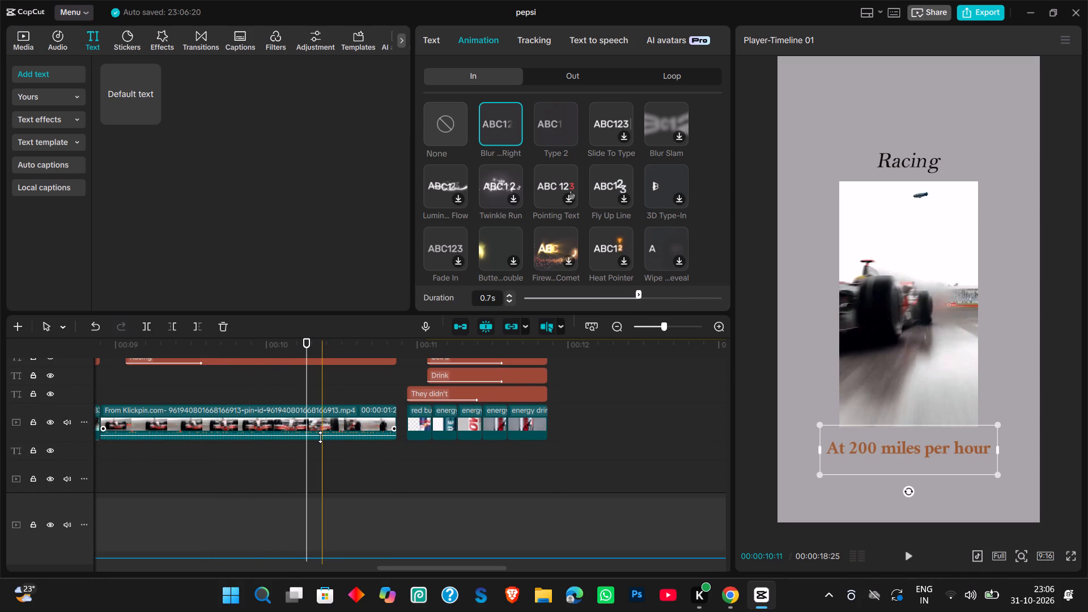
click(320, 437)
right_click(320, 437)
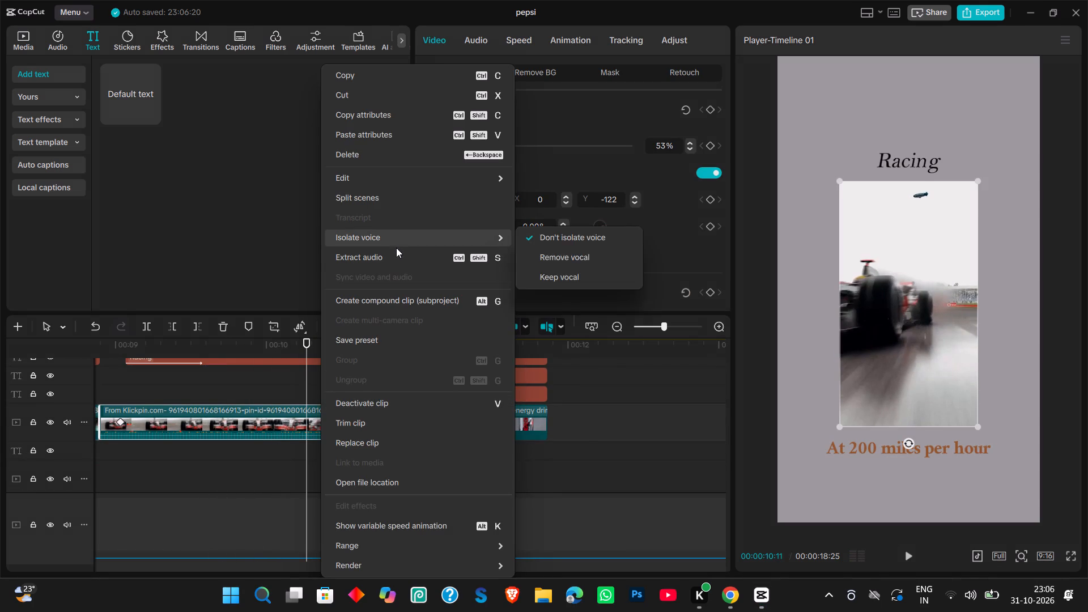
click(394, 254)
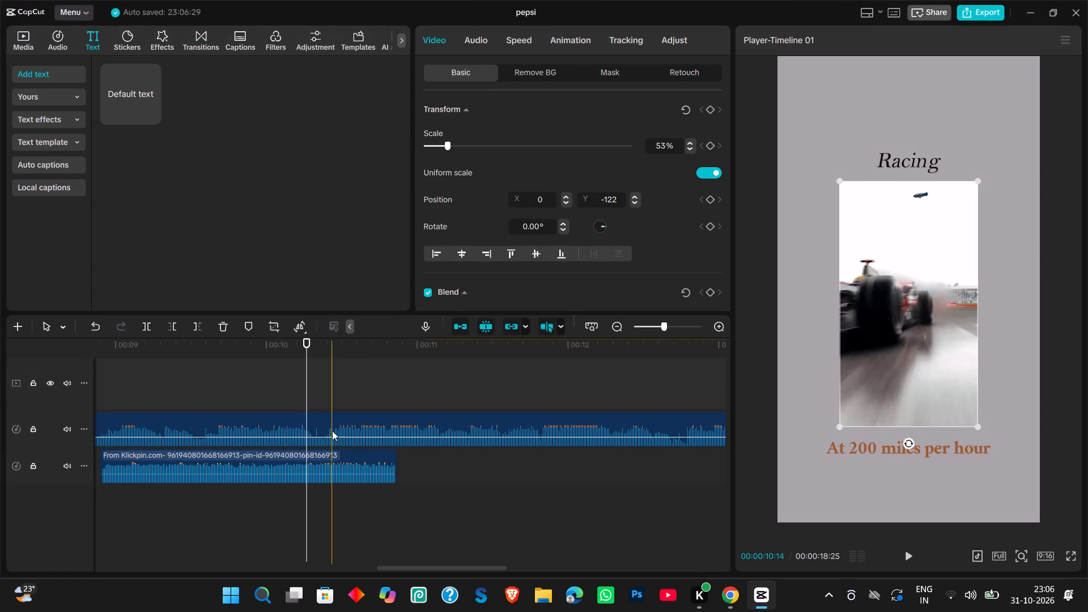
Lower the volume of the racing clip's extracted audio to -1.0 dB.
click(312, 467)
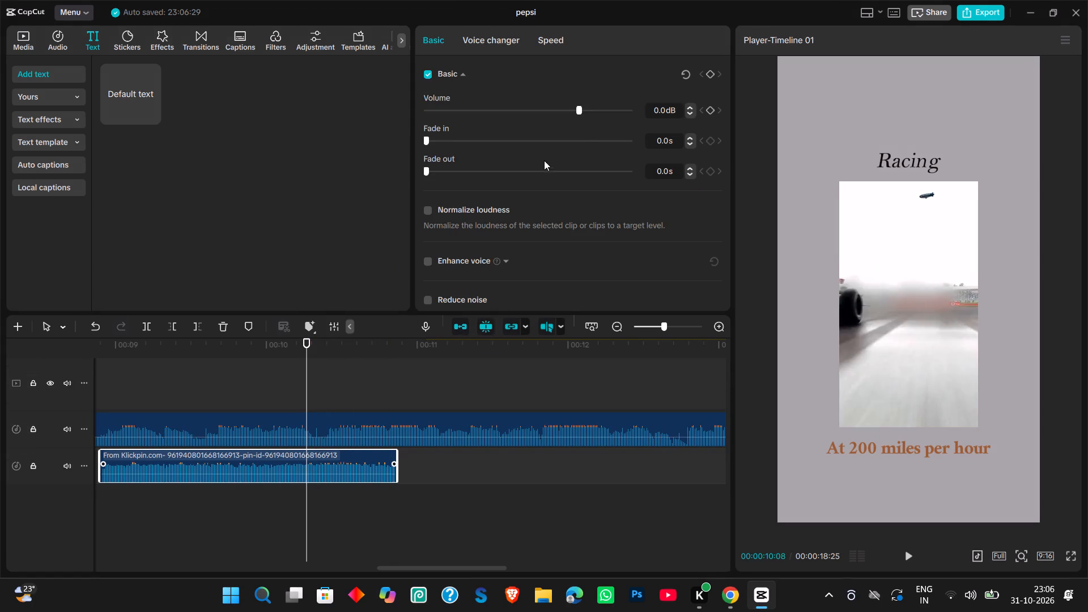
triple_click(691, 114)
triple_click(691, 114)
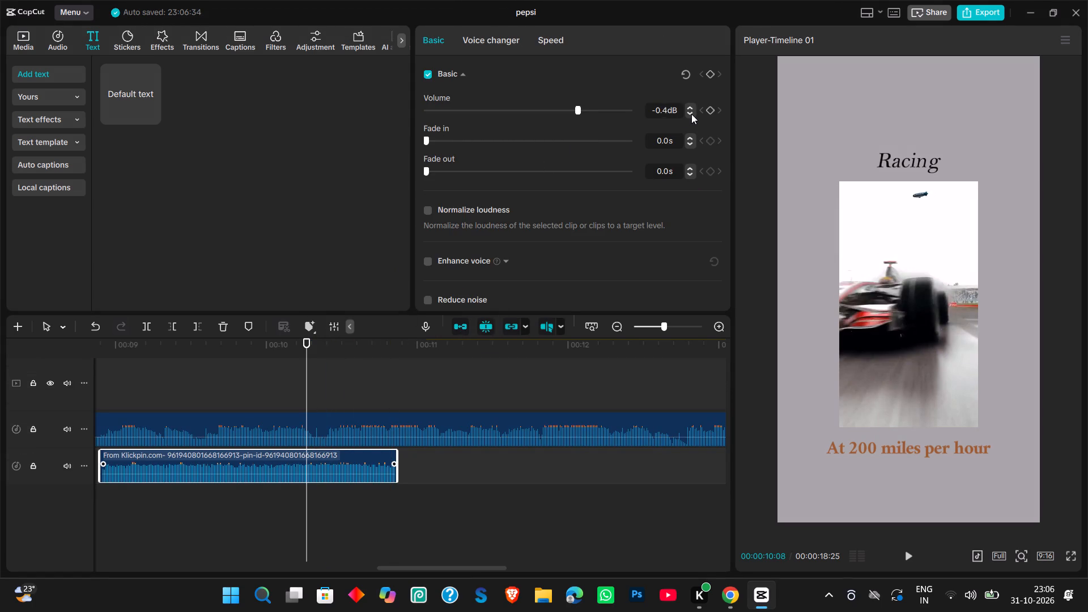
triple_click(691, 114)
click(691, 114)
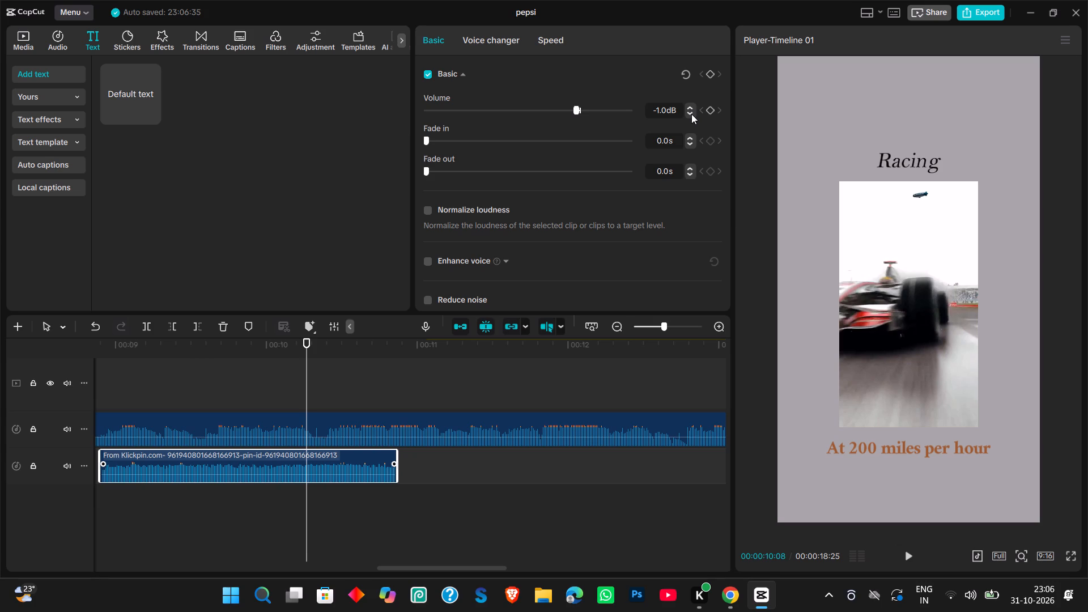
Browse the transition library, examining the Trending, Glitch, Camera and Overlay categories.
click(205, 41)
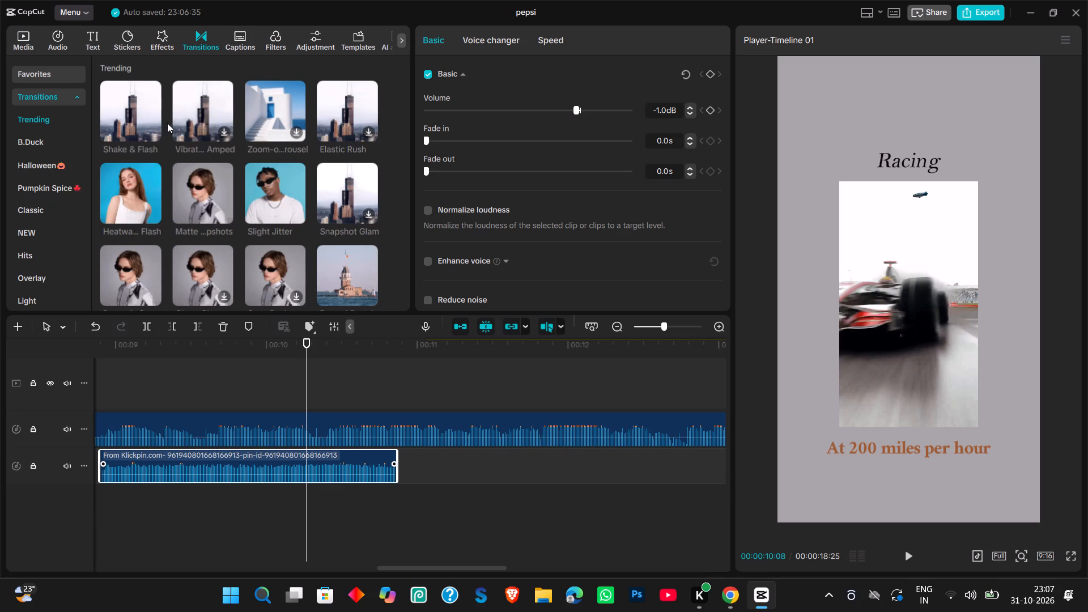
scroll(184, 159, up, 4)
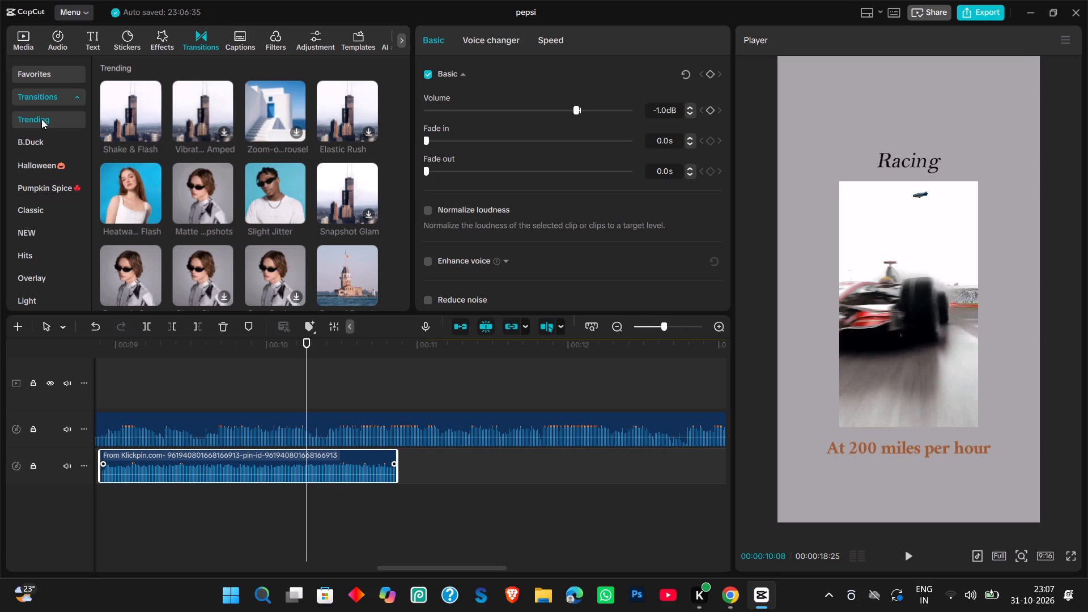
click(41, 119)
scroll(232, 245, down, 3)
scroll(232, 245, up, 6)
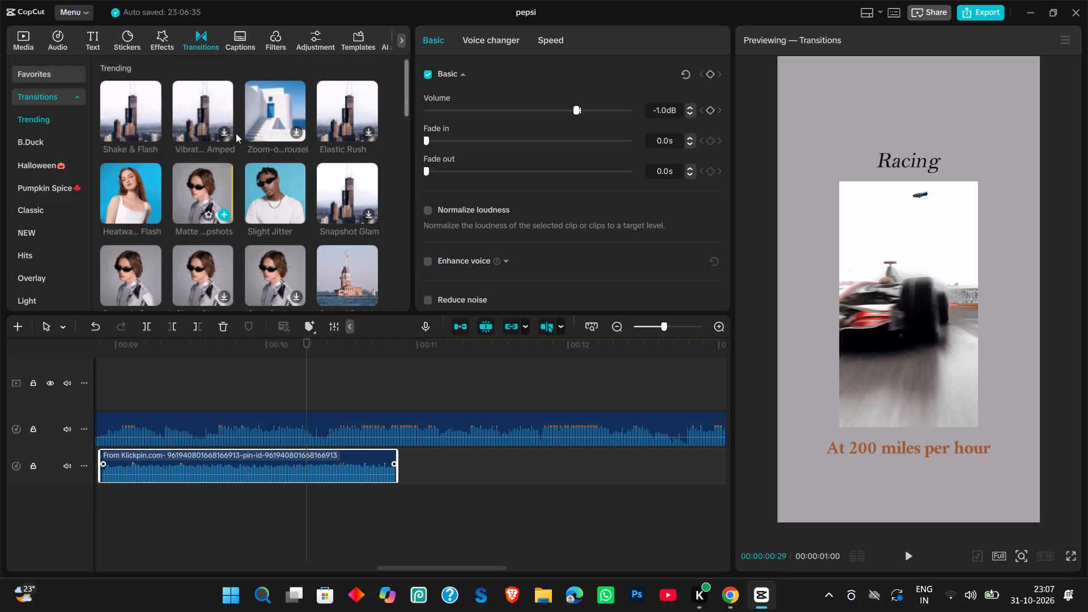
click(110, 66)
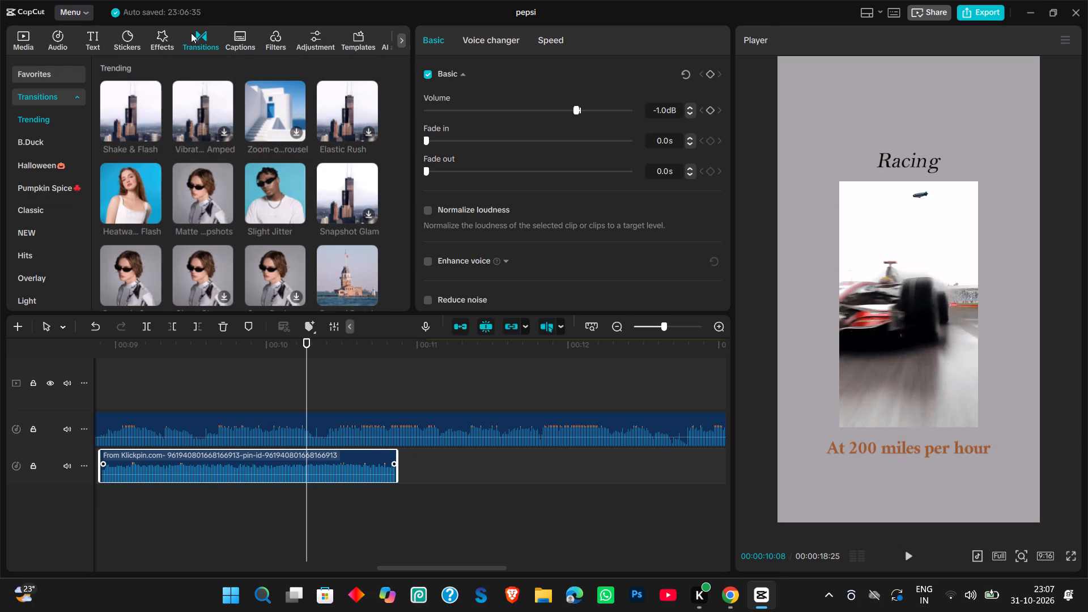
click(155, 38)
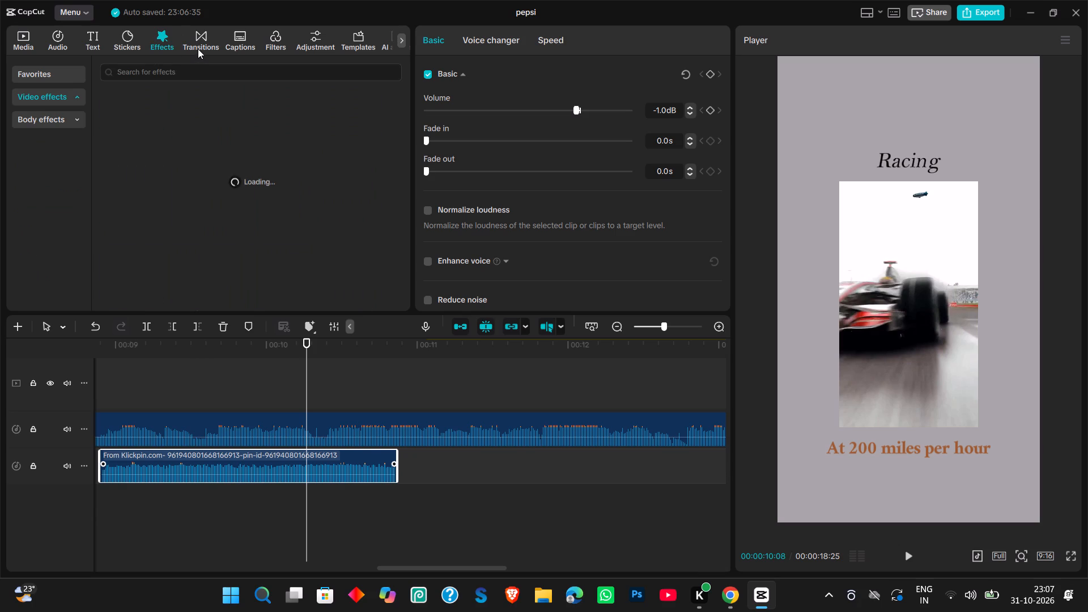
click(198, 49)
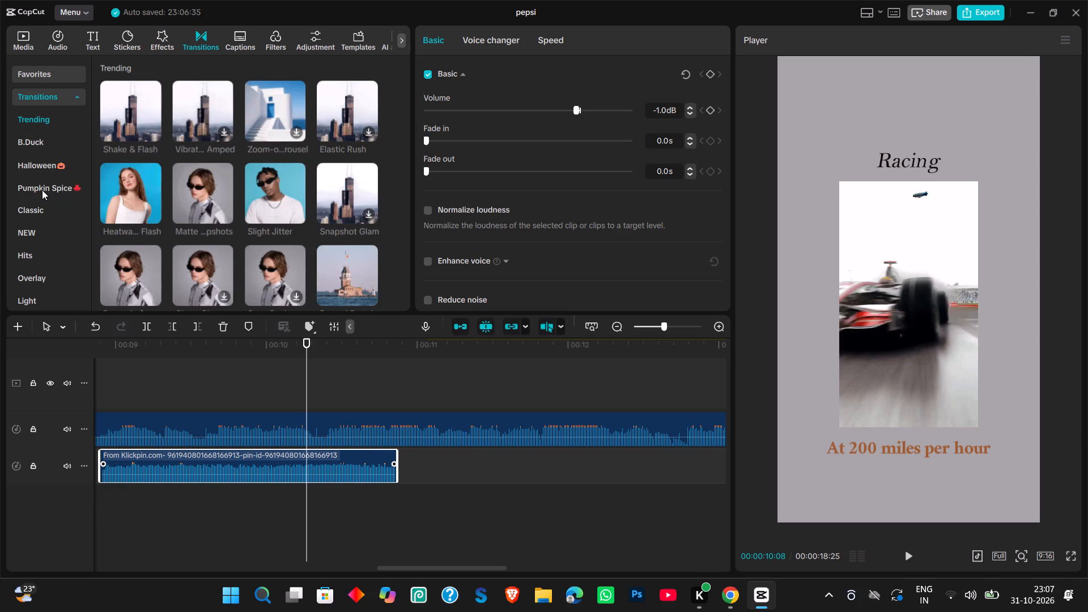
scroll(42, 190, down, 2)
scroll(30, 260, down, 1)
click(46, 266)
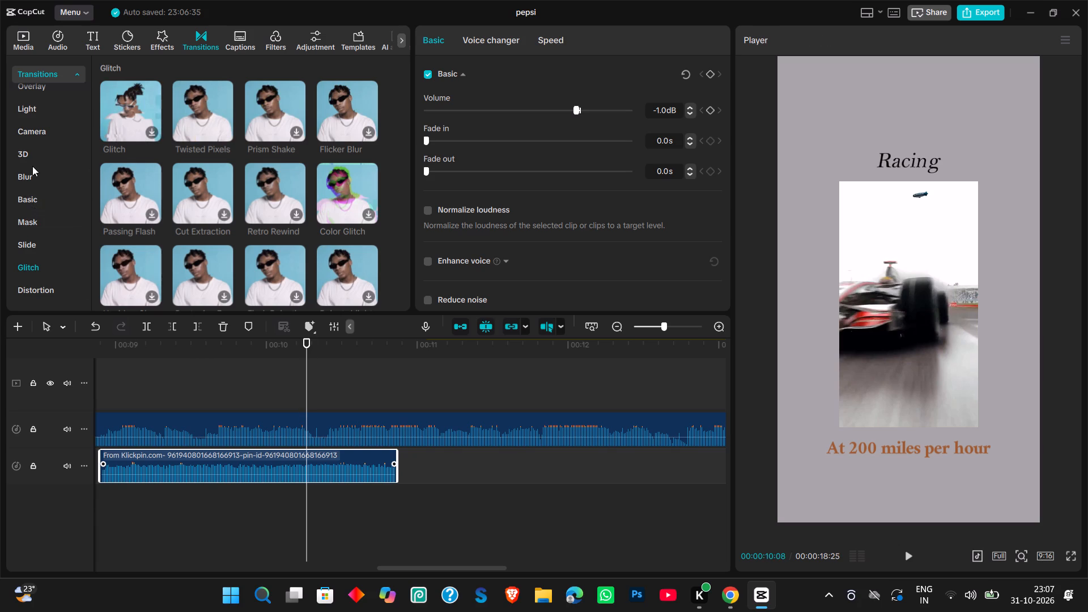
scroll(32, 166, up, 1)
click(39, 205)
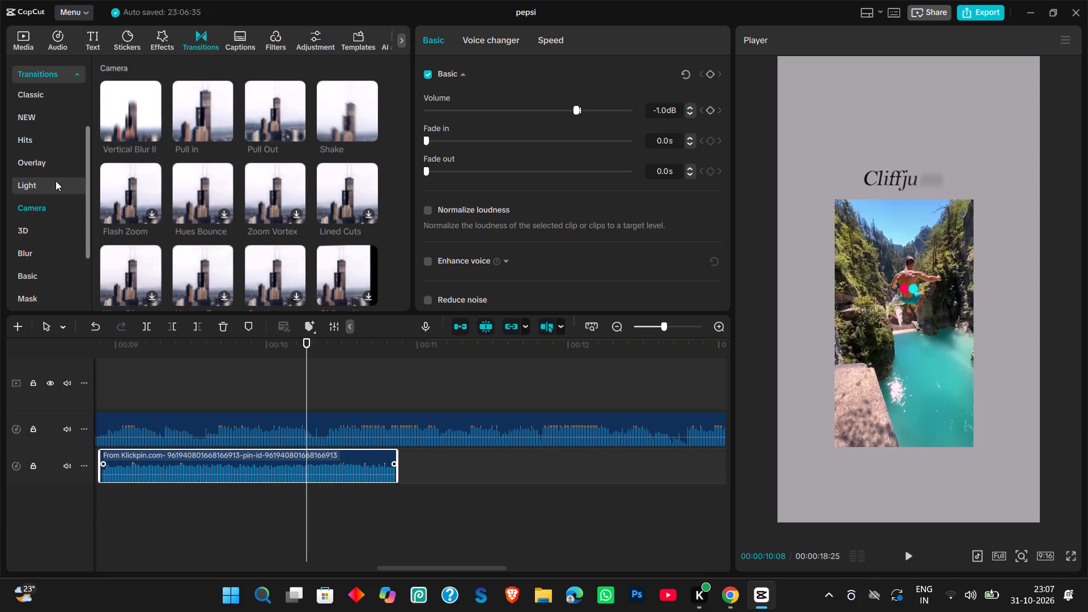
click(44, 167)
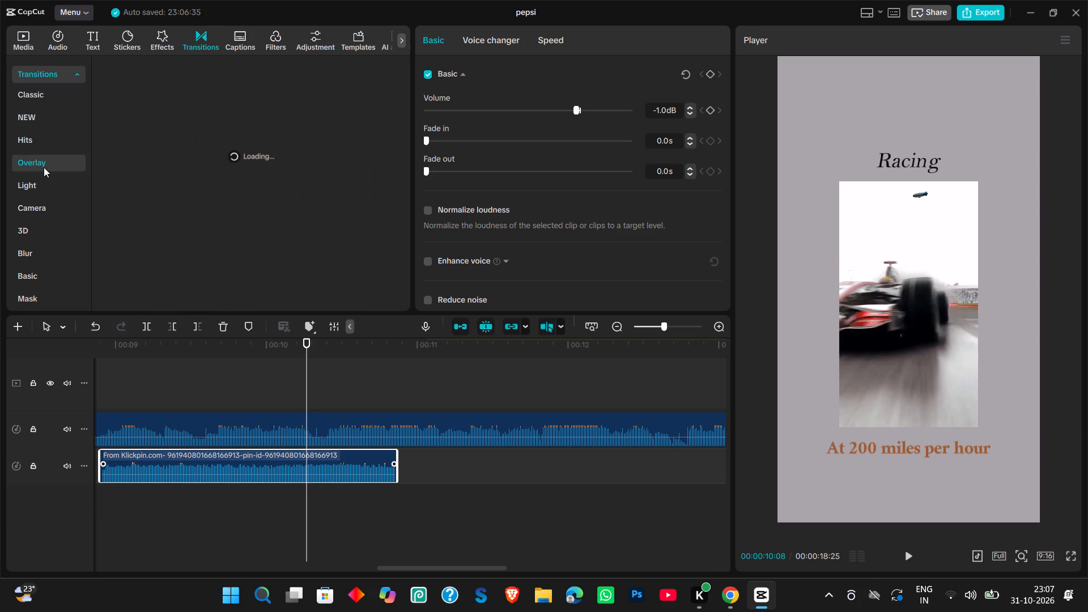
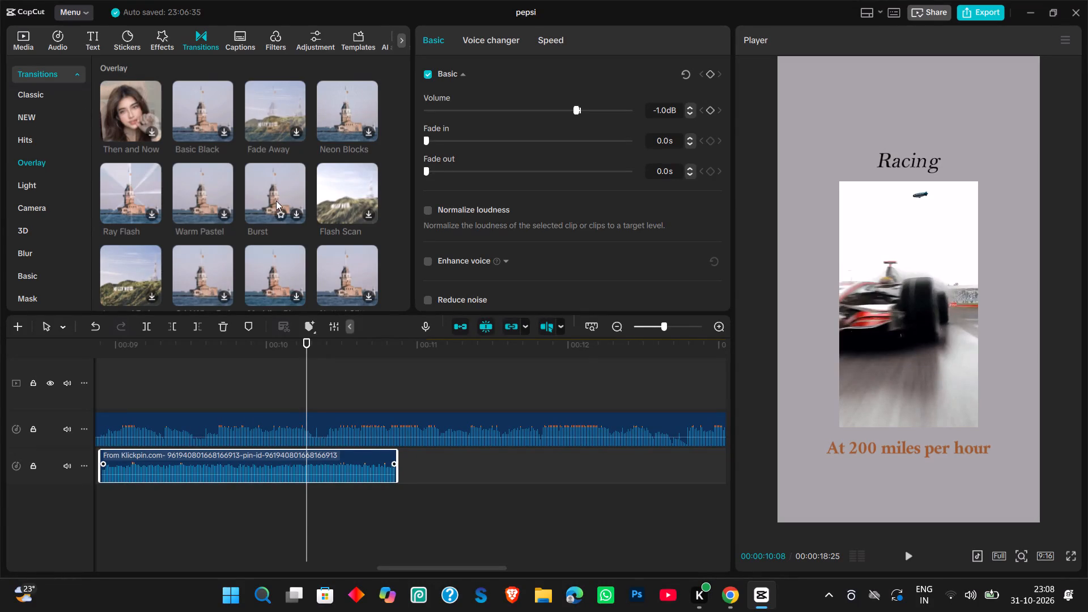
Browse the Overlay and Hits transition categories and preview options for the energy drink section.
scroll(213, 231, down, 1)
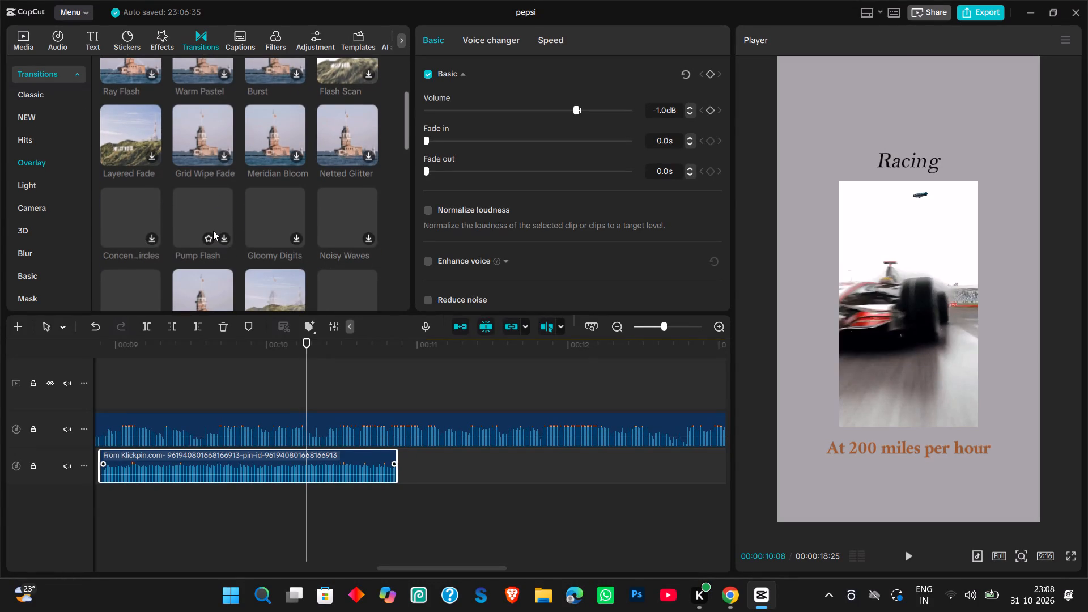
scroll(213, 231, up, 2)
scroll(41, 193, up, 1)
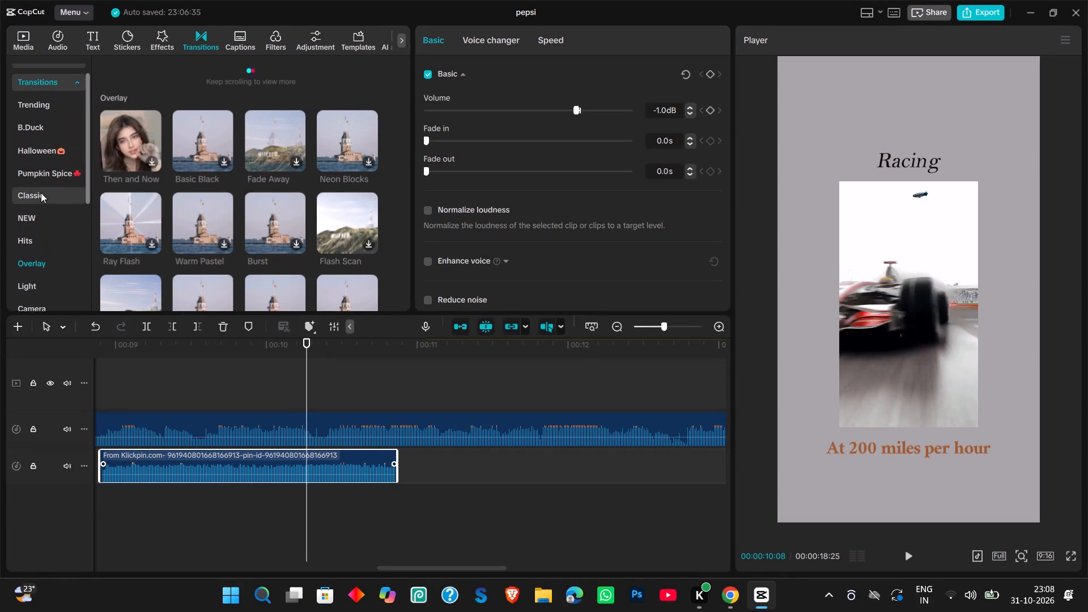
scroll(41, 193, up, 1)
scroll(41, 193, down, 1)
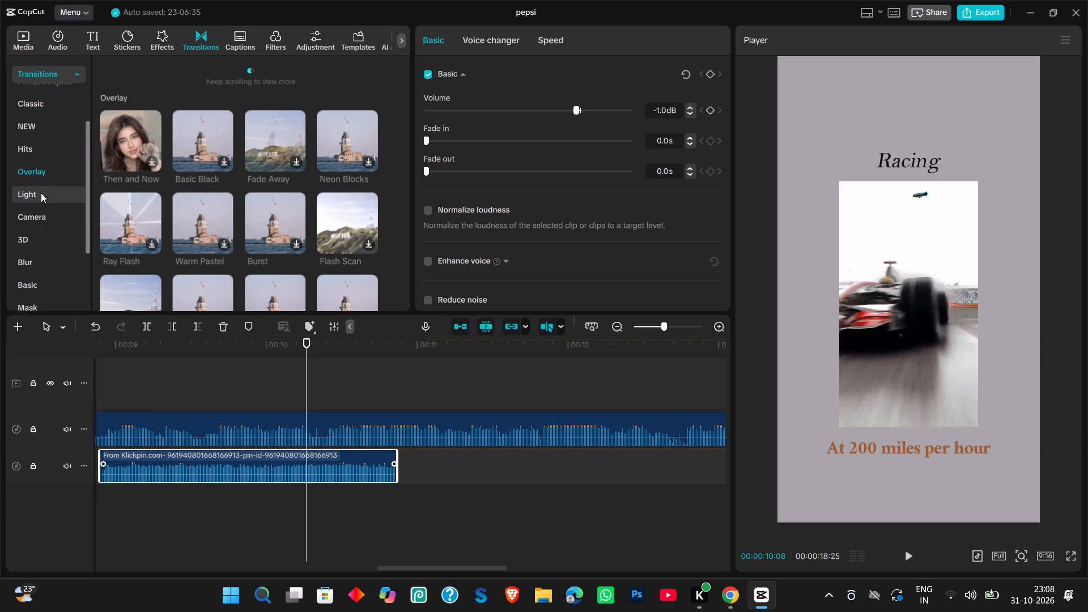
scroll(41, 193, down, 4)
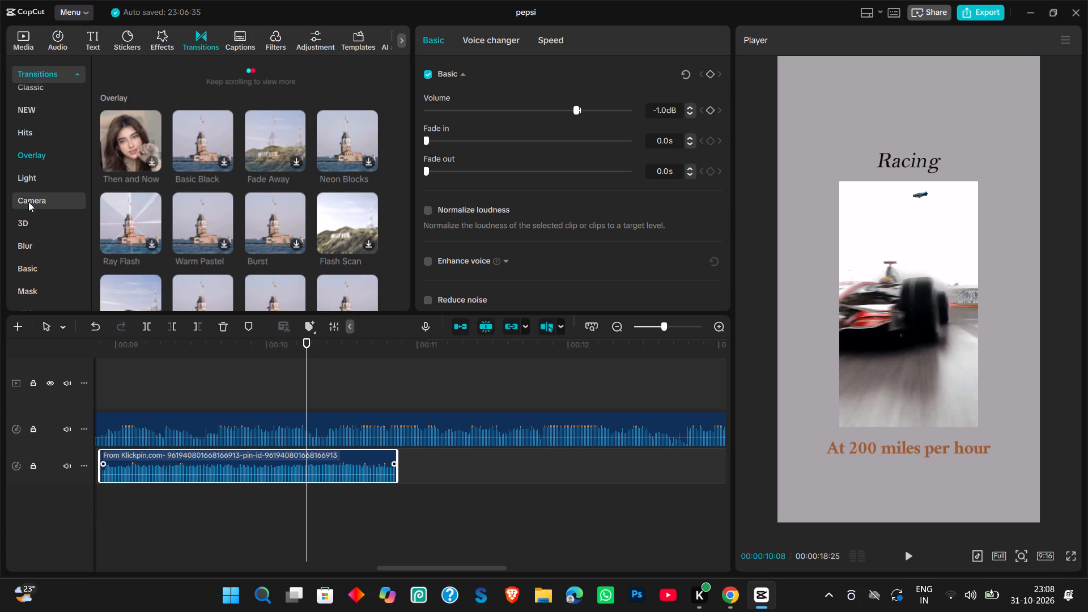
scroll(135, 227, down, 1)
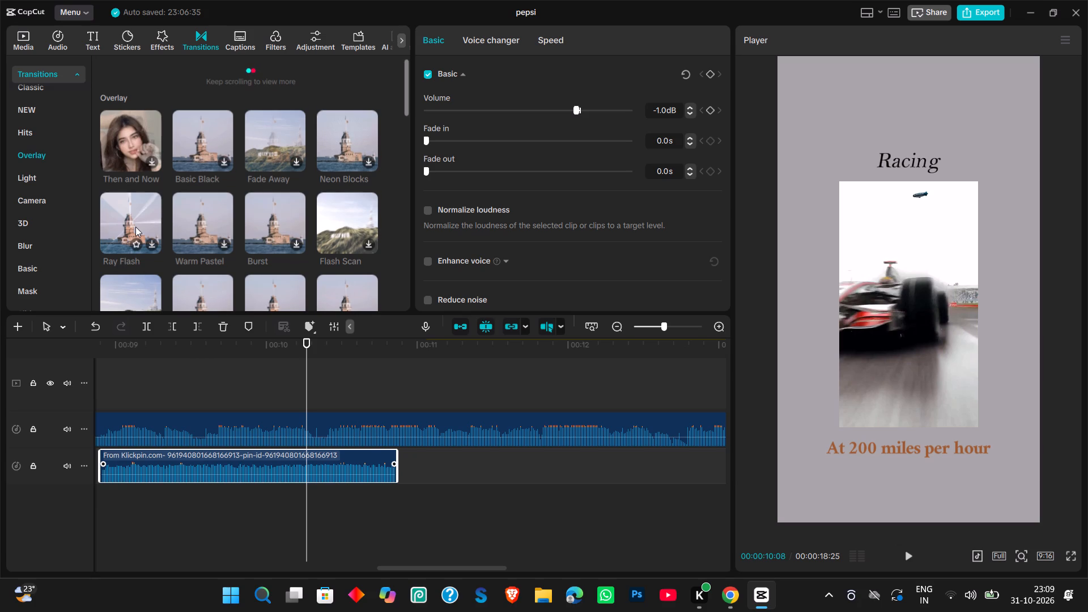
scroll(135, 227, down, 2)
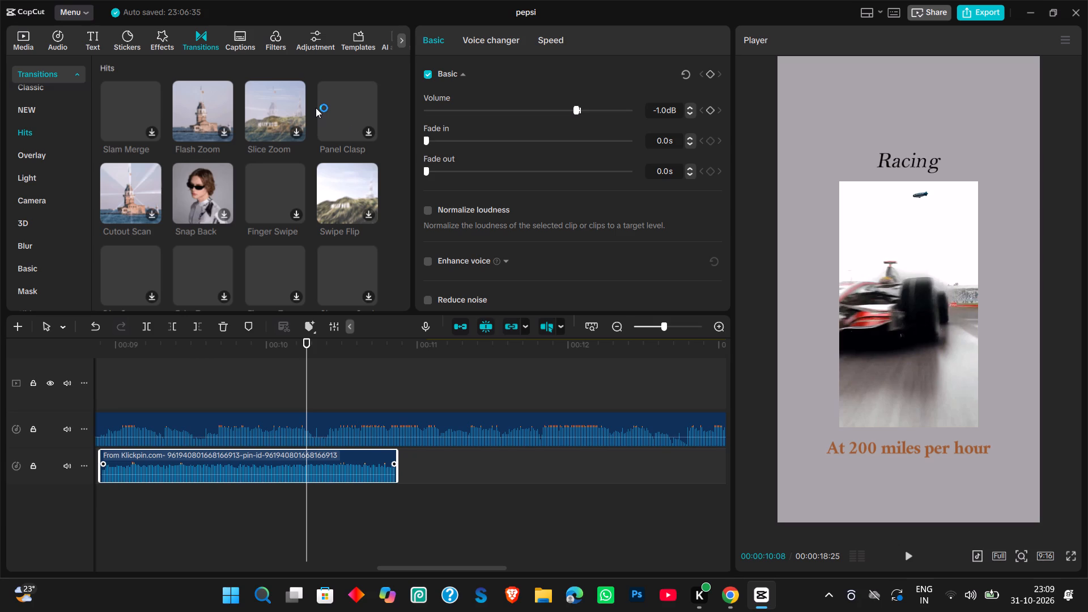
scroll(364, 391, up, 7)
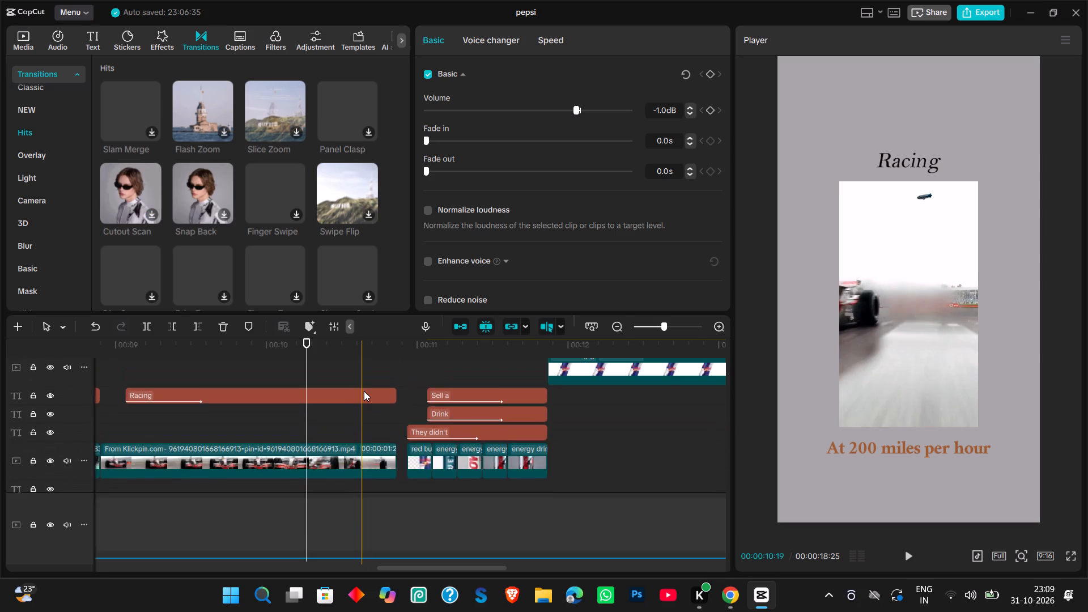
scroll(364, 391, up, 5)
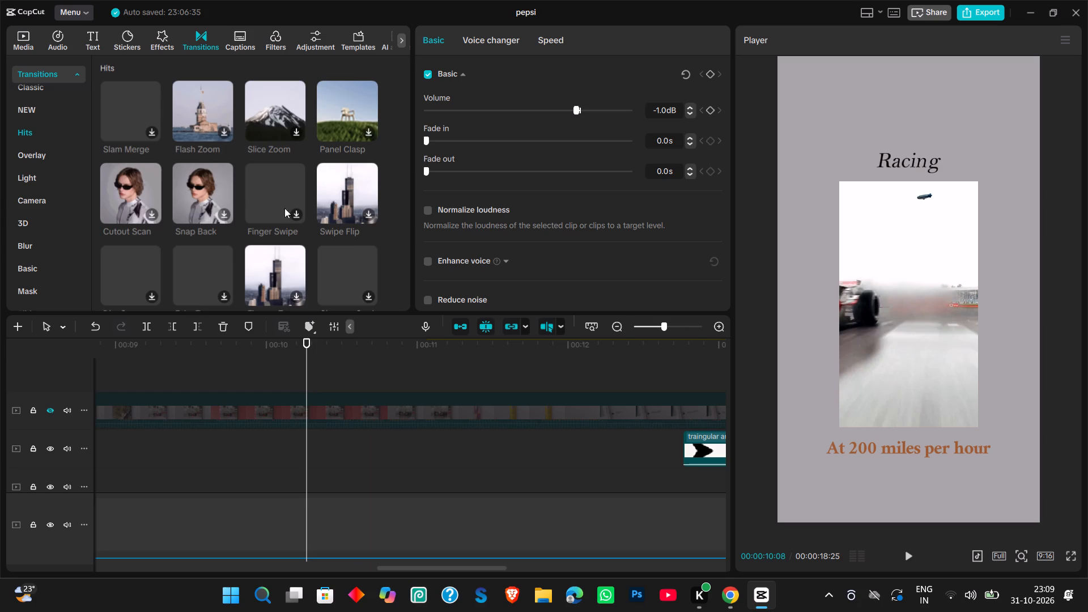
scroll(297, 216, down, 2)
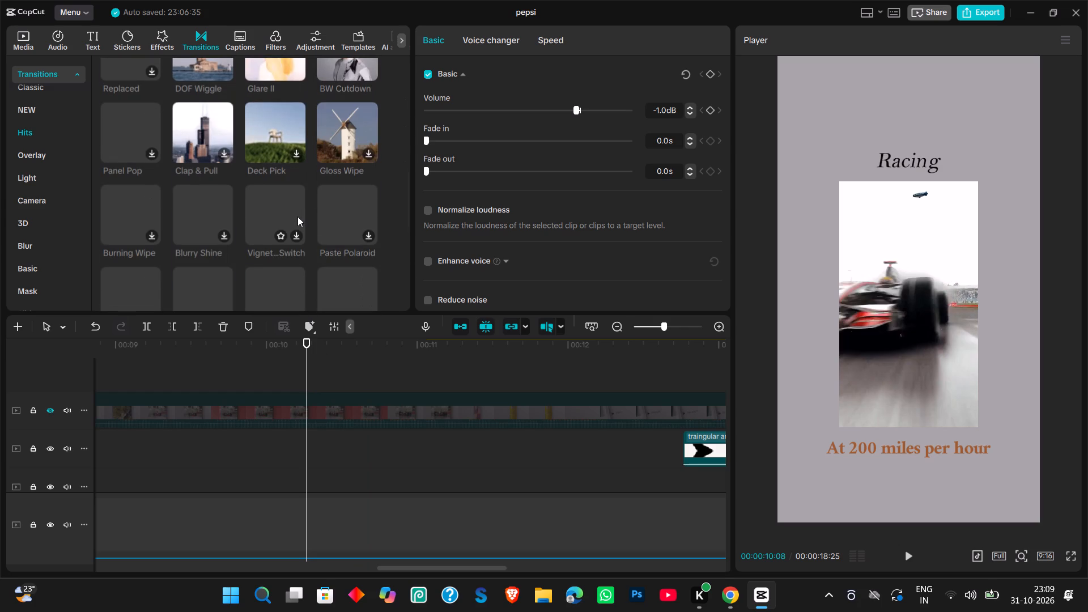
scroll(297, 216, down, 1)
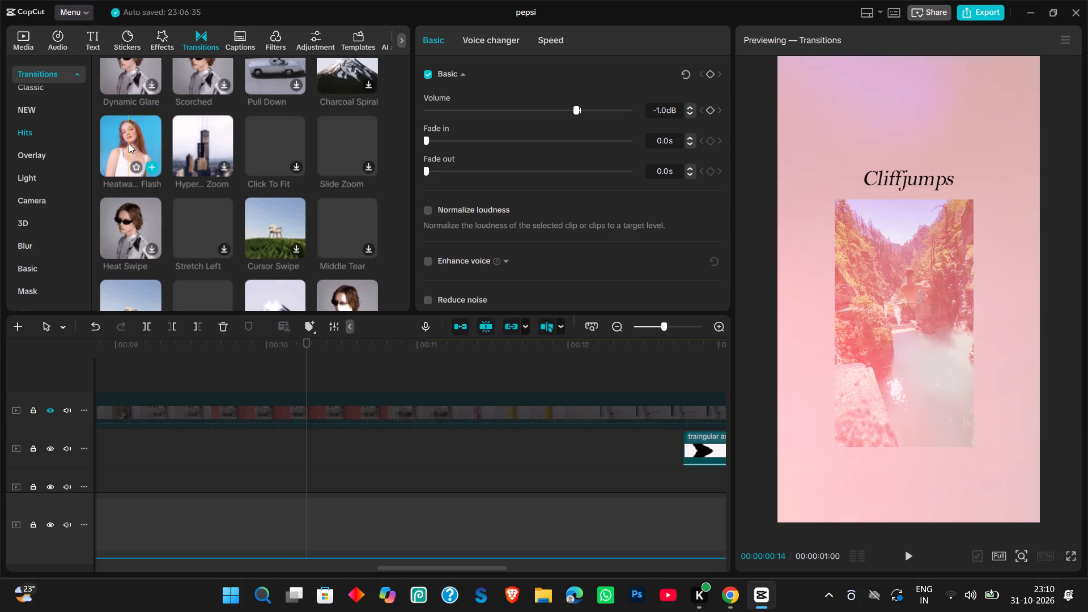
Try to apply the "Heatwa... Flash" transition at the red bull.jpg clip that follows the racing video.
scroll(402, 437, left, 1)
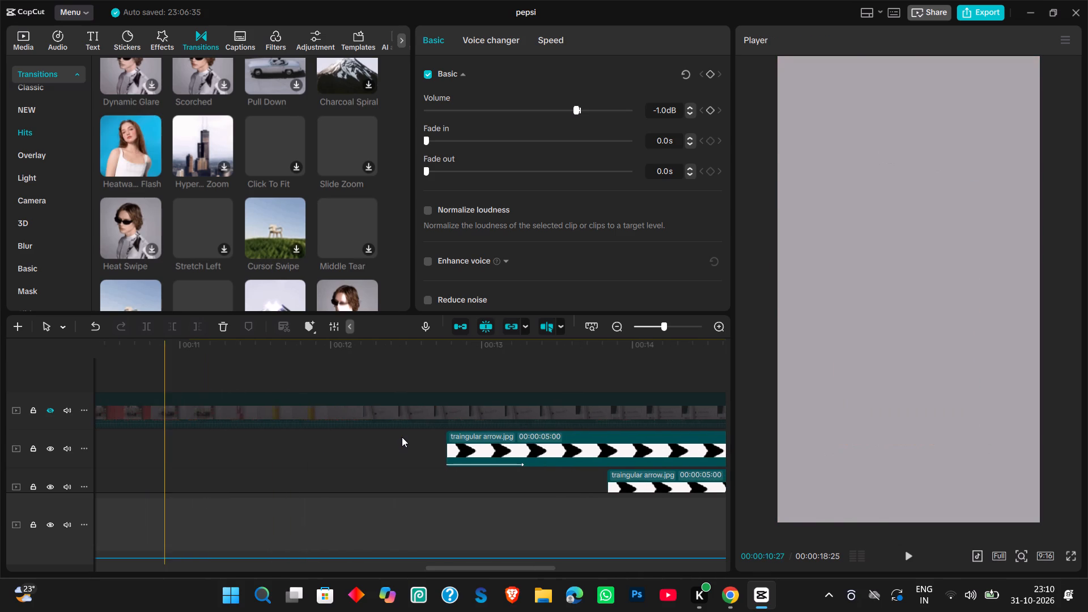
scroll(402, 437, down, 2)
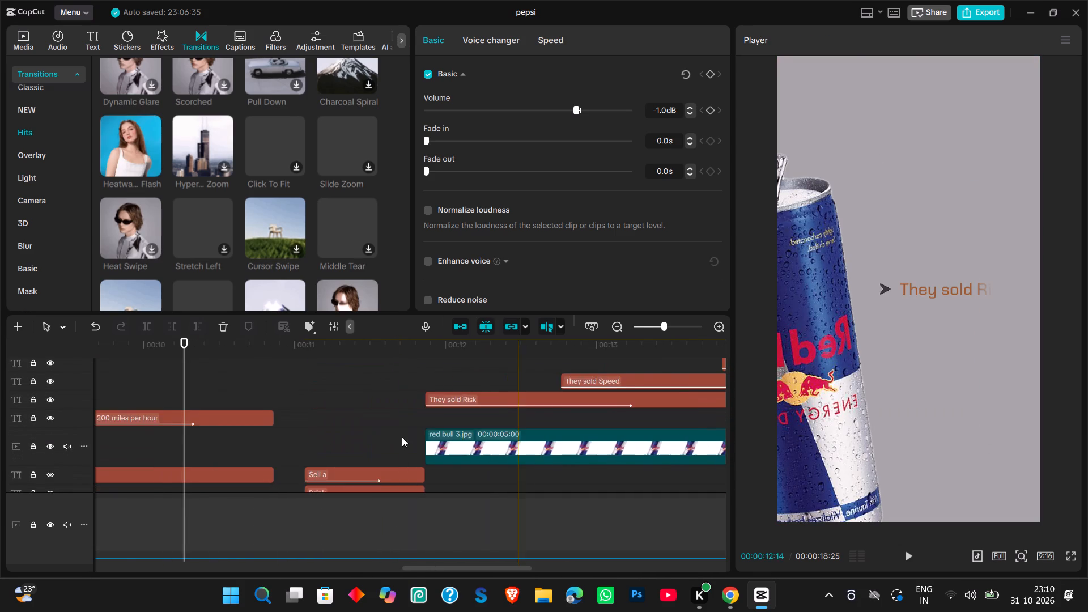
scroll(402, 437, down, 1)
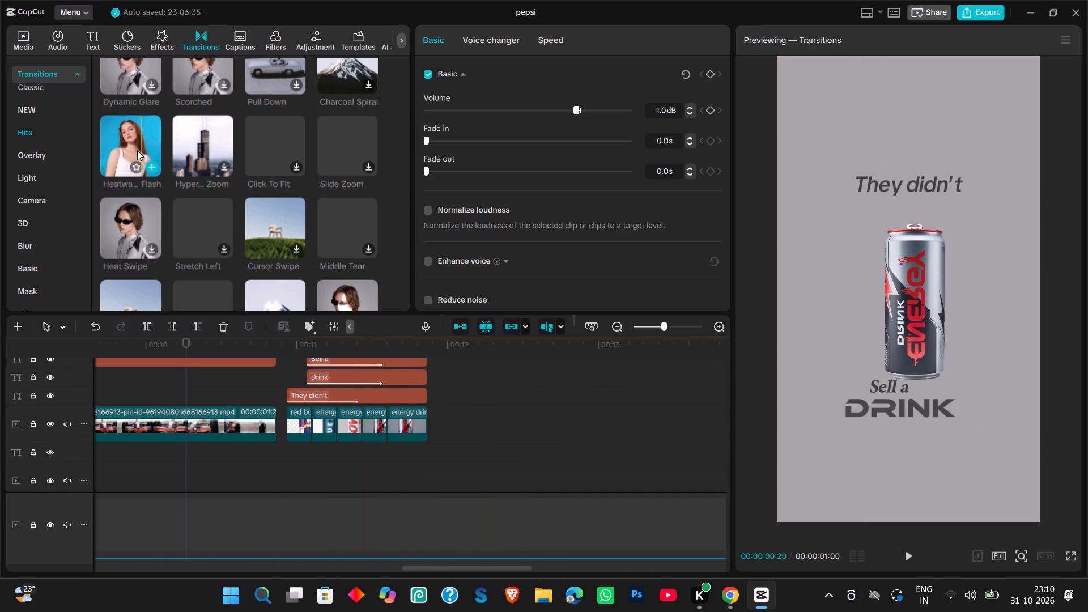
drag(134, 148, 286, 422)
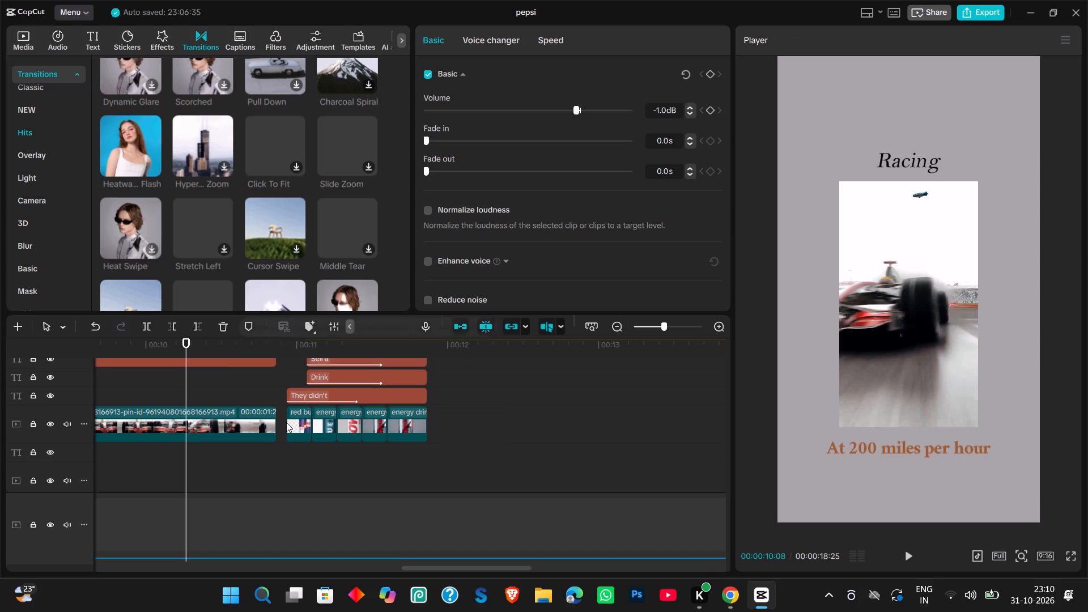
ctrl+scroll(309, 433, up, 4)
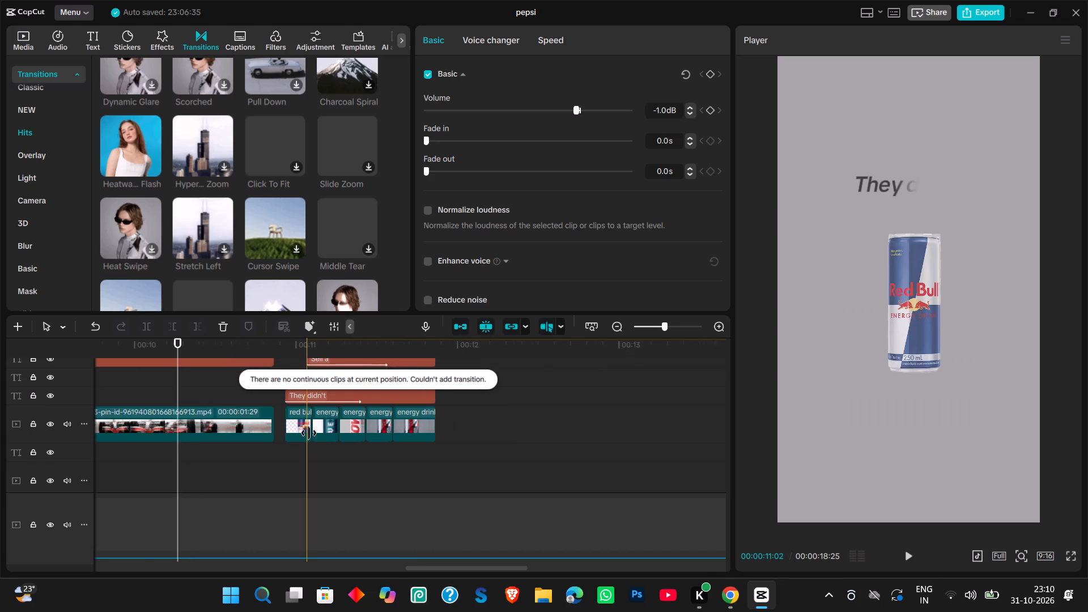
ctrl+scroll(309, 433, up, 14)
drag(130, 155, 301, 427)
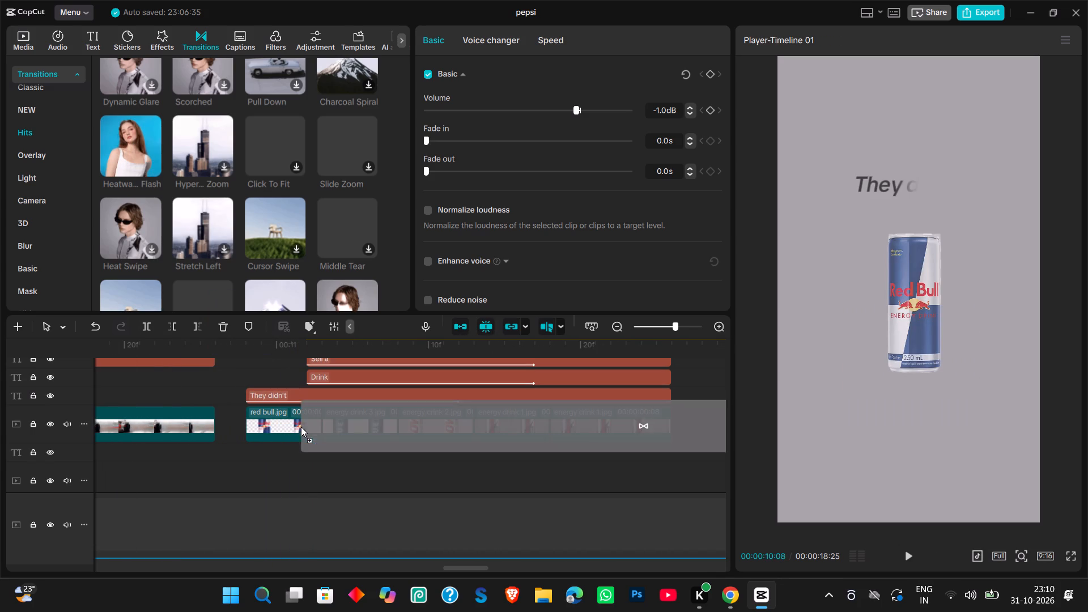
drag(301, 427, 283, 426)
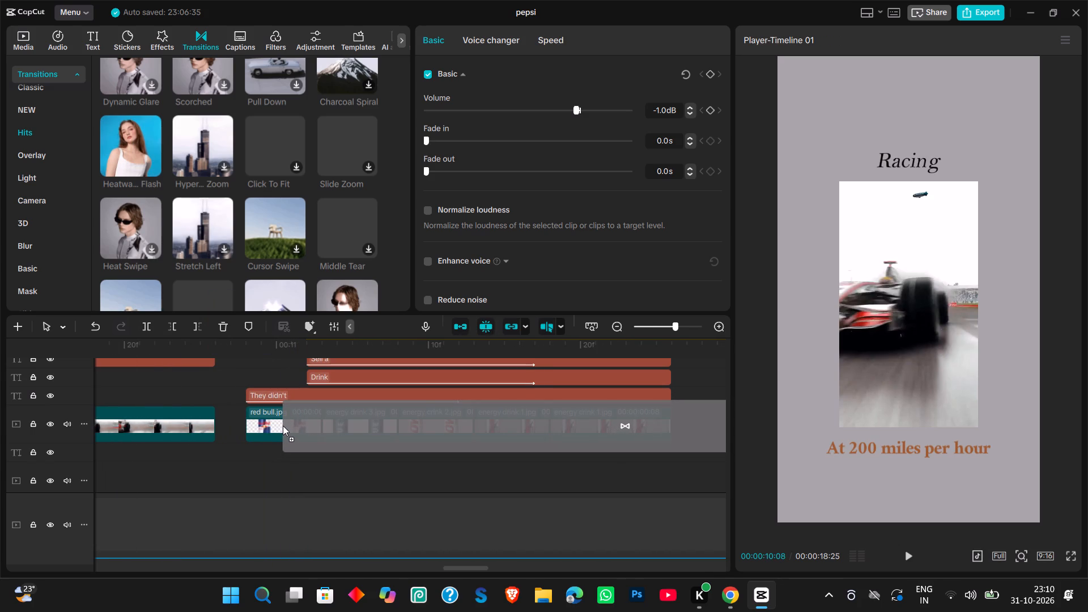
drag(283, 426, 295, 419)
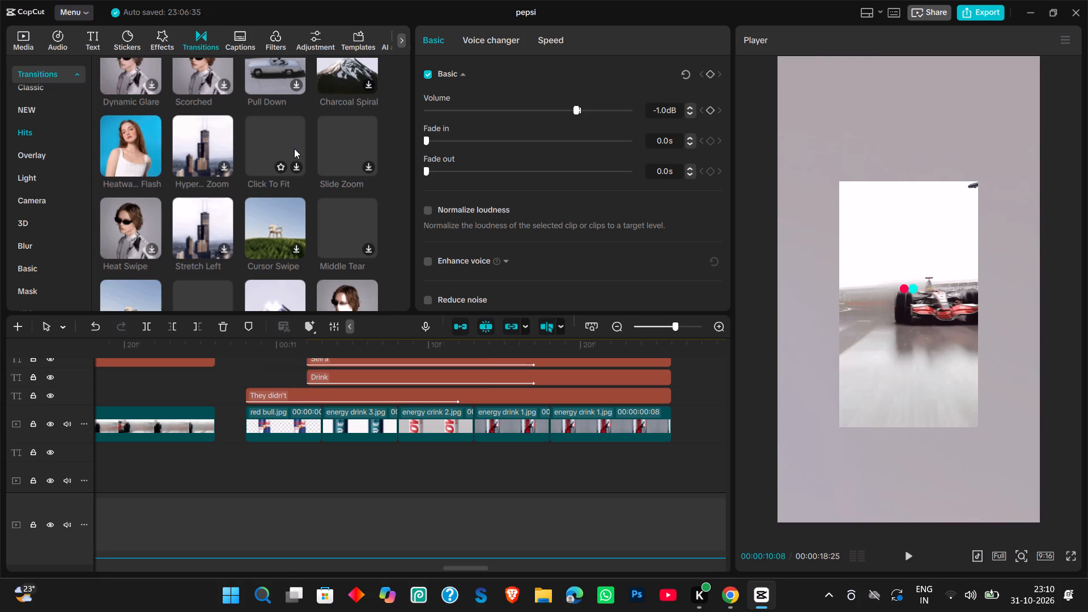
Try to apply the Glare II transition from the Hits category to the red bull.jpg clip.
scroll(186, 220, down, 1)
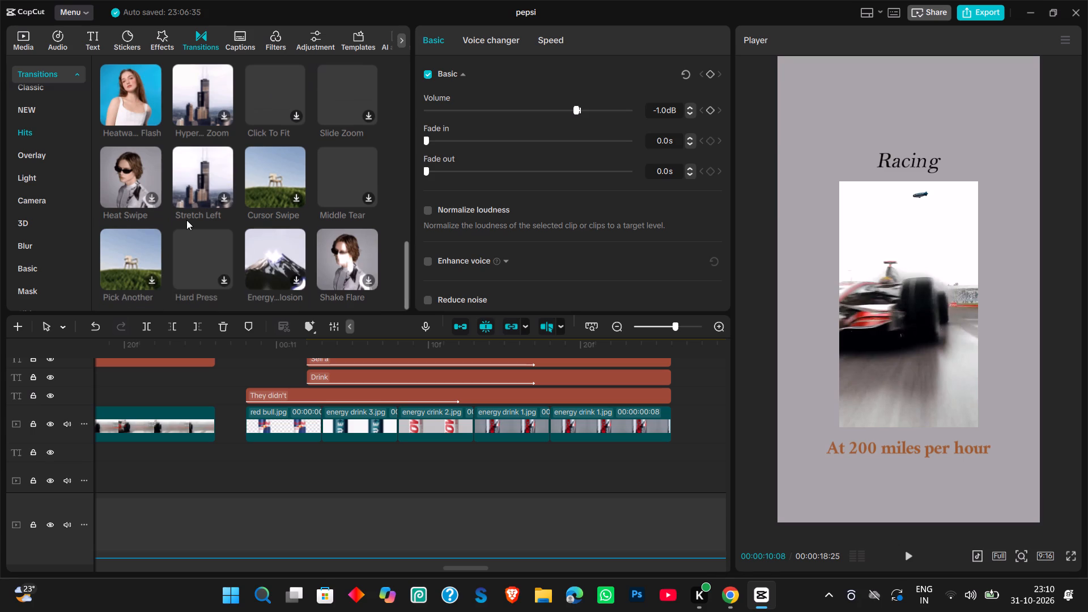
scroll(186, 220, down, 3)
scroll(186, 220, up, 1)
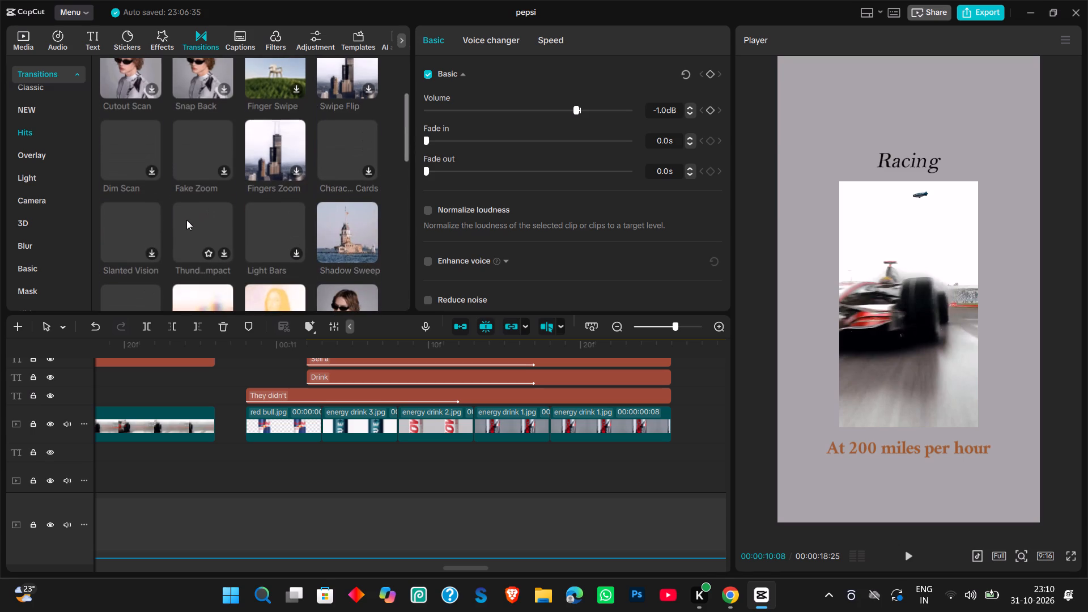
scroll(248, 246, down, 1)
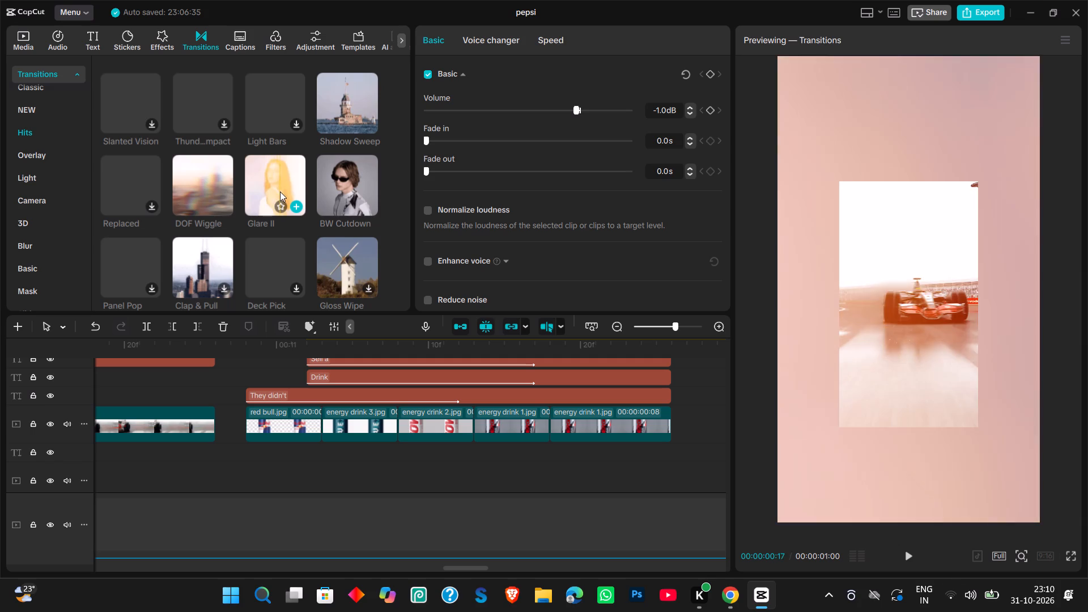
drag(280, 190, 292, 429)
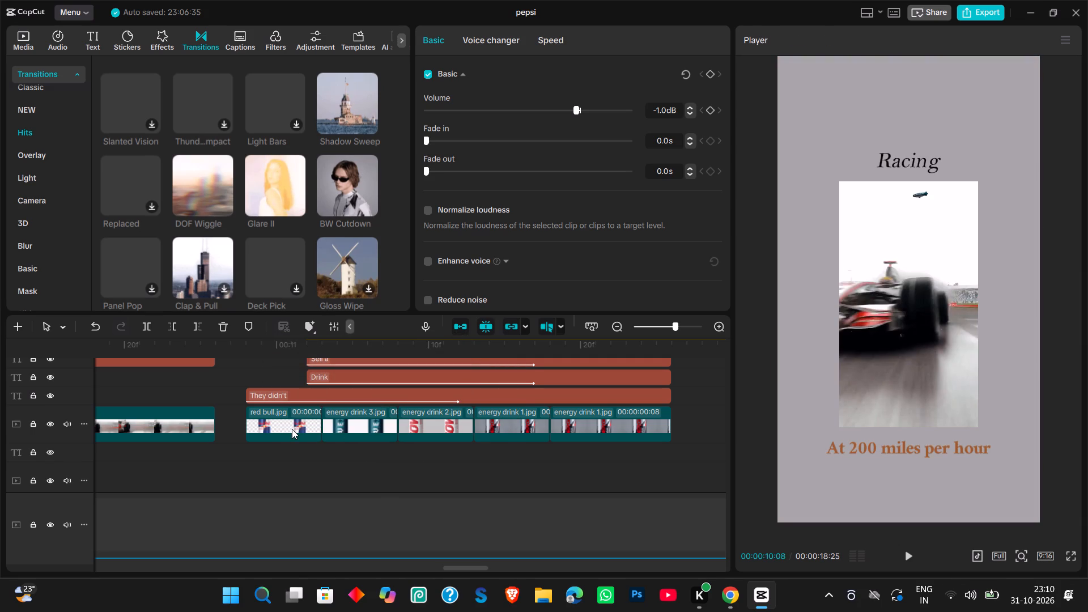
Download the Camera Glow transition from the NEW category.
scroll(292, 429, up, 1)
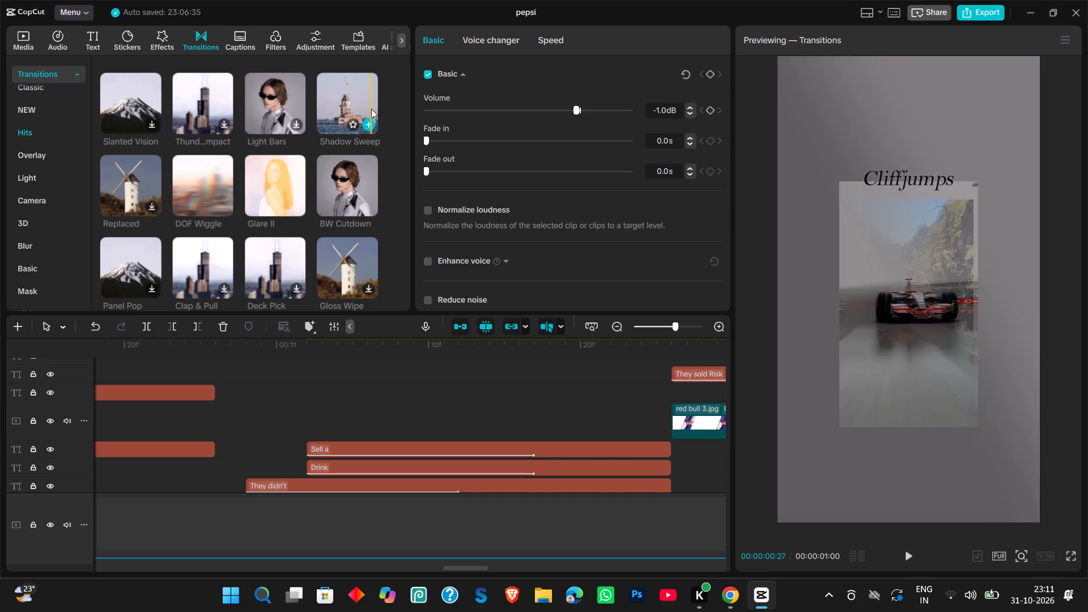
scroll(195, 96, up, 1)
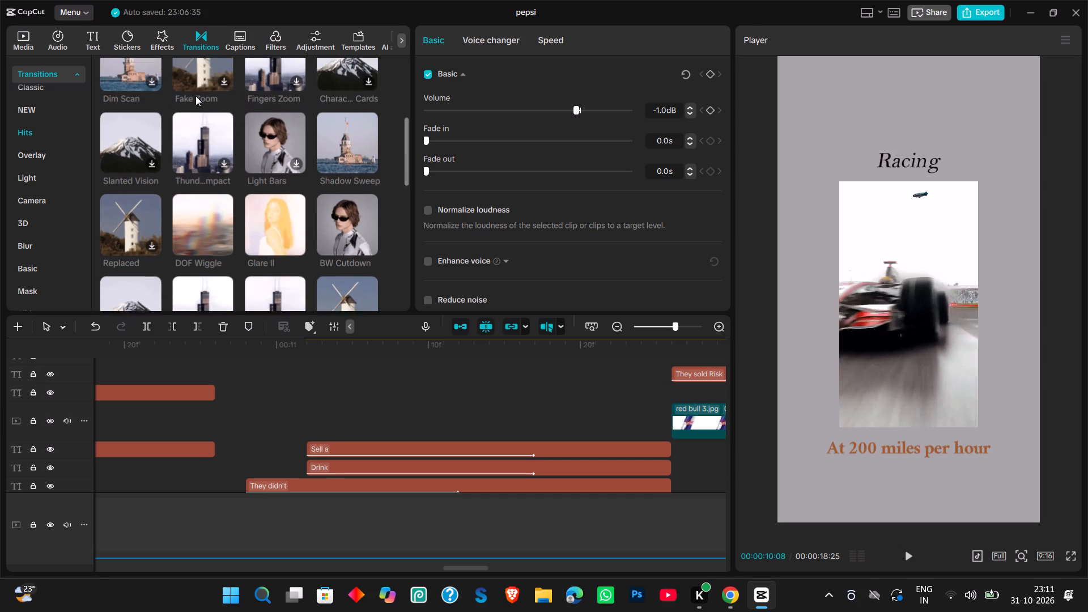
scroll(195, 96, up, 3)
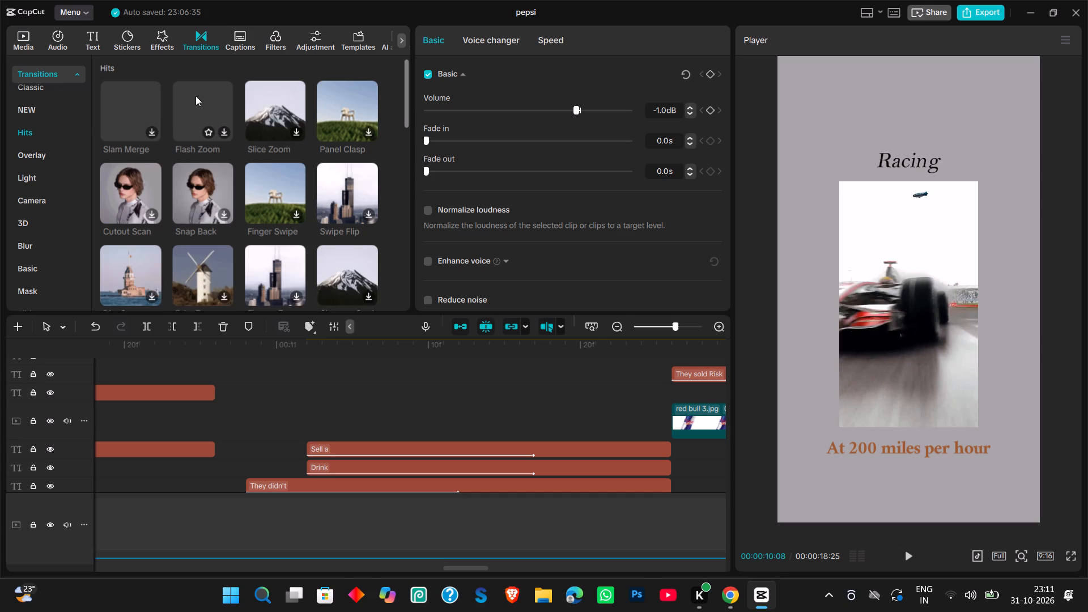
scroll(195, 96, up, 1)
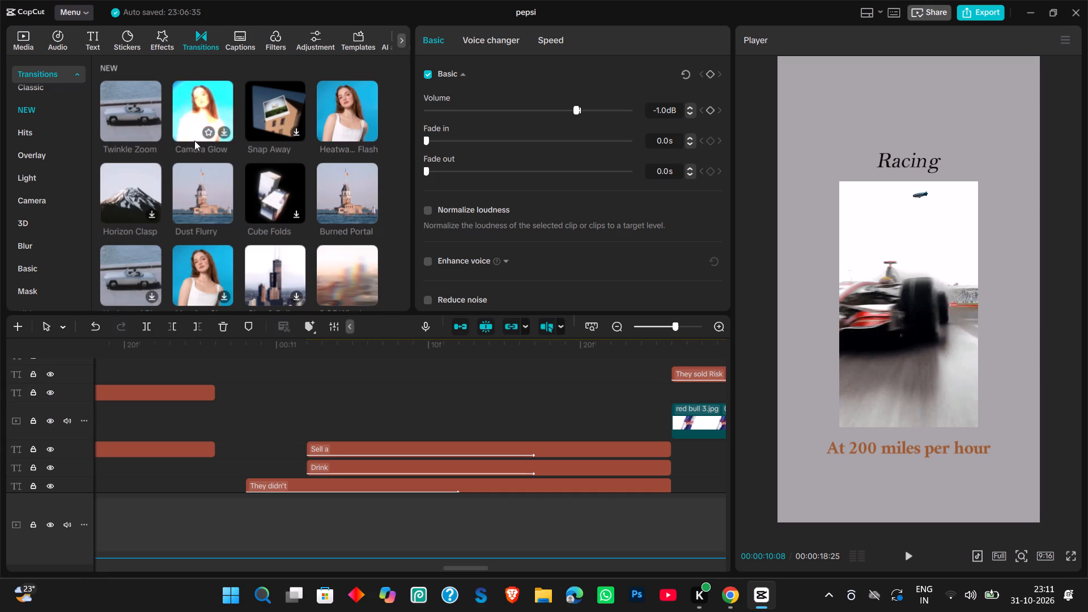
click(222, 130)
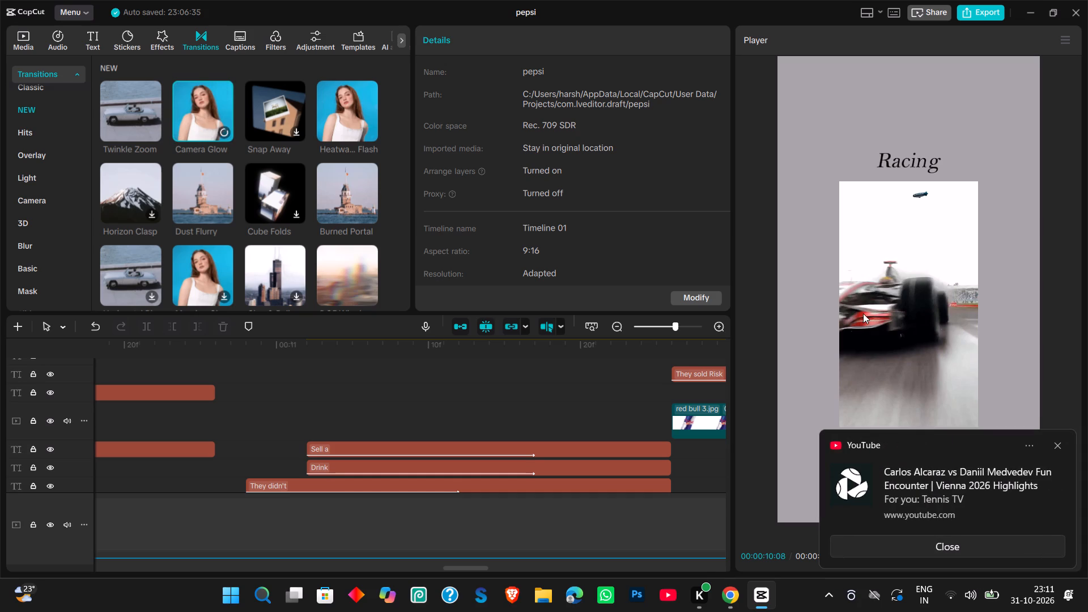
Dismiss the YouTube notification, switch to Chrome to check the Vienna Open match scores, and return to CapCut.
click(1060, 443)
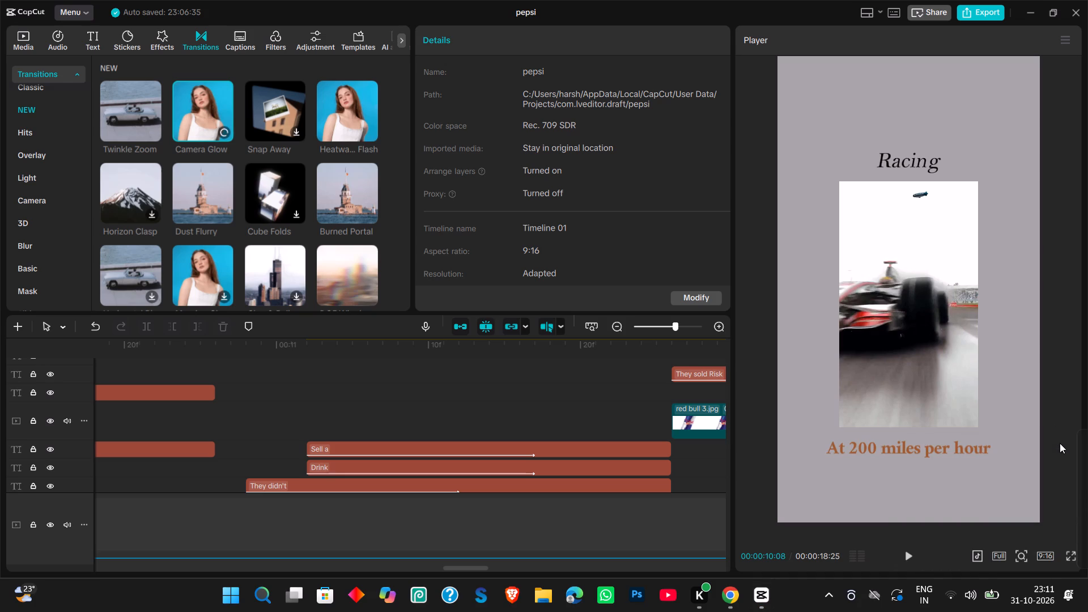
click(737, 585)
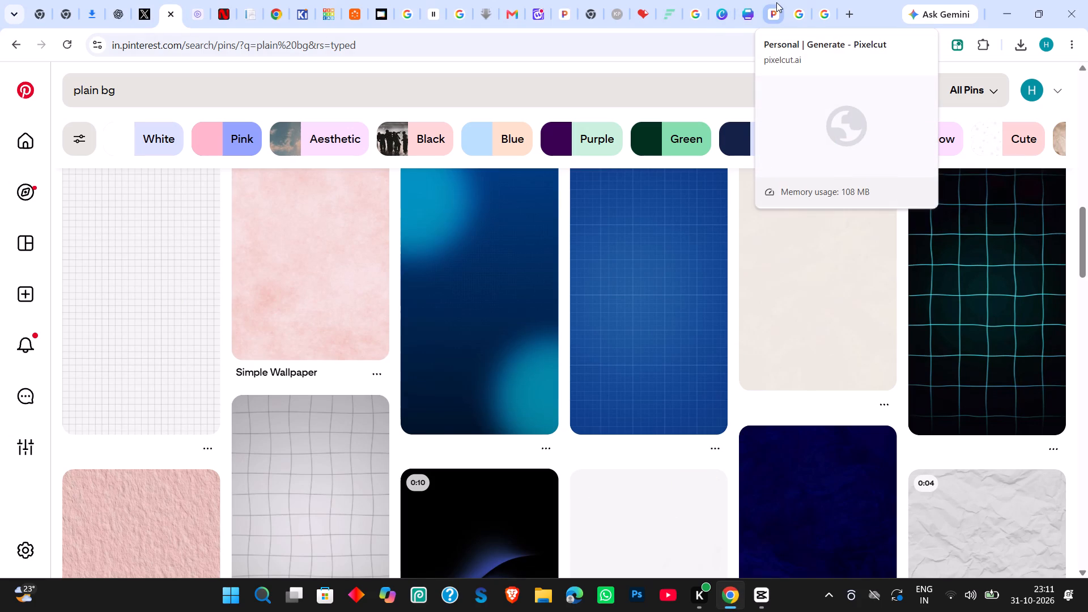
click(790, 8)
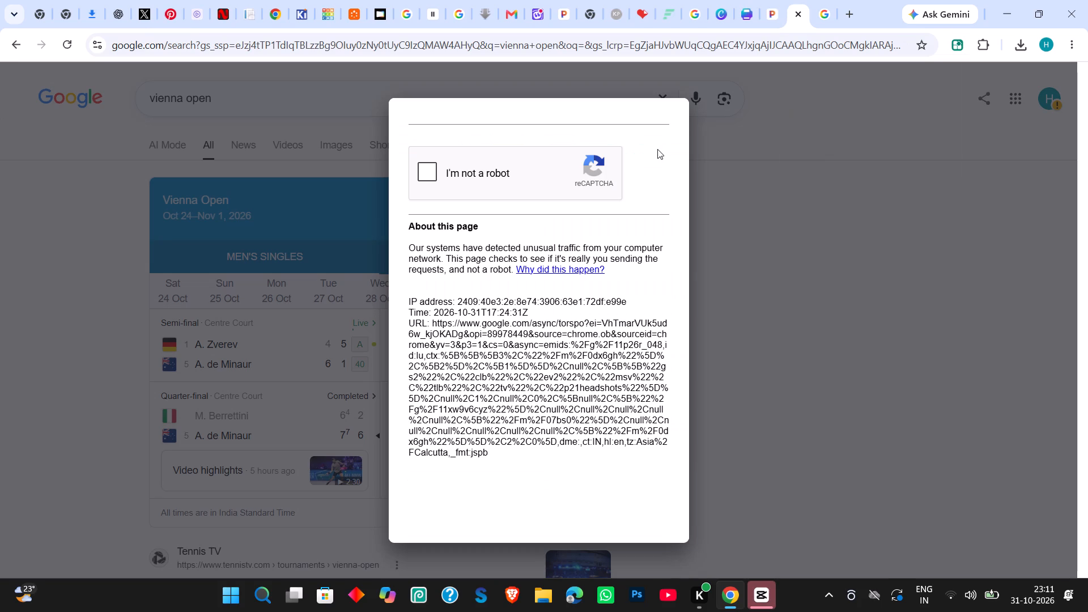
click(424, 175)
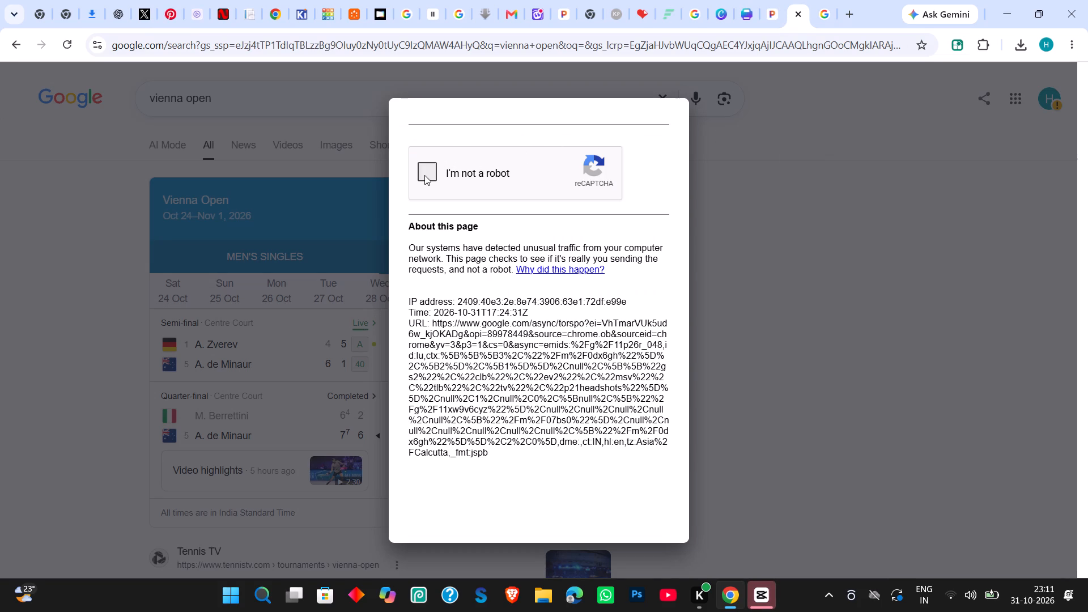
click(806, 322)
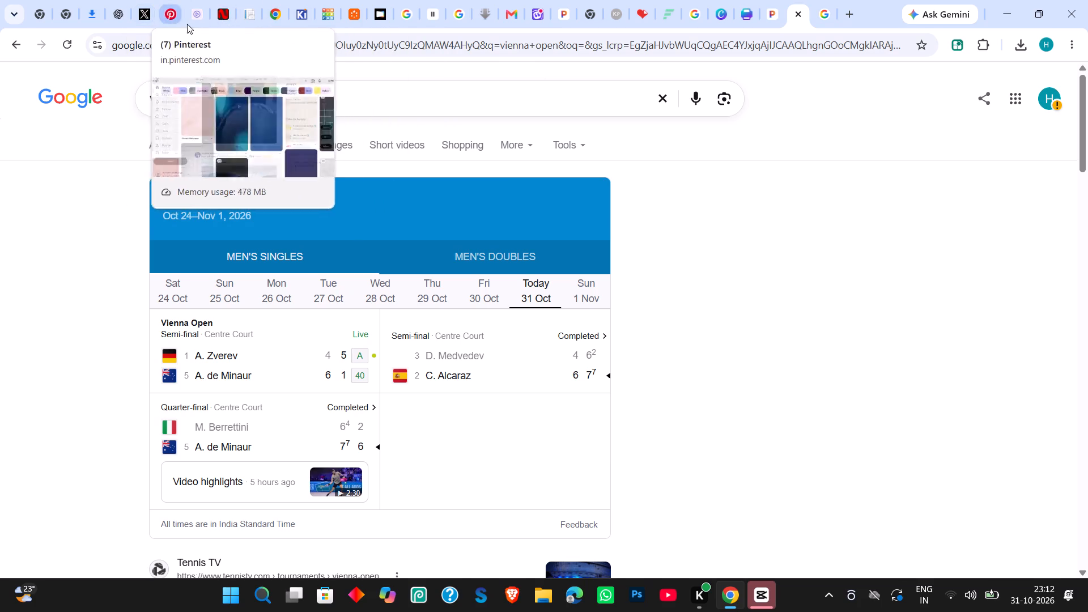
click(1018, 3)
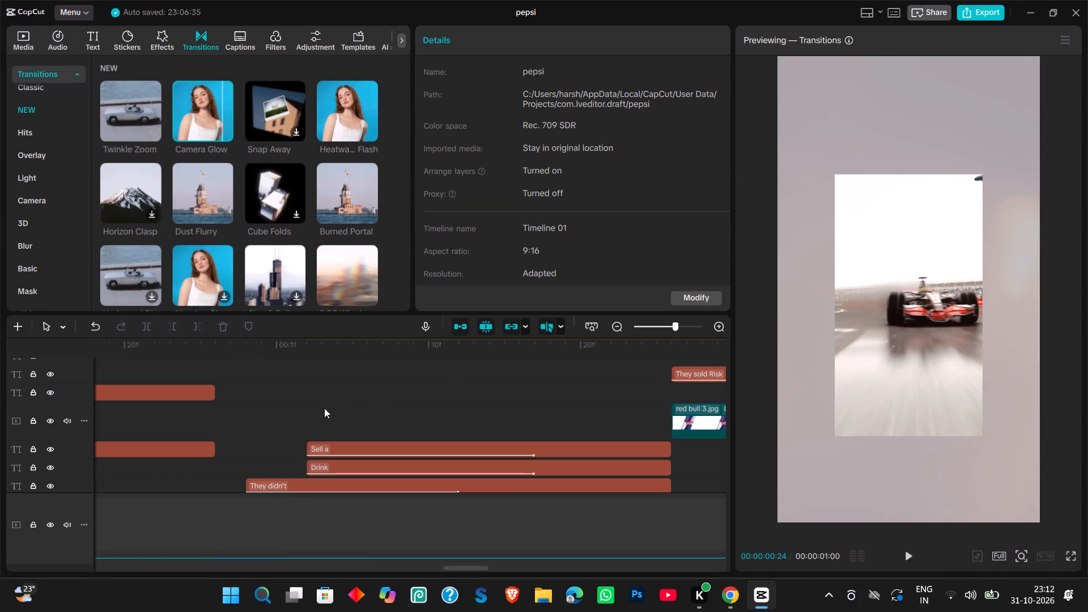
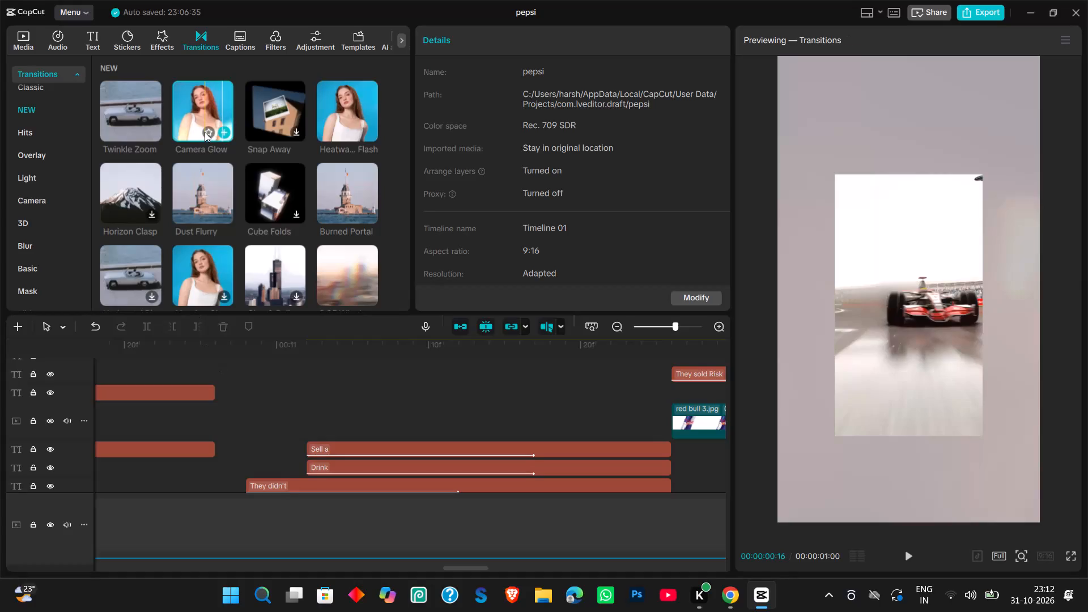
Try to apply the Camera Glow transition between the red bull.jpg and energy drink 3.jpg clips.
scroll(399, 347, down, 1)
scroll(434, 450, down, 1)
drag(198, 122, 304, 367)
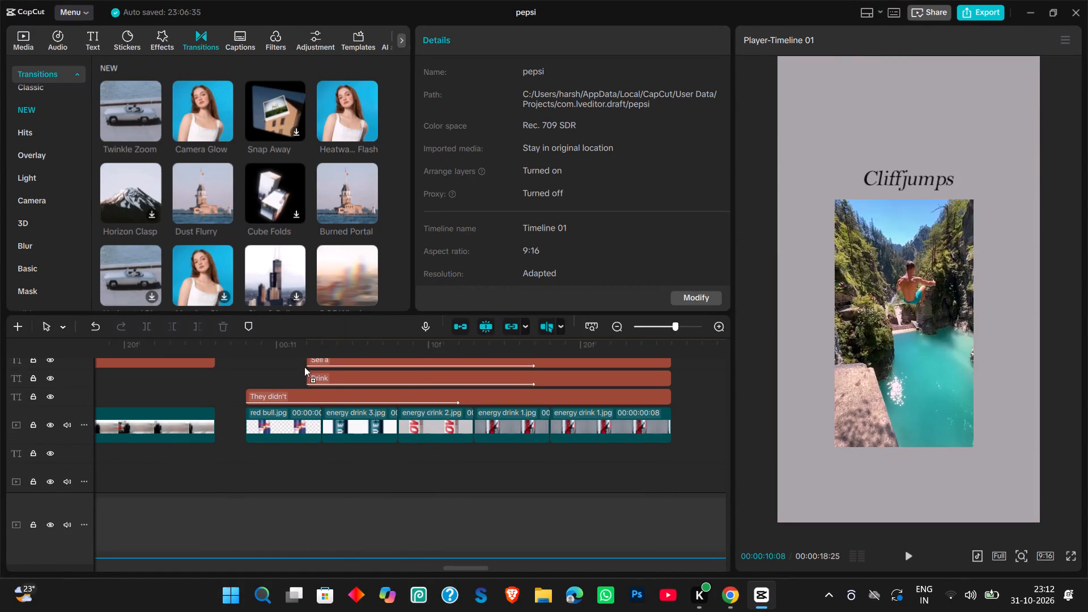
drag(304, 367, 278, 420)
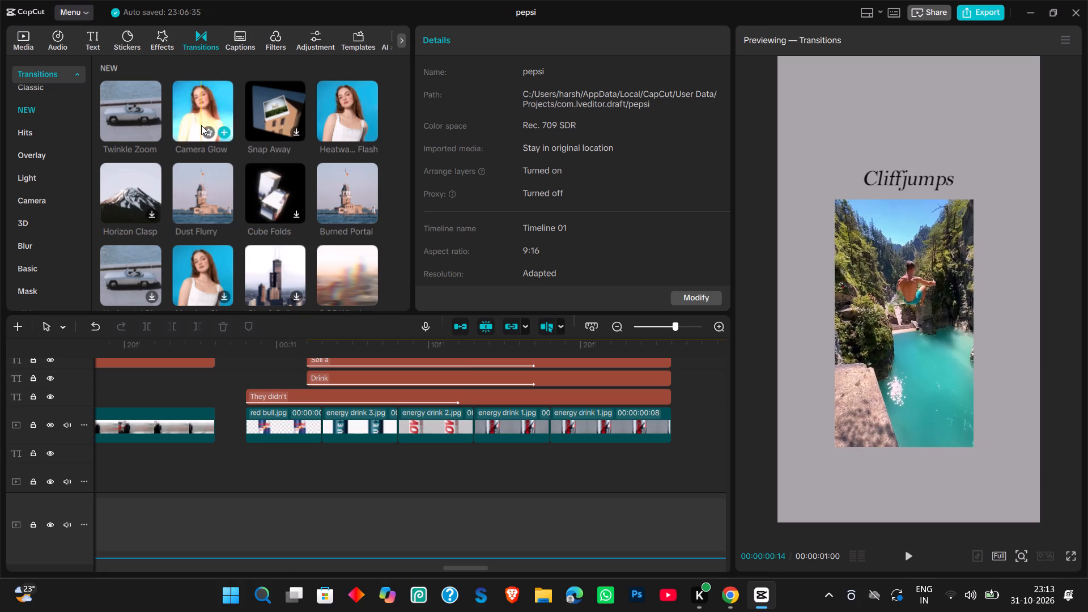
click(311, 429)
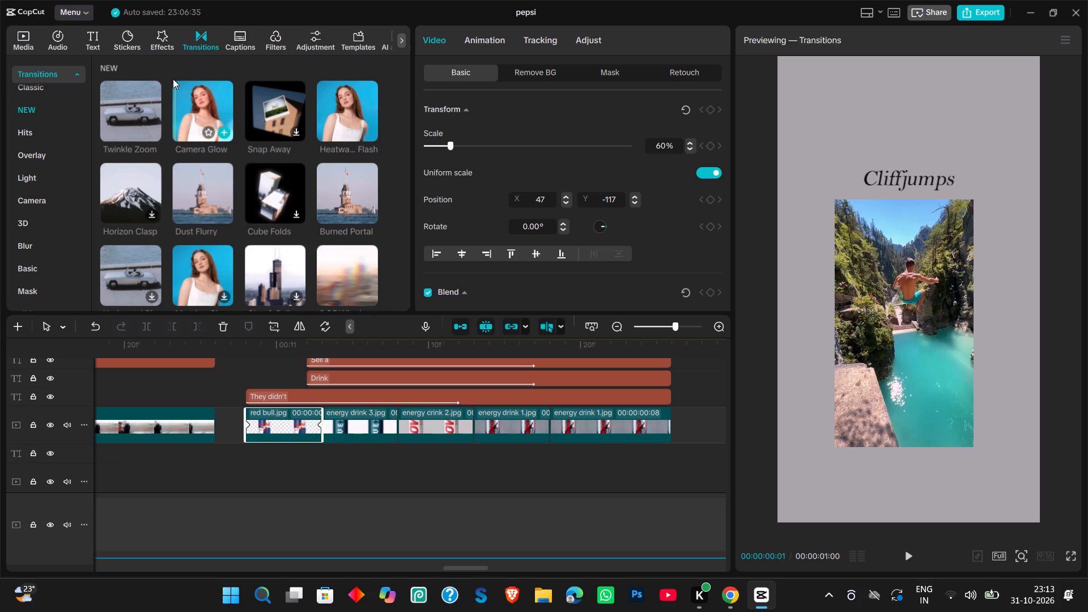
Search the video effects for "film burn".
click(161, 48)
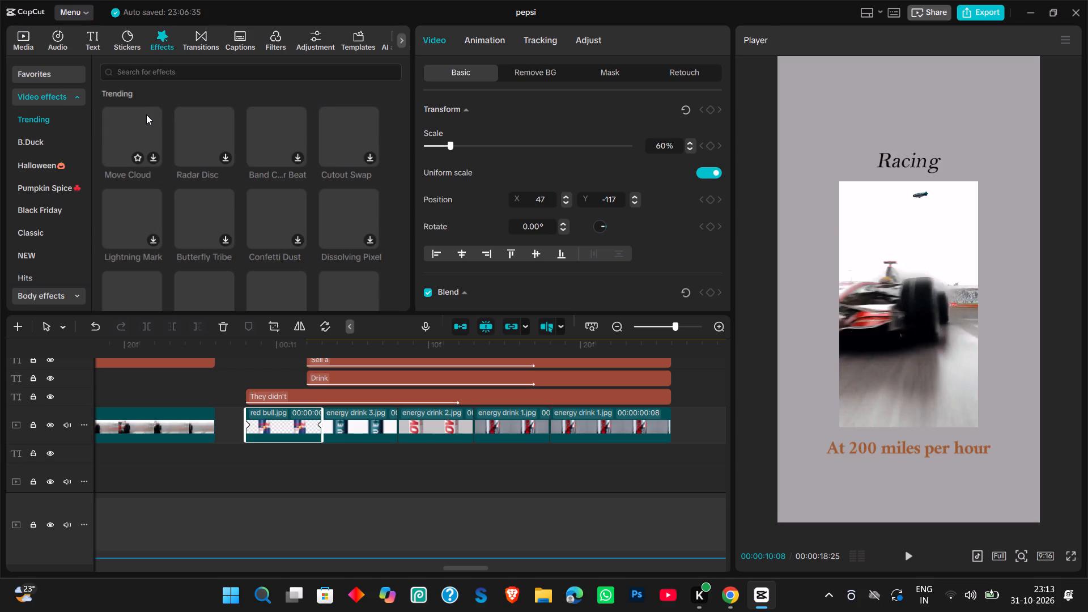
click(207, 66)
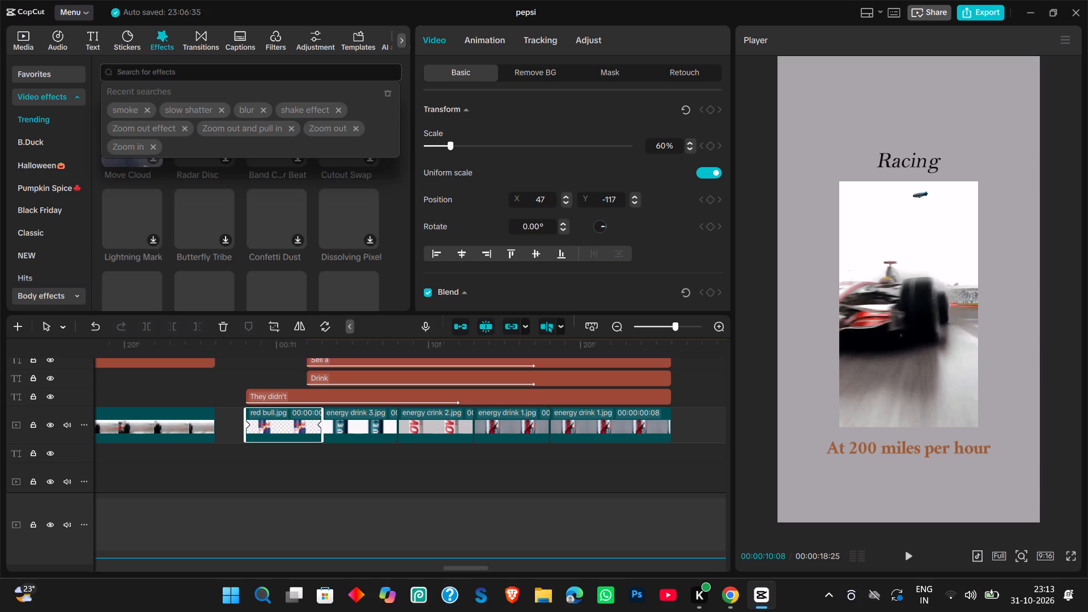
text(film)
key(space)
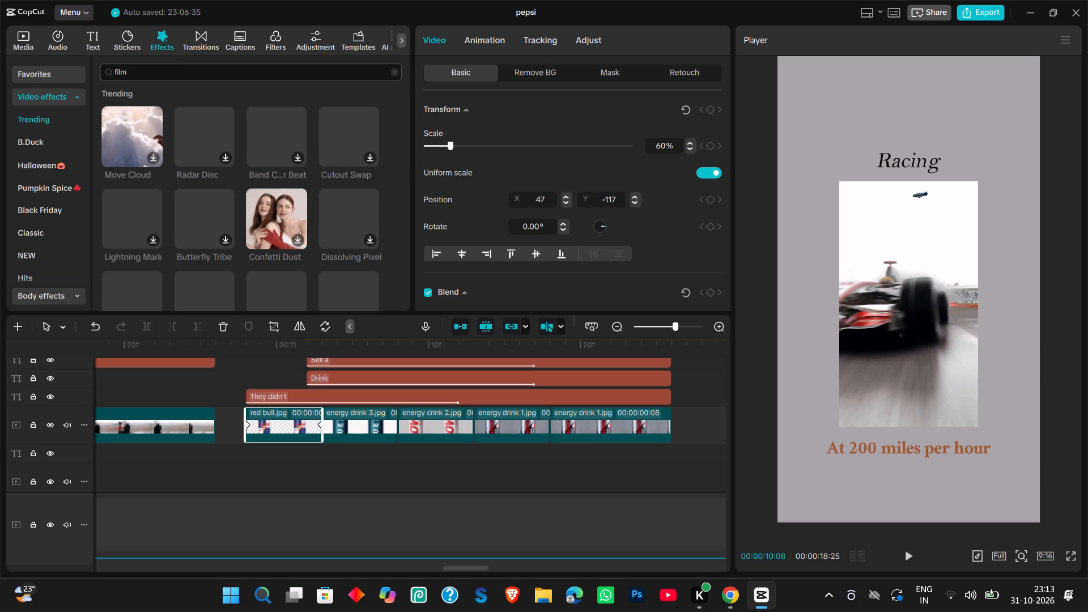
text(bu)
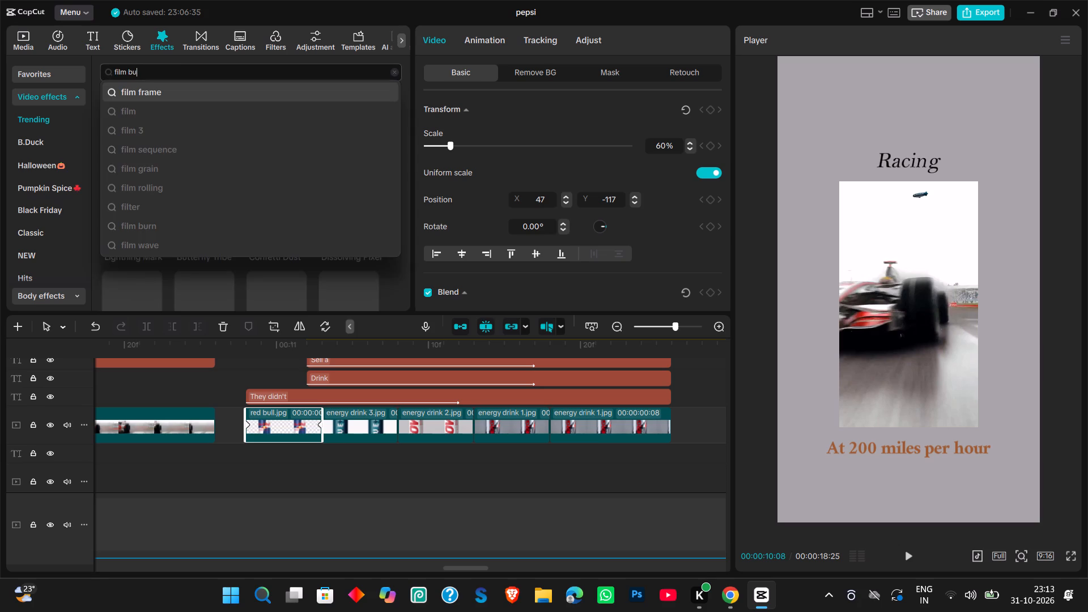
text(rn)
key(Return)
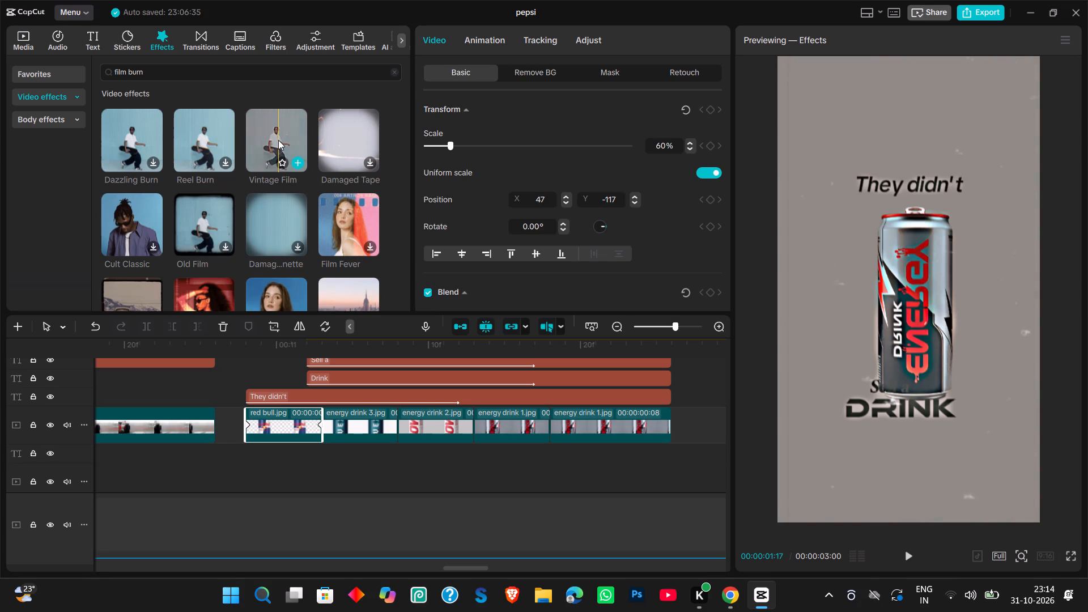
Move the "Sell a" text down so it sits just below the energy drink can.
scroll(555, 390, up, 1)
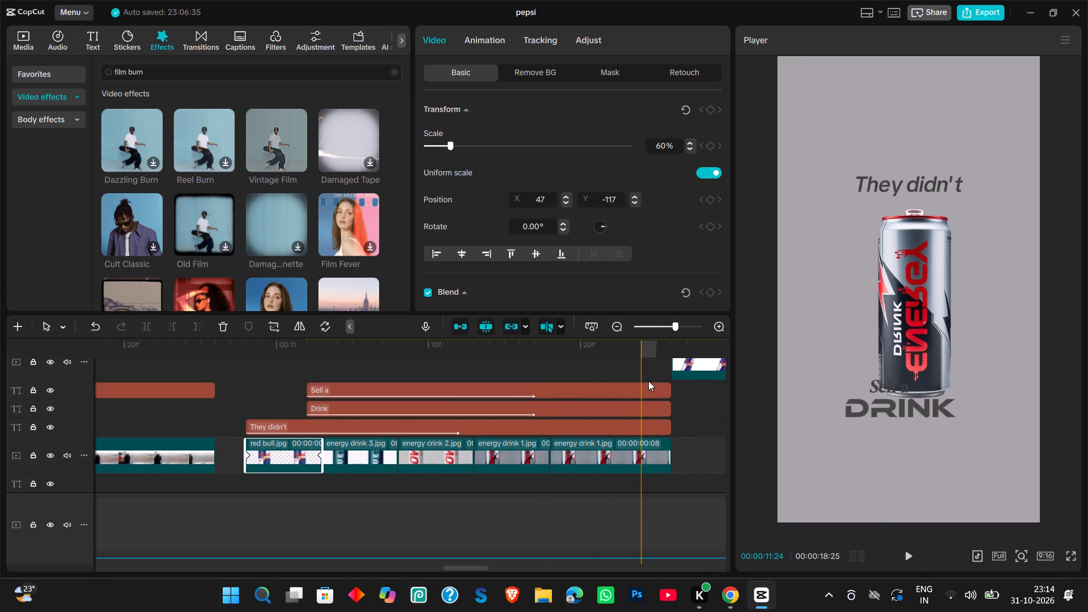
click(647, 388)
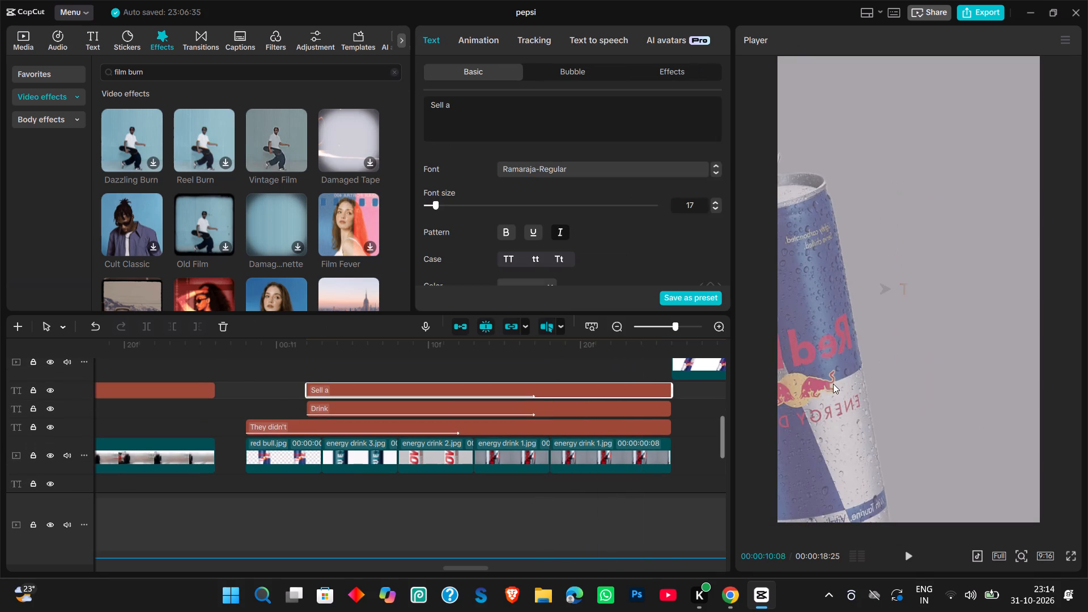
click(654, 365)
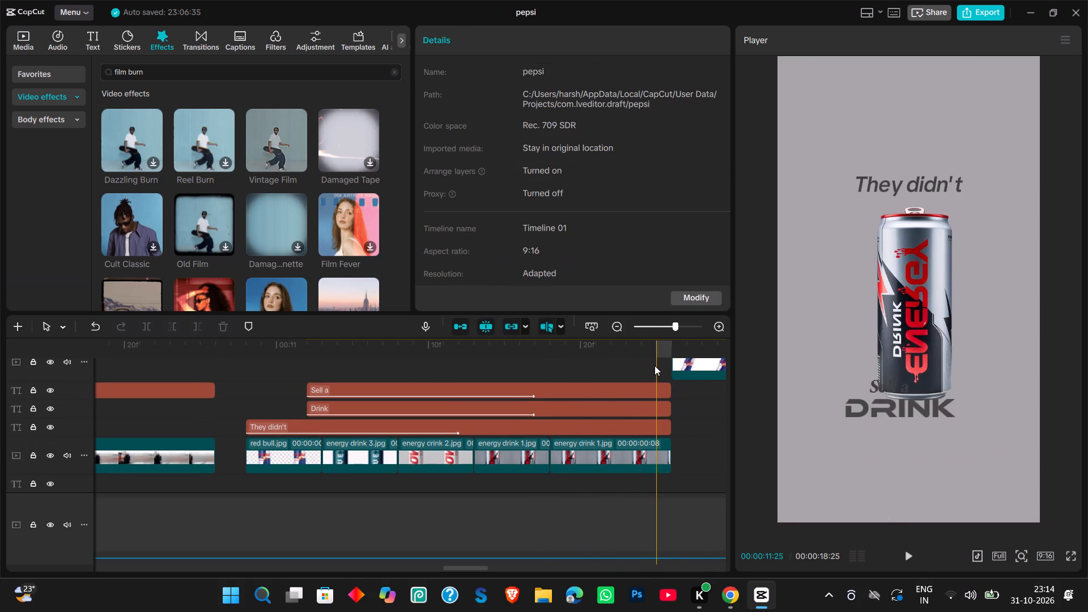
click(632, 387)
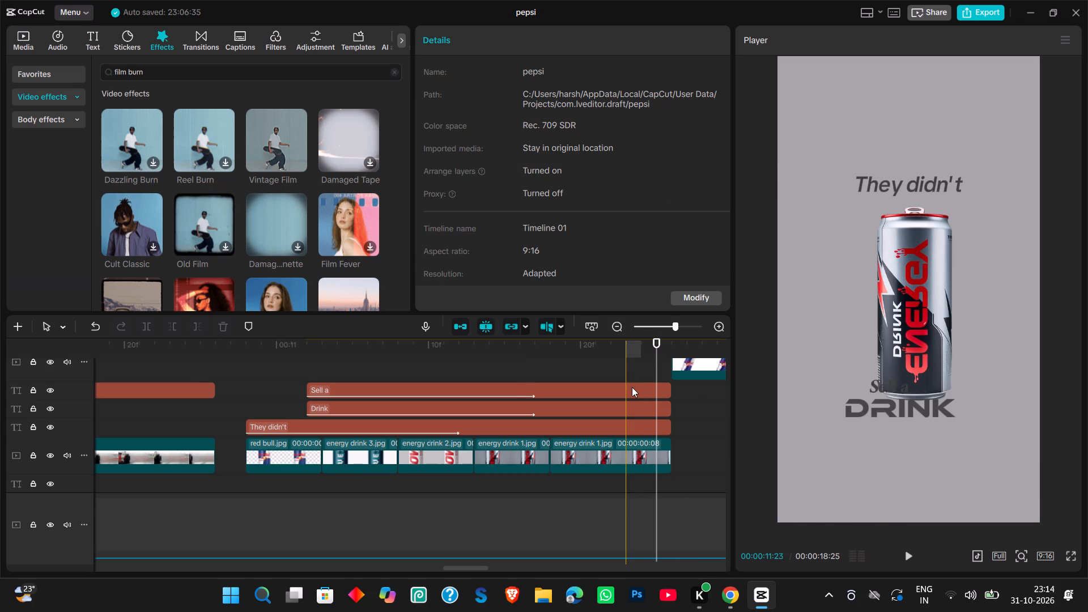
drag(896, 386, 894, 393)
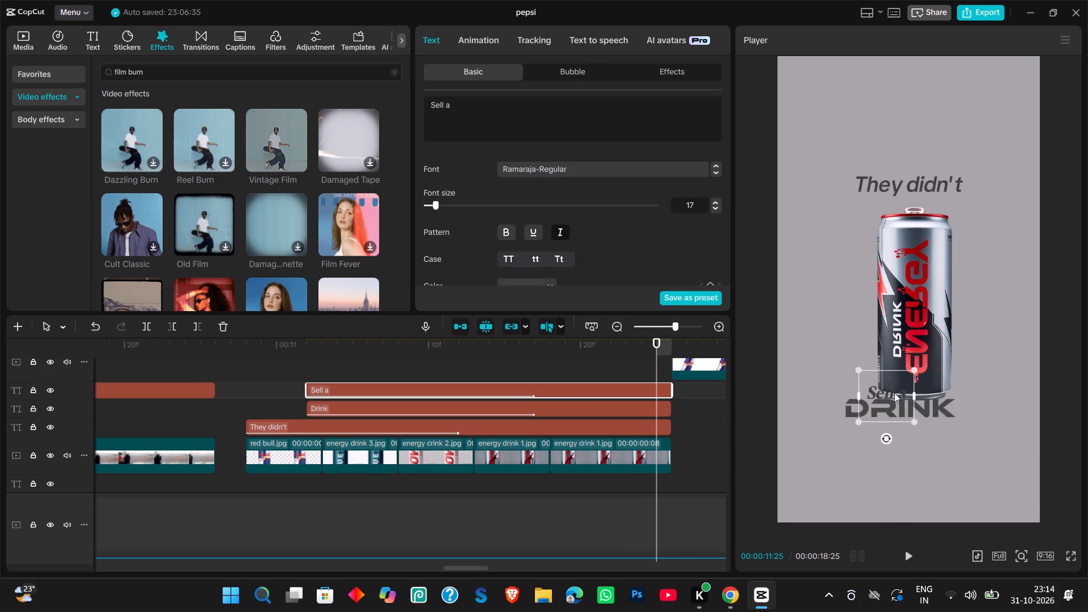
drag(894, 393, 891, 409)
Move the "Drink" text down so it sits directly beneath the "Sell a" text.
click(653, 406)
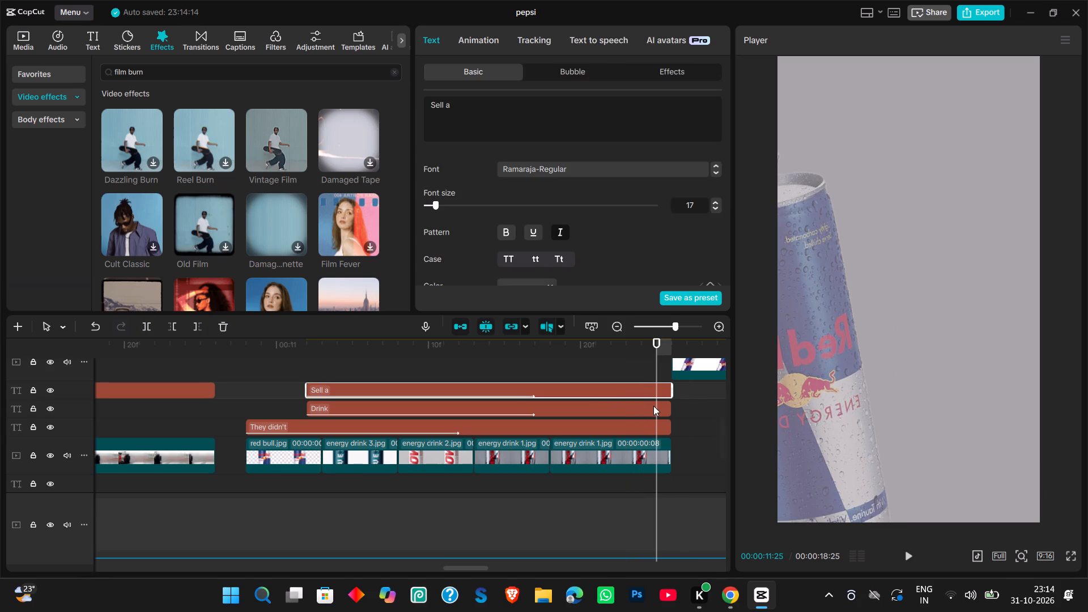
drag(945, 410, 937, 447)
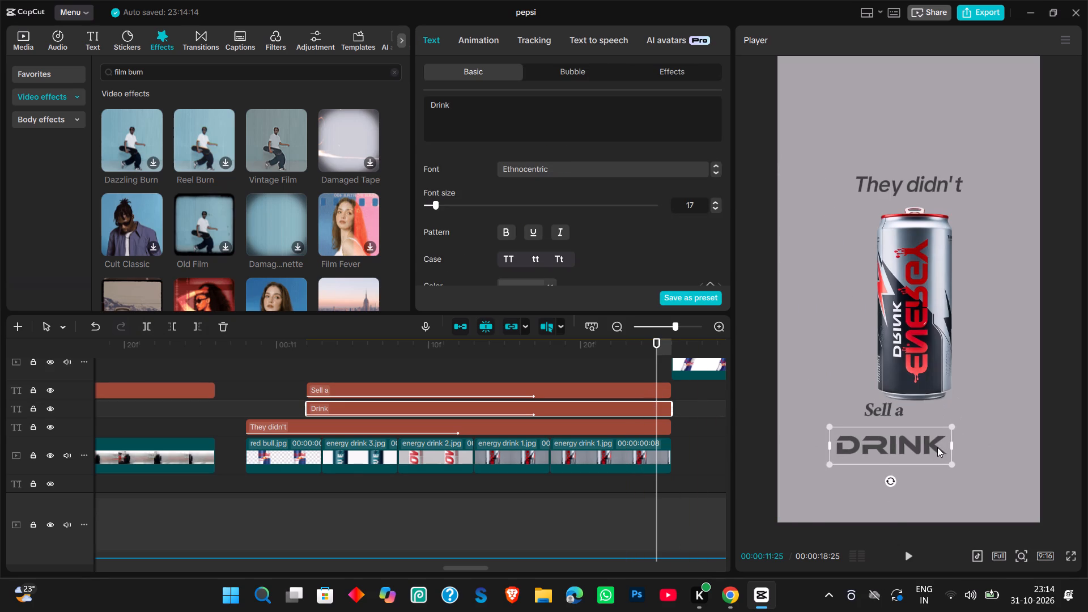
drag(937, 447, 936, 434)
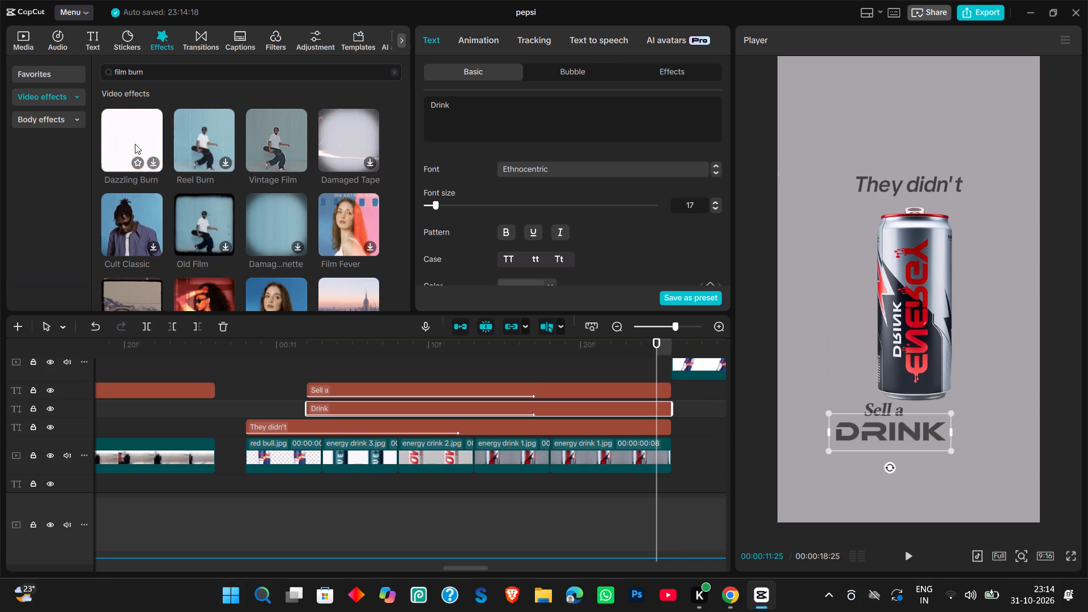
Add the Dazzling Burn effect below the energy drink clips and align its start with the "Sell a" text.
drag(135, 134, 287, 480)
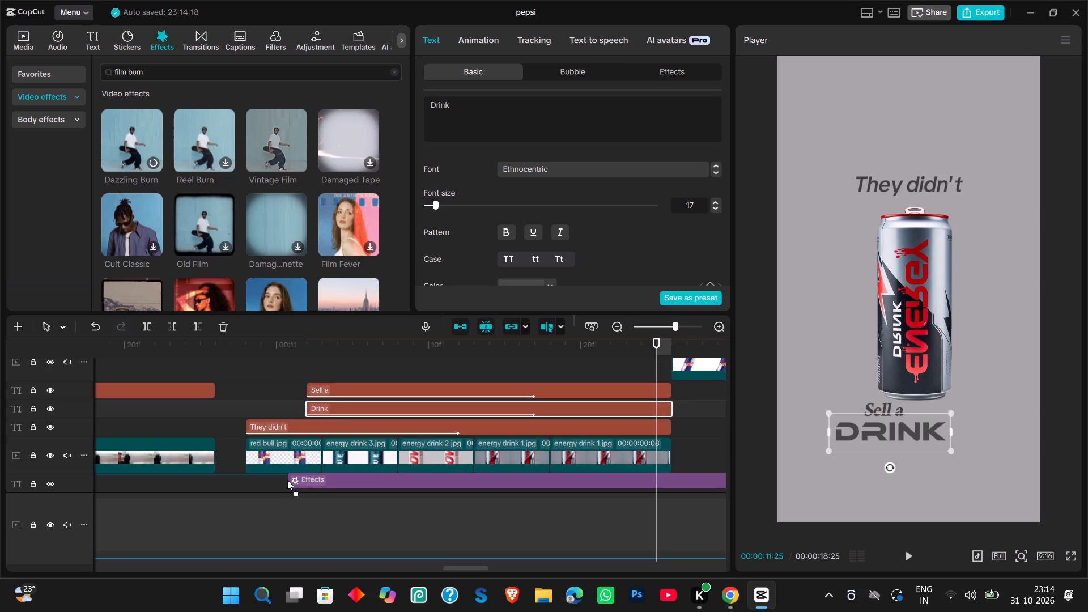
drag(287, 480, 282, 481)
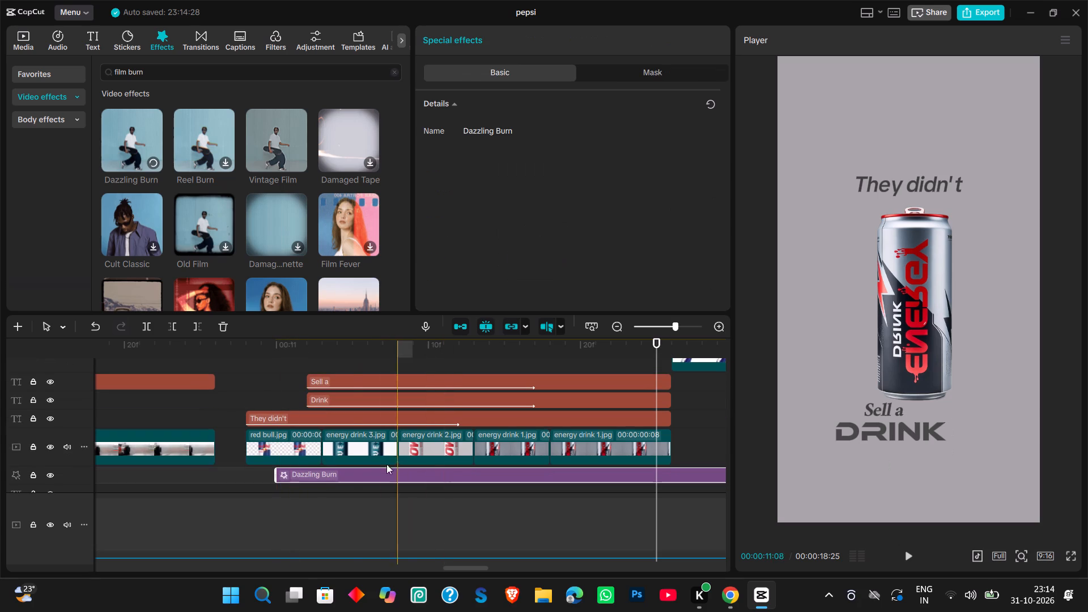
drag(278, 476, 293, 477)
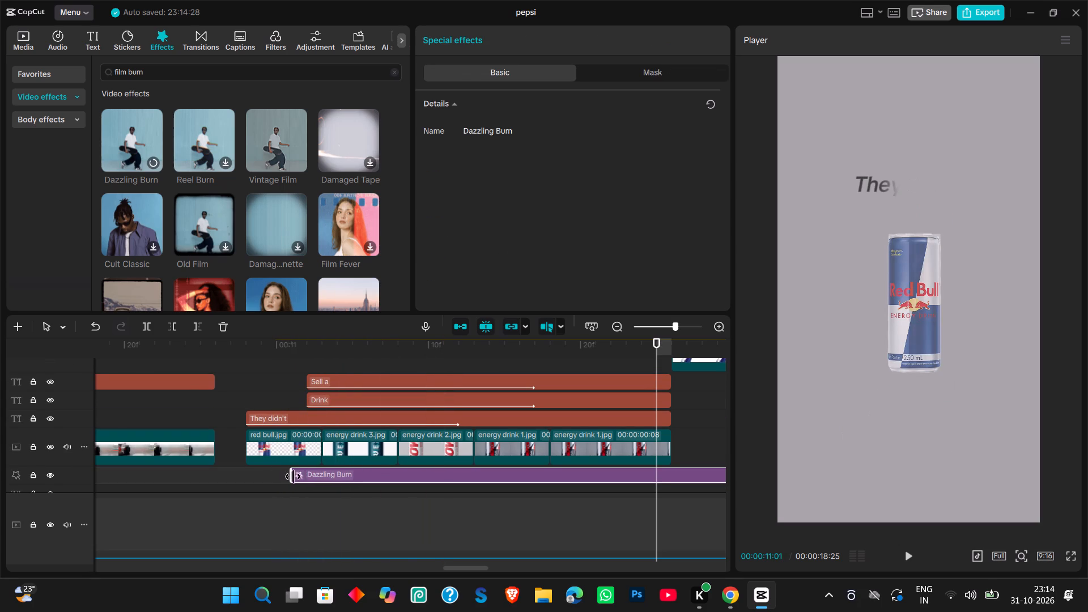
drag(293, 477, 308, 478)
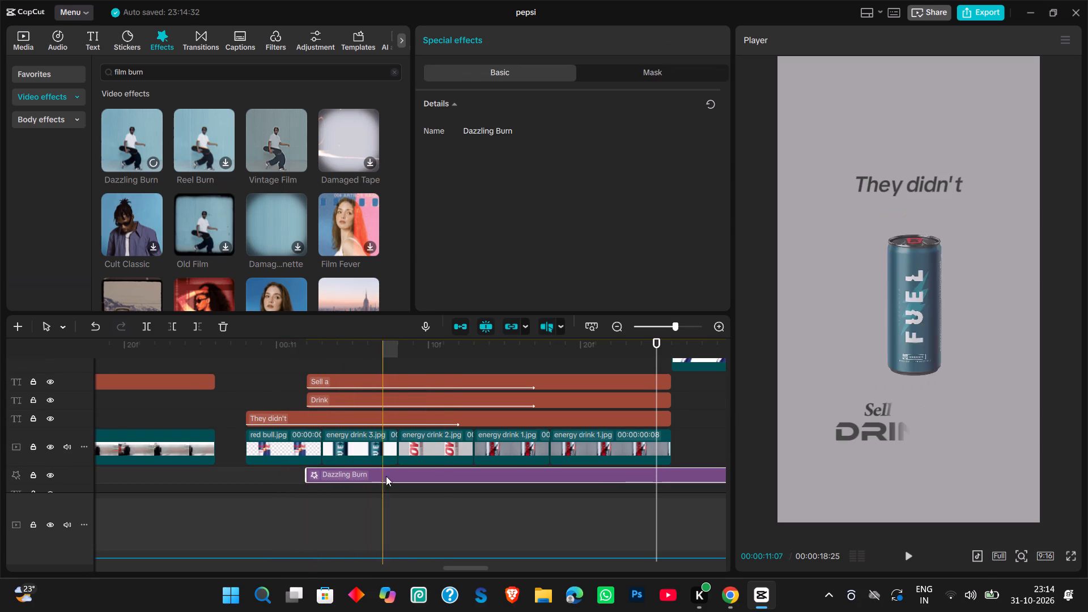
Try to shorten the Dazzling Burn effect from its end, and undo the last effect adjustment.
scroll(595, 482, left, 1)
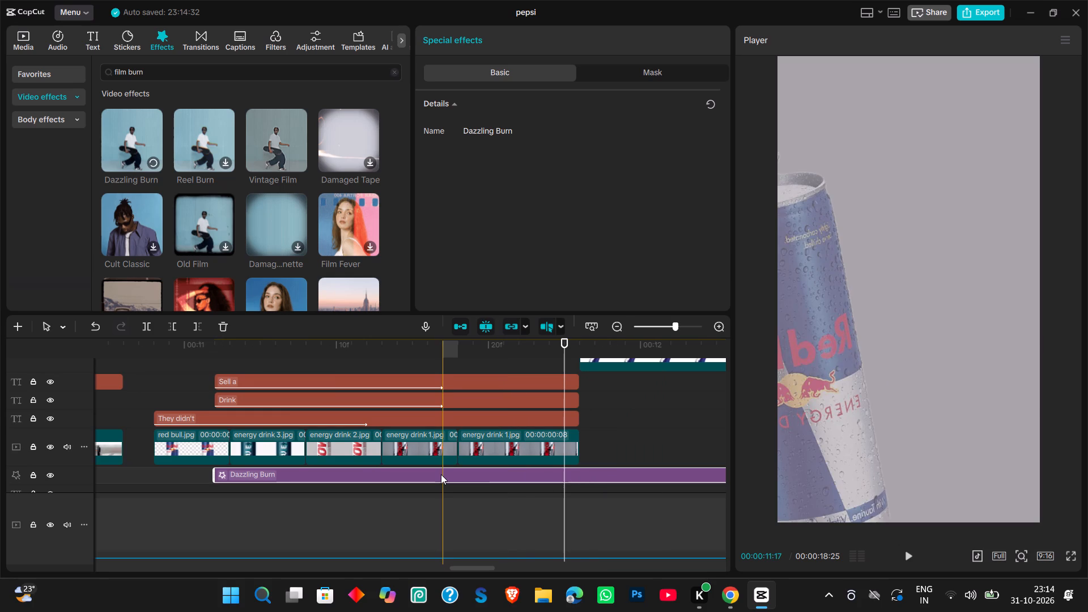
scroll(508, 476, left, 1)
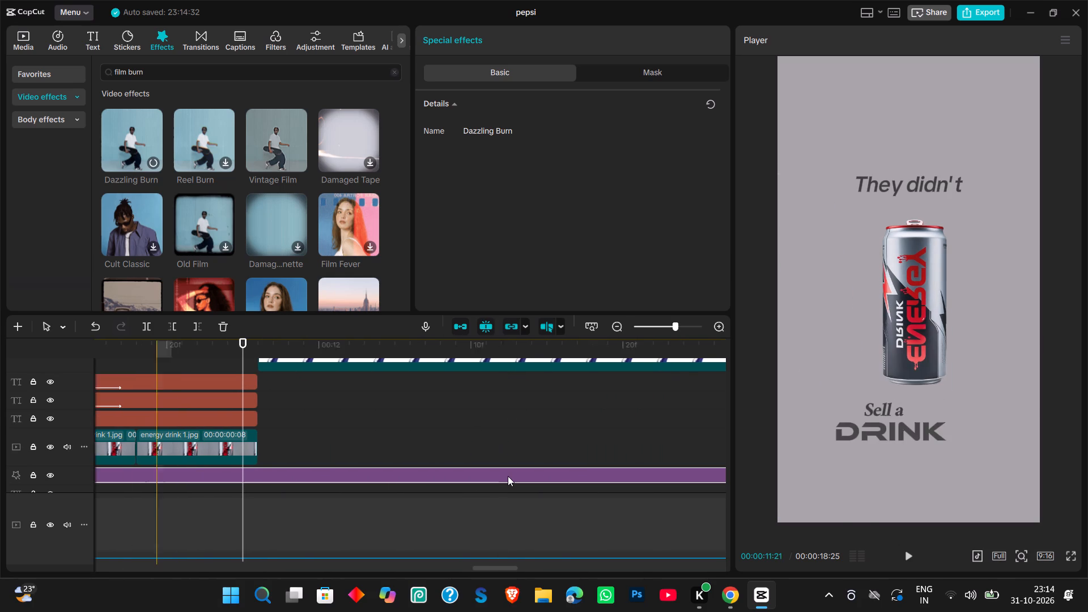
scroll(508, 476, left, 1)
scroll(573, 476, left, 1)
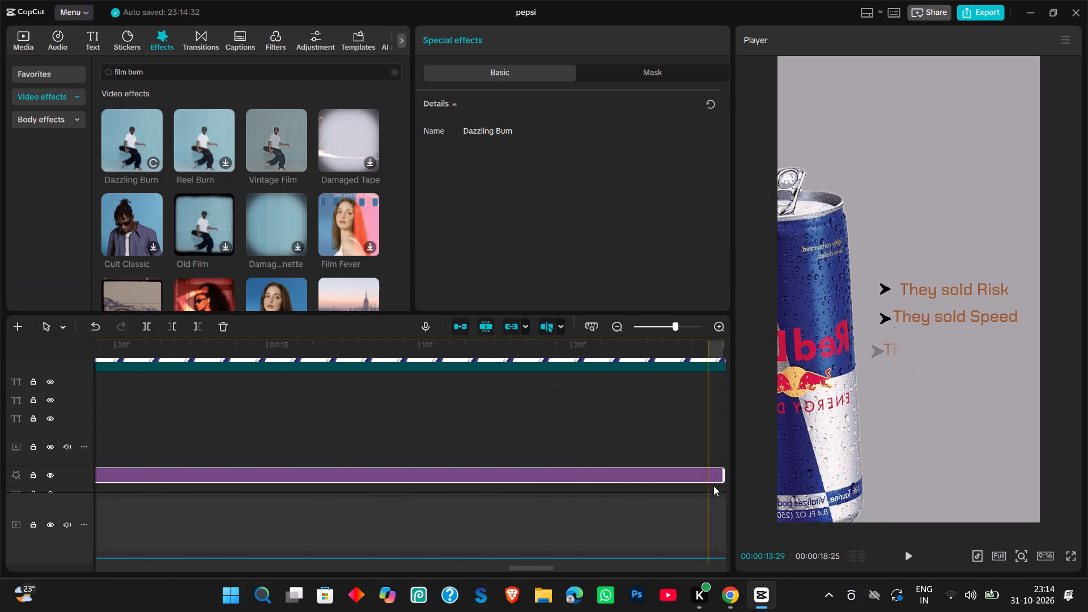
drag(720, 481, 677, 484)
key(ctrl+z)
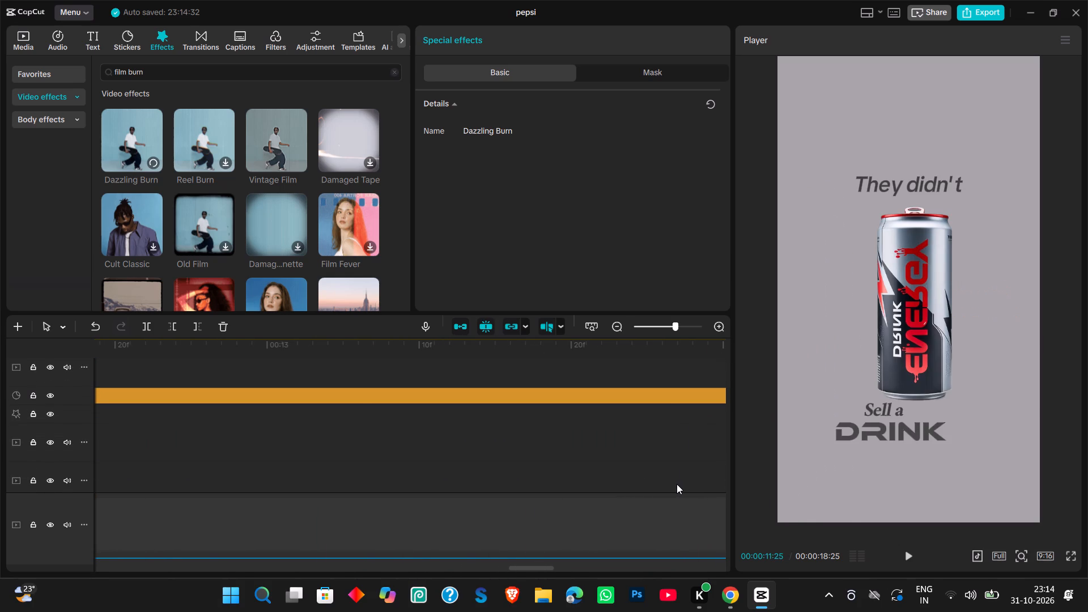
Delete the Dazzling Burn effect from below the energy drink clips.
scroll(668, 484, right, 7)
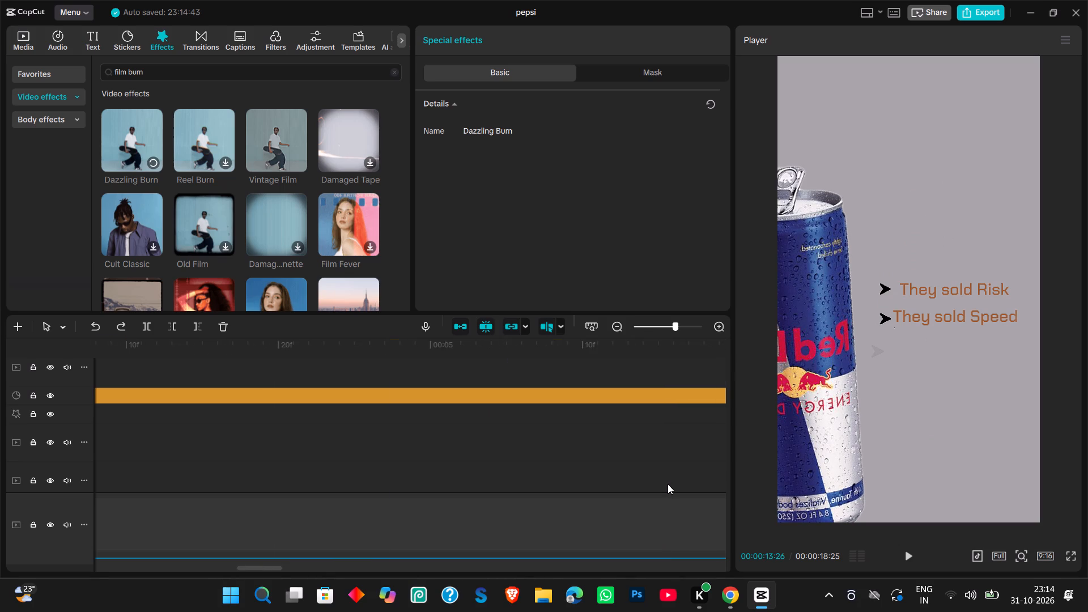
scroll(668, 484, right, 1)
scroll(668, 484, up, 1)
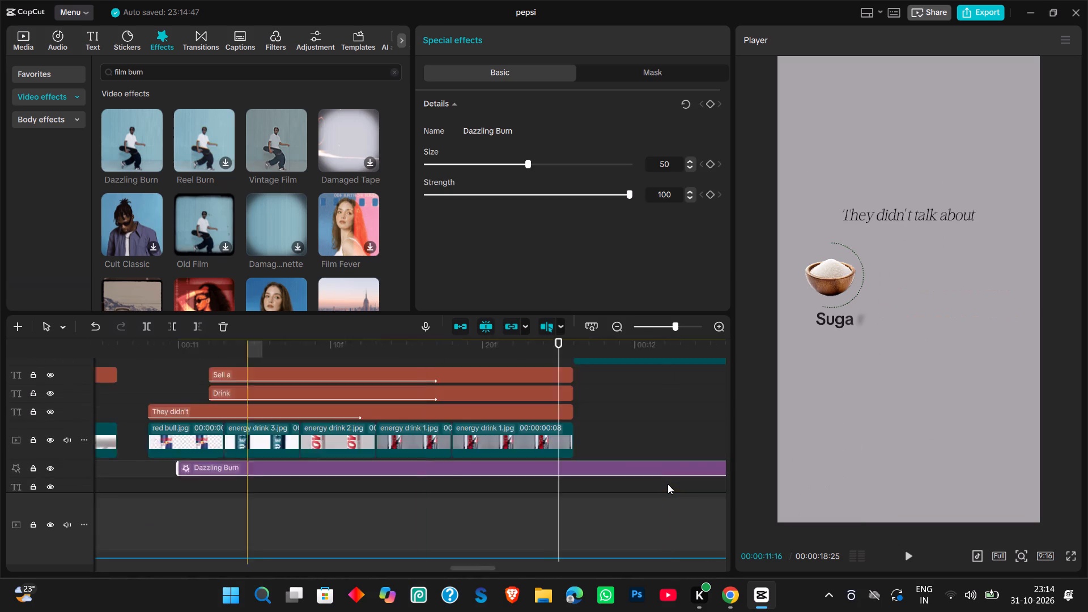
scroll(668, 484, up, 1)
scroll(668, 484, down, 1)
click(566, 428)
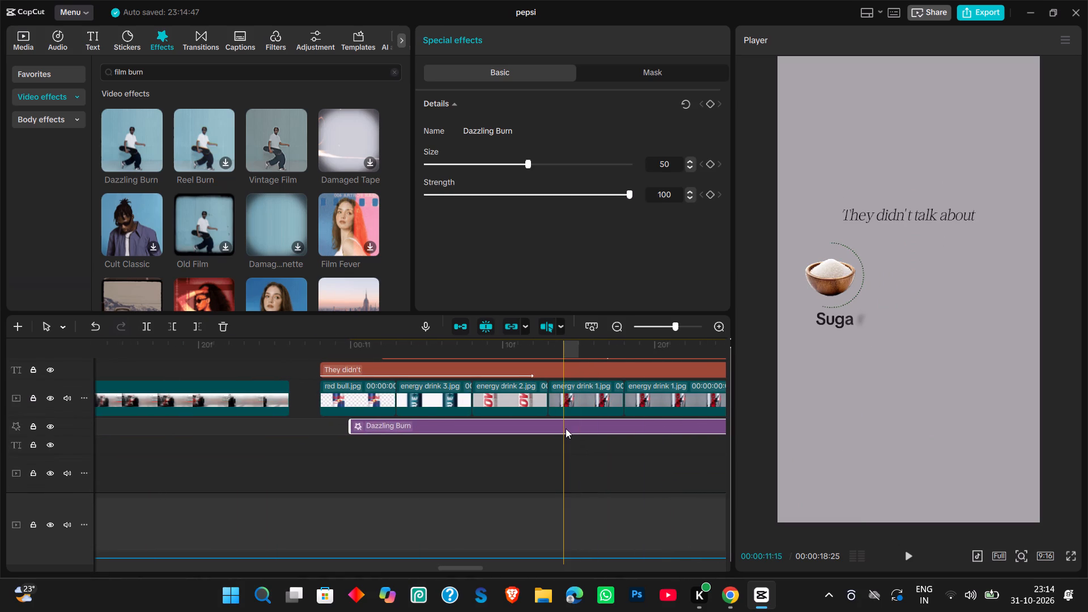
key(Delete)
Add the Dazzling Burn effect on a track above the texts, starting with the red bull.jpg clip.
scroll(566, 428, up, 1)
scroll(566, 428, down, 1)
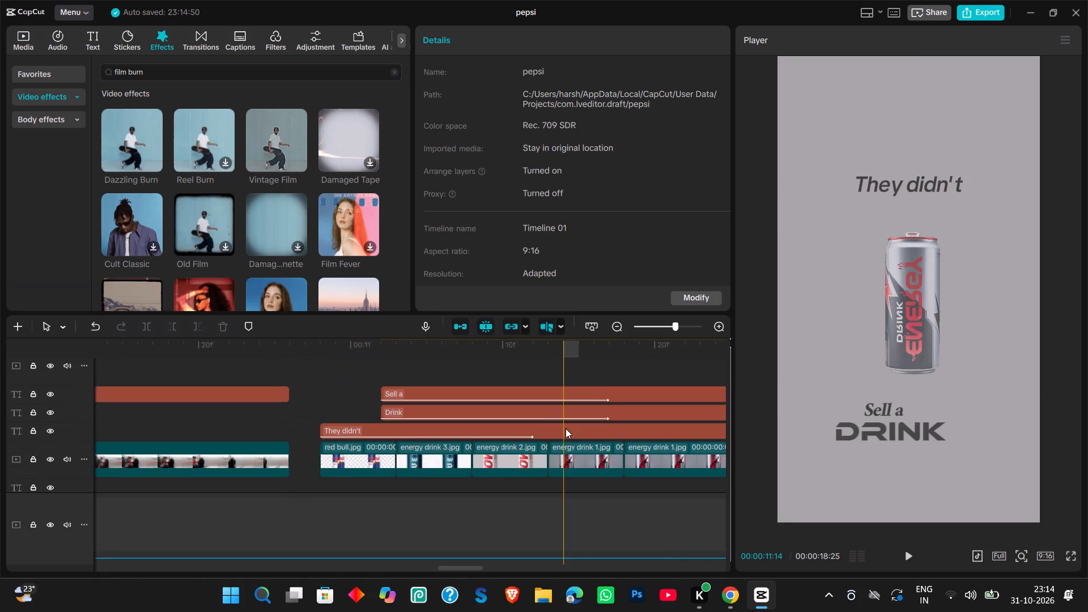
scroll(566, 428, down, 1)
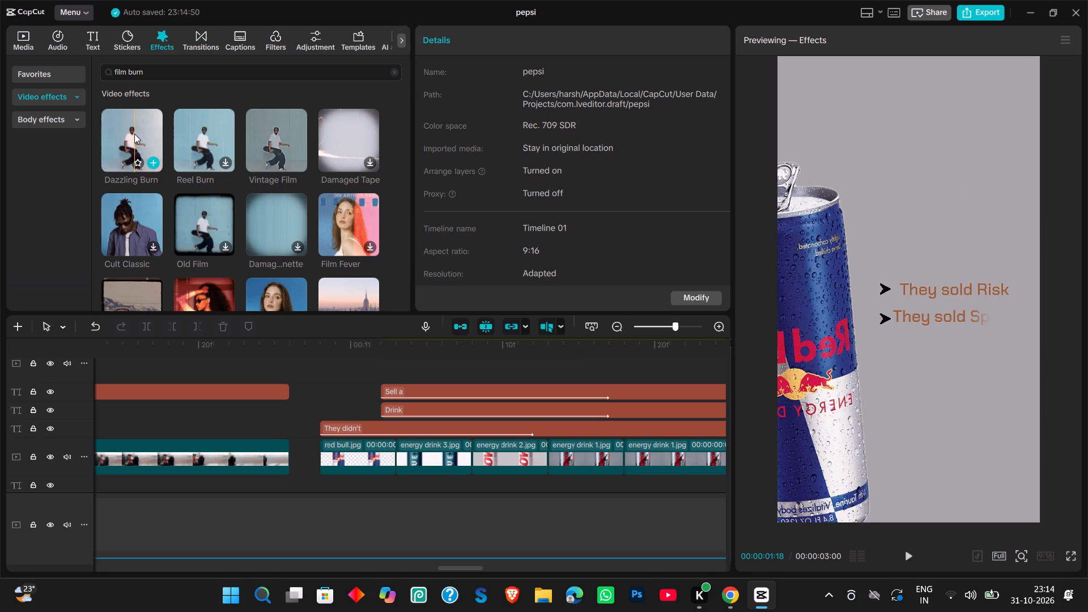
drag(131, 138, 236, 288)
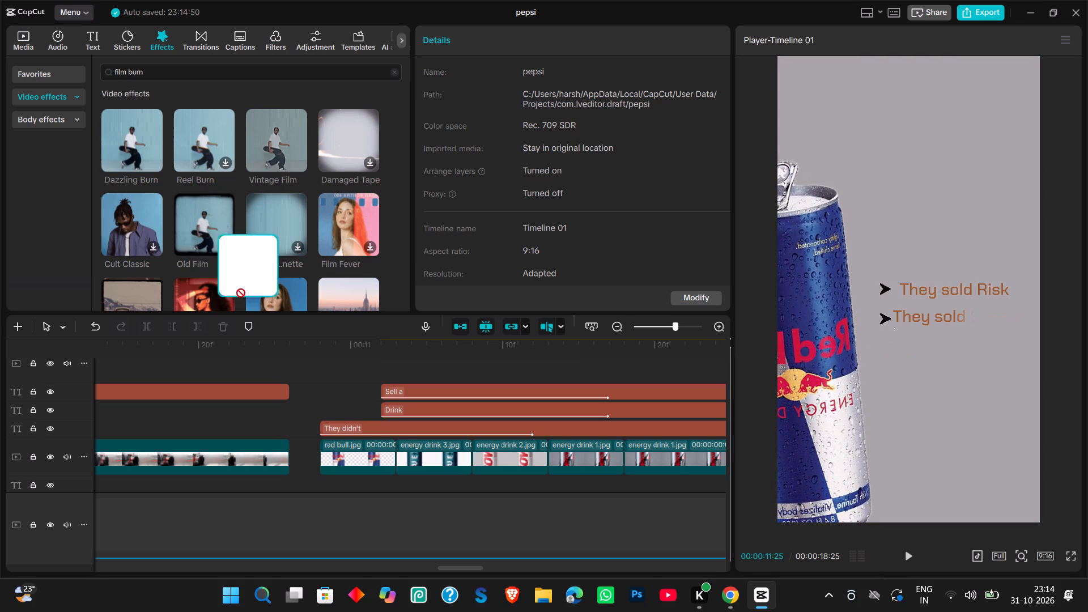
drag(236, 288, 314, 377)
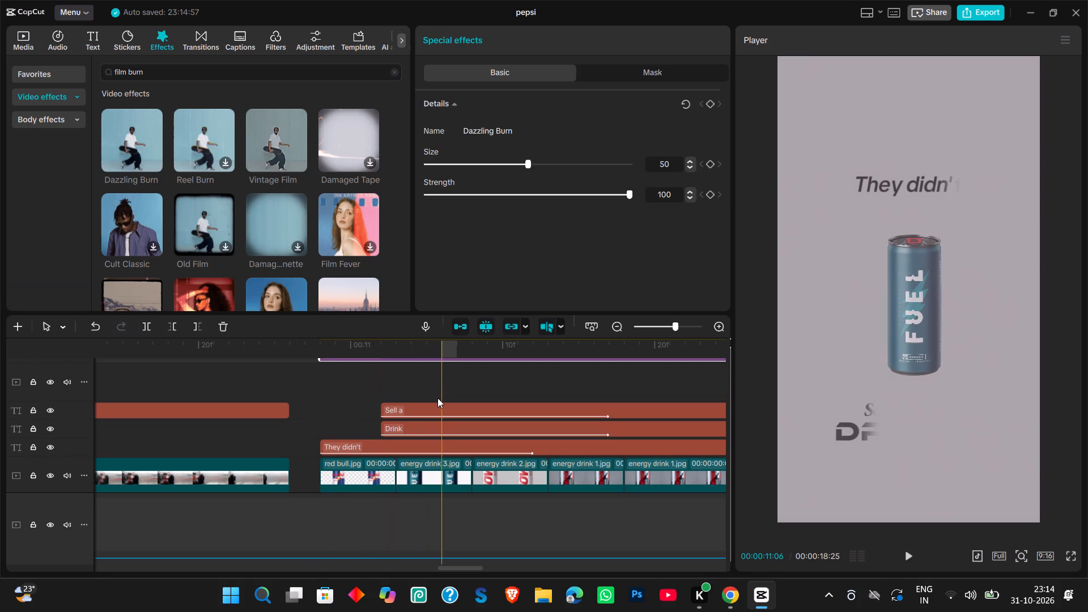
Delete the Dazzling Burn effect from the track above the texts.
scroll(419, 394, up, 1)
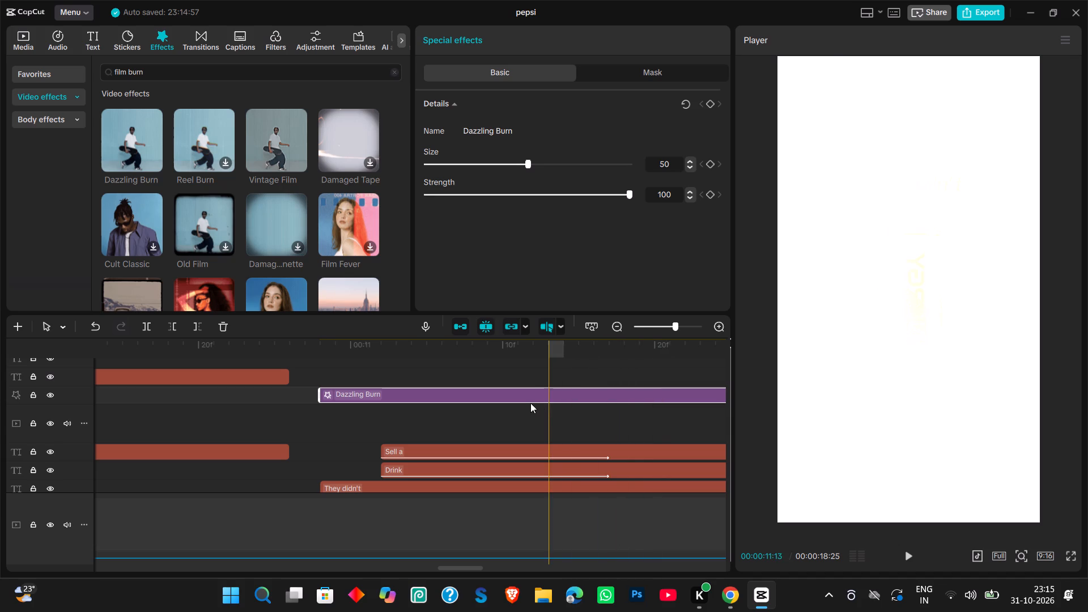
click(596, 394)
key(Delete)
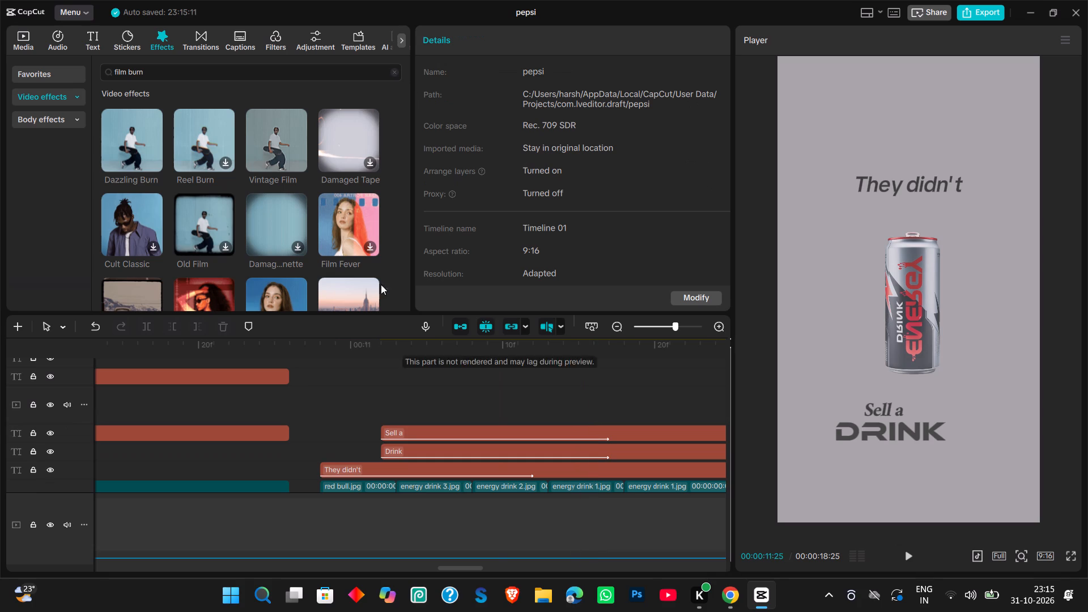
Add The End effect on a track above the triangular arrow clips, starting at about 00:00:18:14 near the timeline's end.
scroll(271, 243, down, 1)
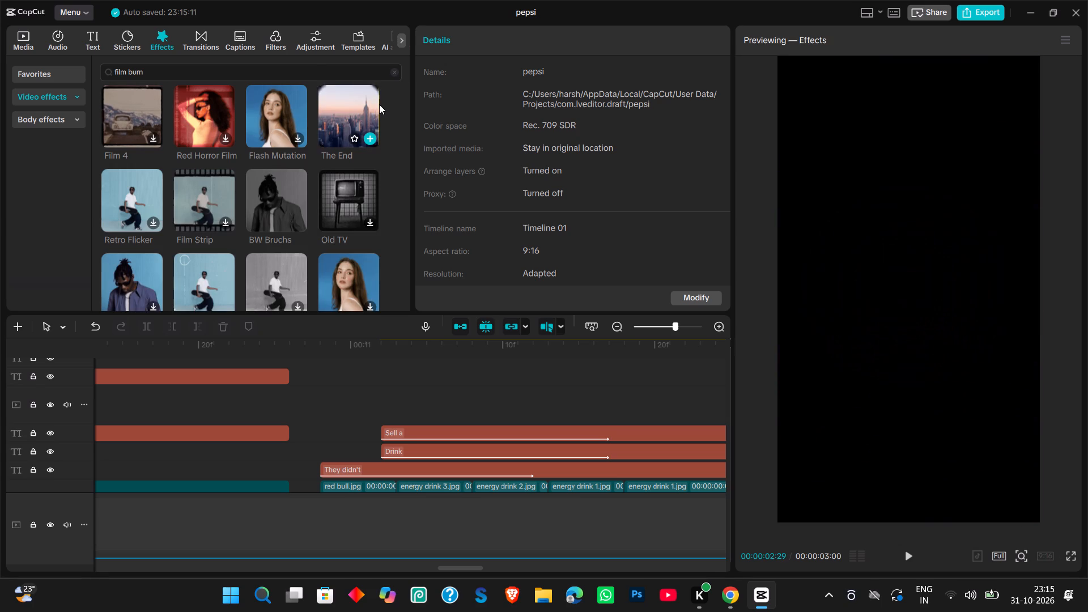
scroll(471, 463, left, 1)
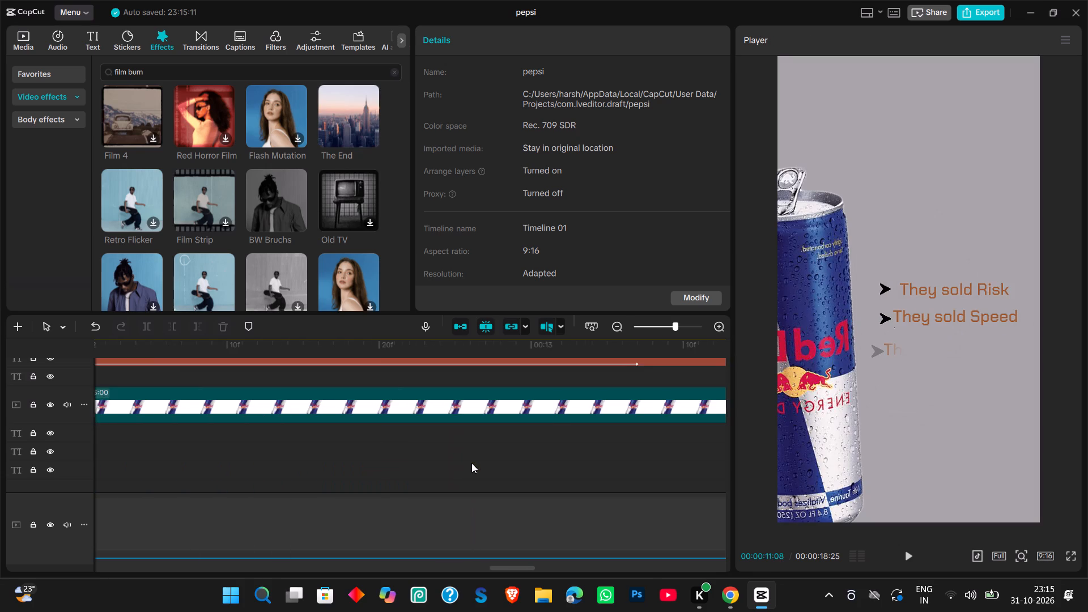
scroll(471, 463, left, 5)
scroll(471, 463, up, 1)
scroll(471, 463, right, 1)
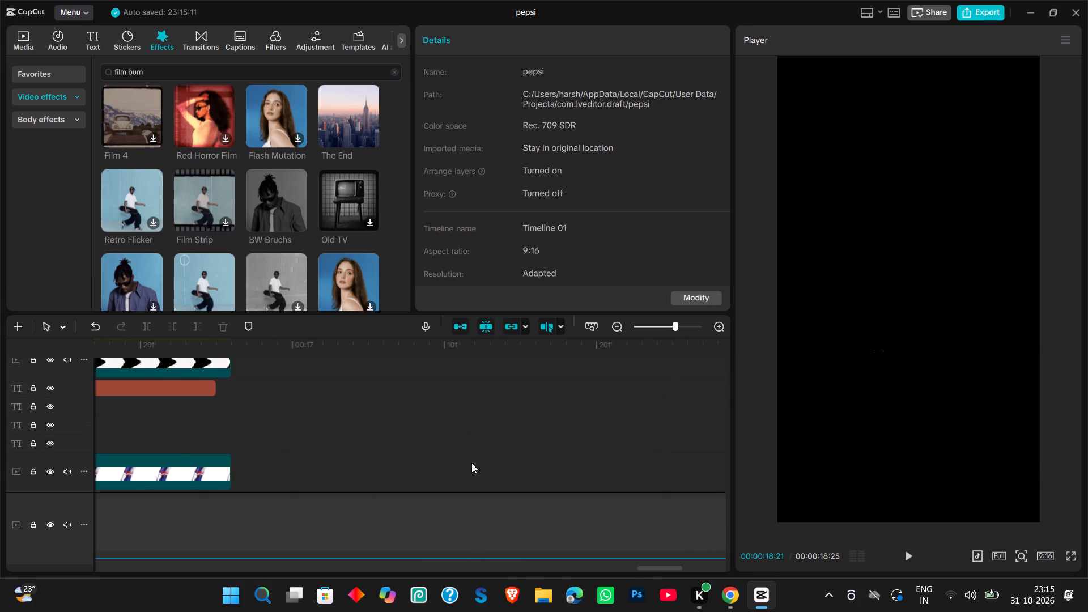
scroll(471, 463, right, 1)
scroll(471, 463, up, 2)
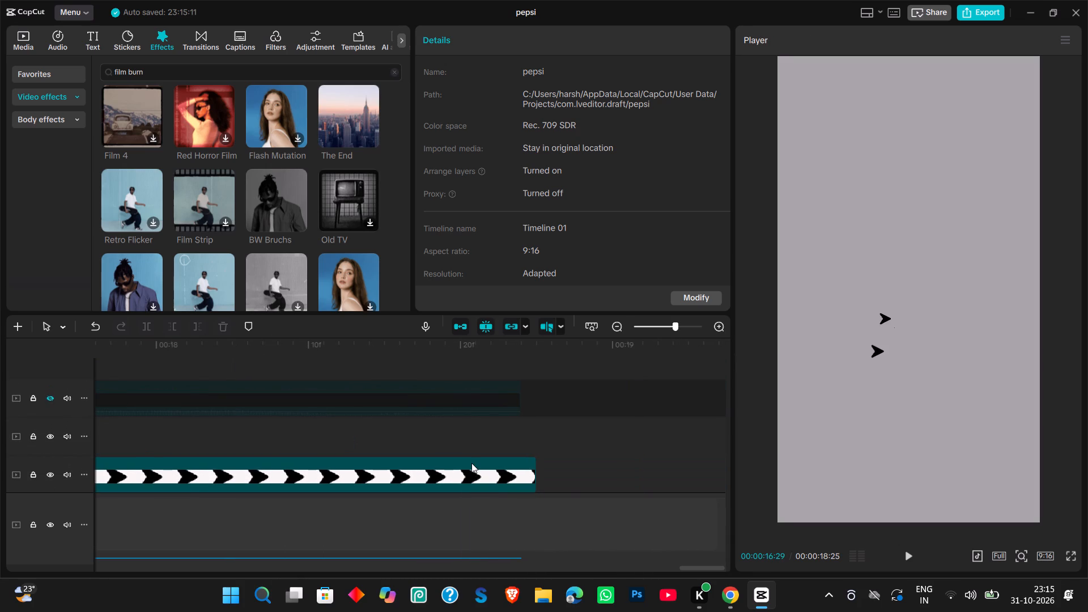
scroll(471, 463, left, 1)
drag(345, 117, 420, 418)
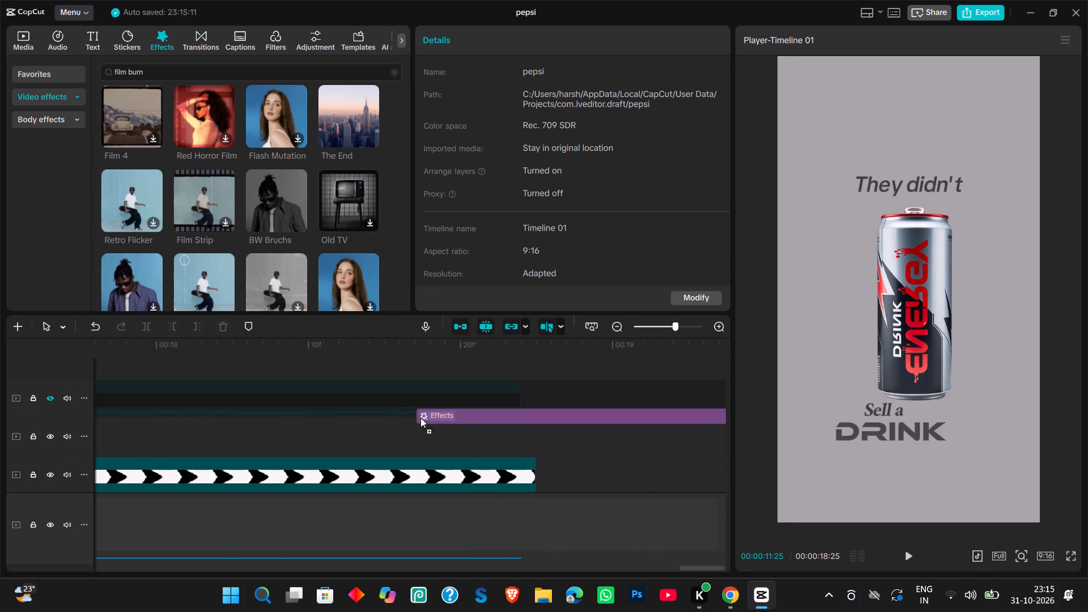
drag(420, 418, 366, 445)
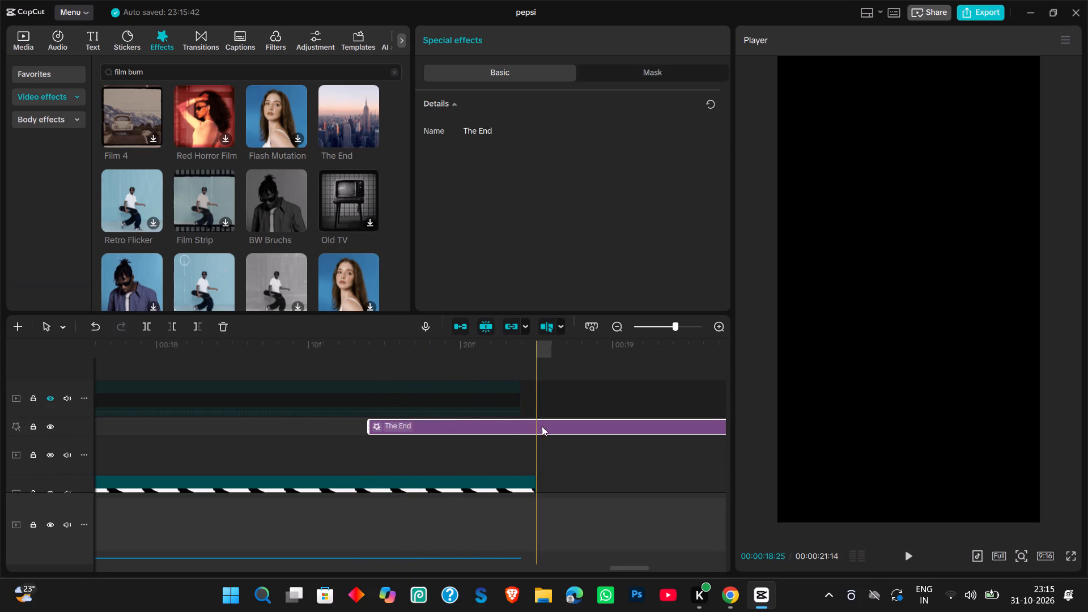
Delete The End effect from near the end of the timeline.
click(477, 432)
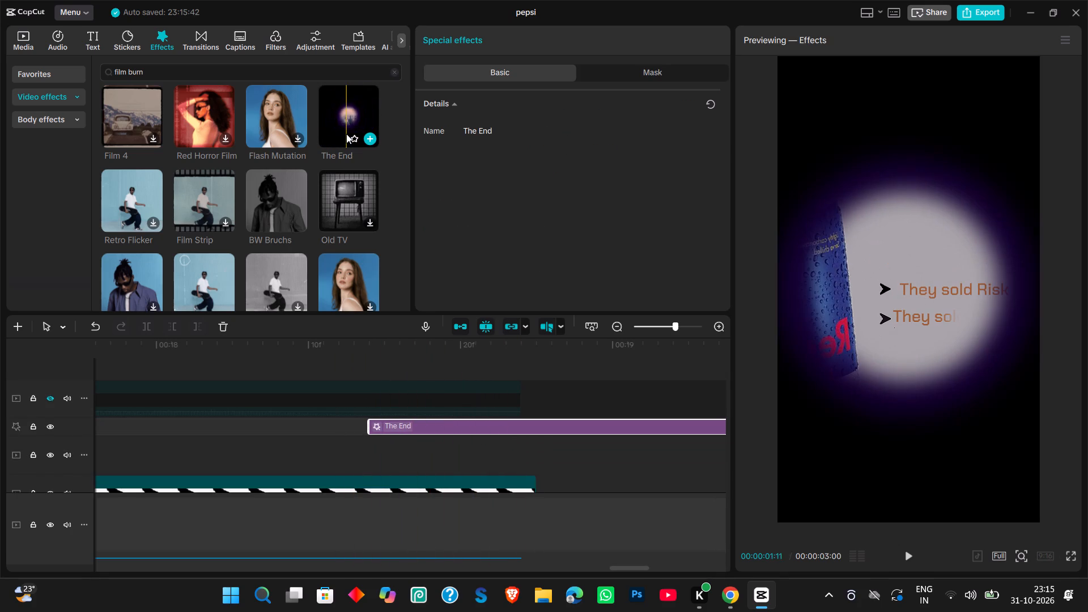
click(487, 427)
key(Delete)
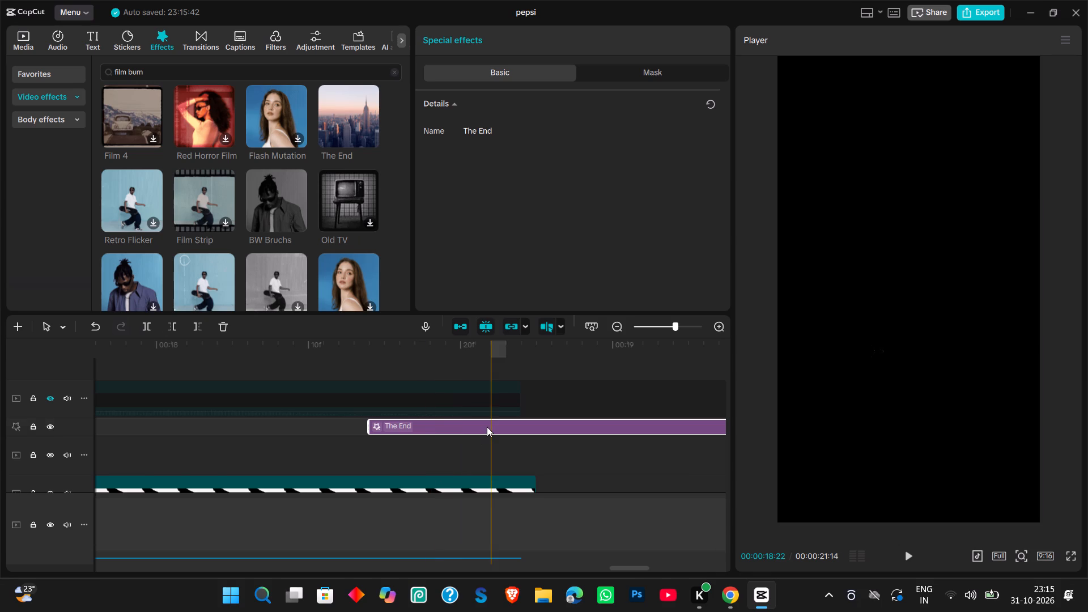
Add The End effect at the playhead position, 00:00:11:25.
click(374, 142)
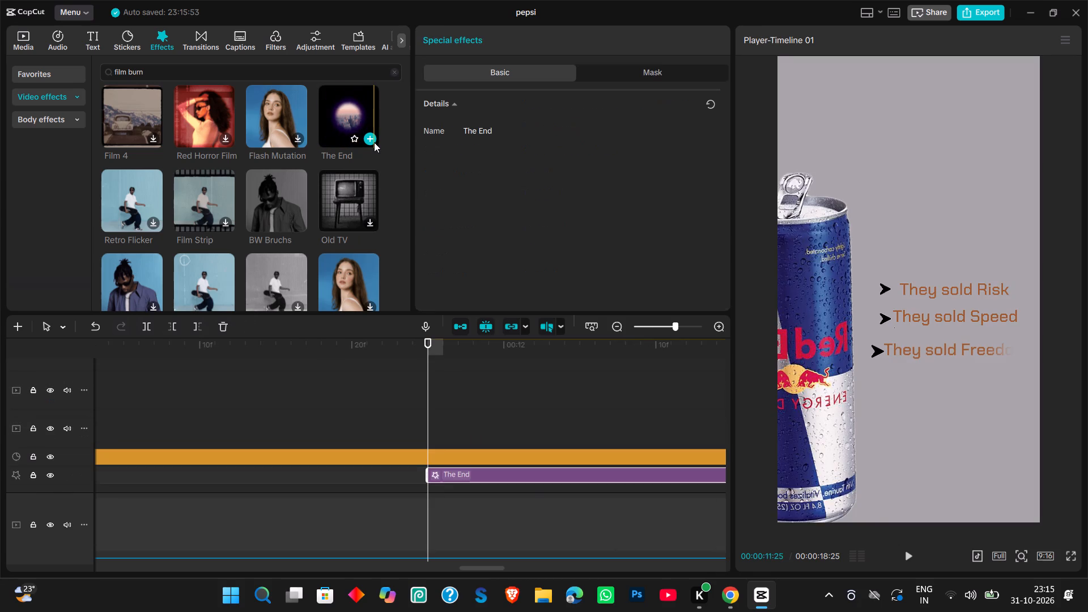
Shorten the orange background shape layer from its end so it stops at about 00:00:16:06.
scroll(447, 374, down, 1)
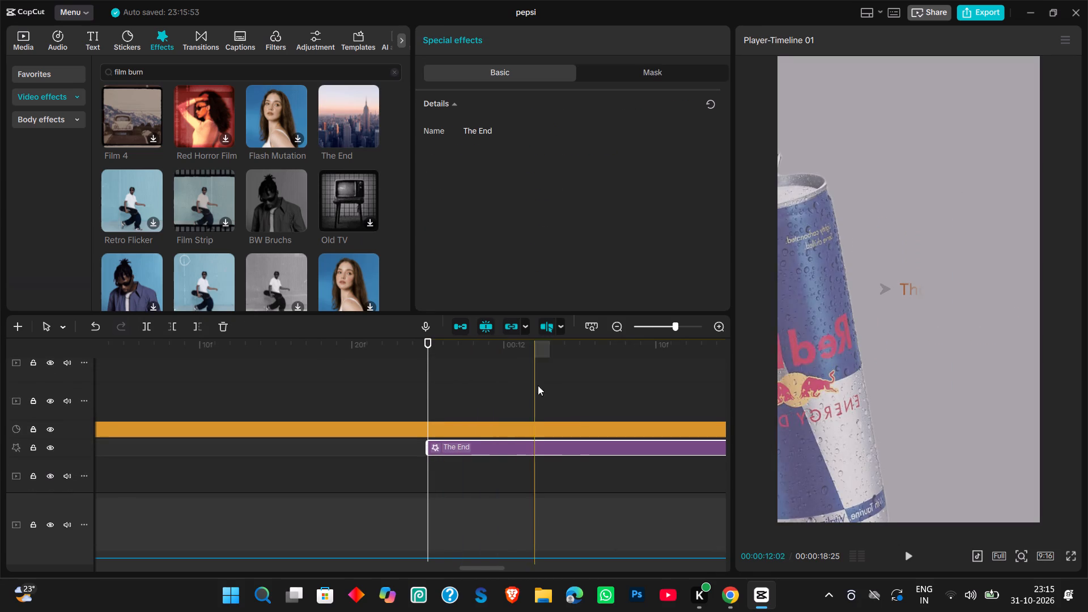
scroll(644, 397, left, 4)
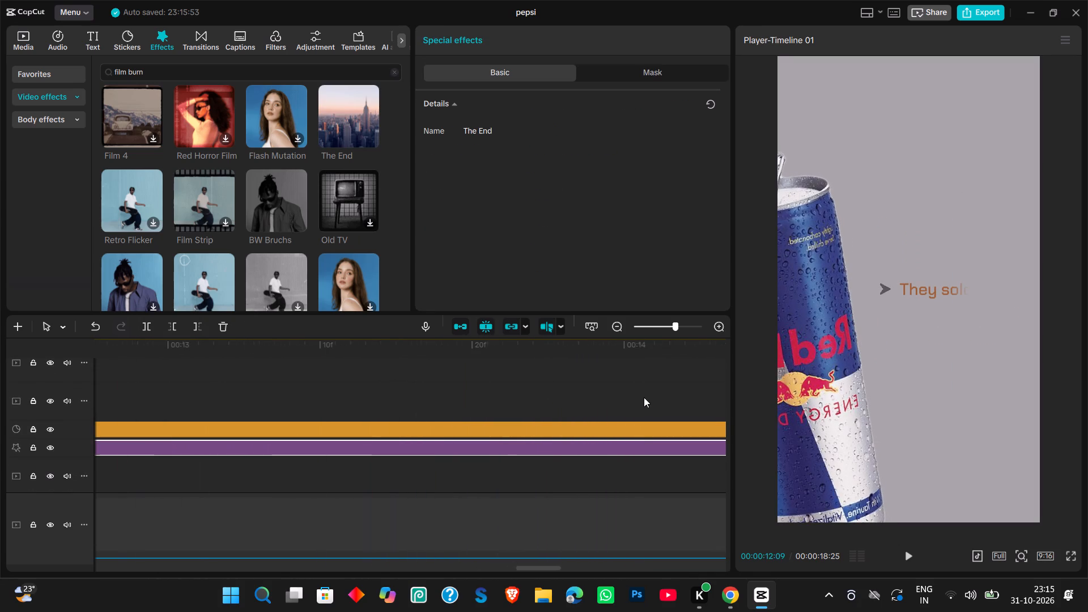
scroll(491, 392, left, 2)
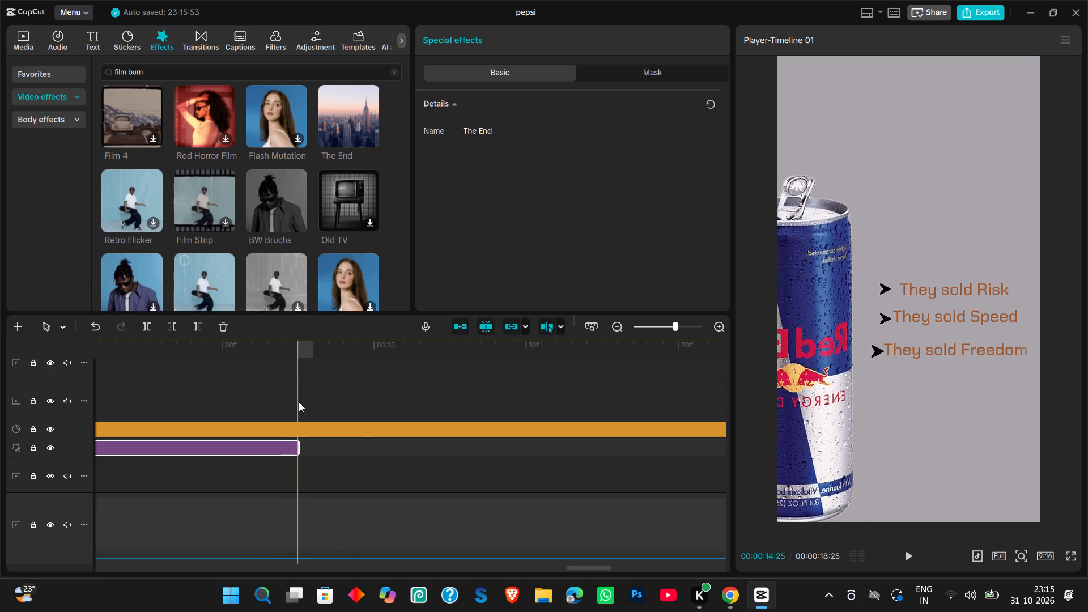
ctrl+scroll(299, 402, down, 16)
ctrl+scroll(299, 402, down, 7)
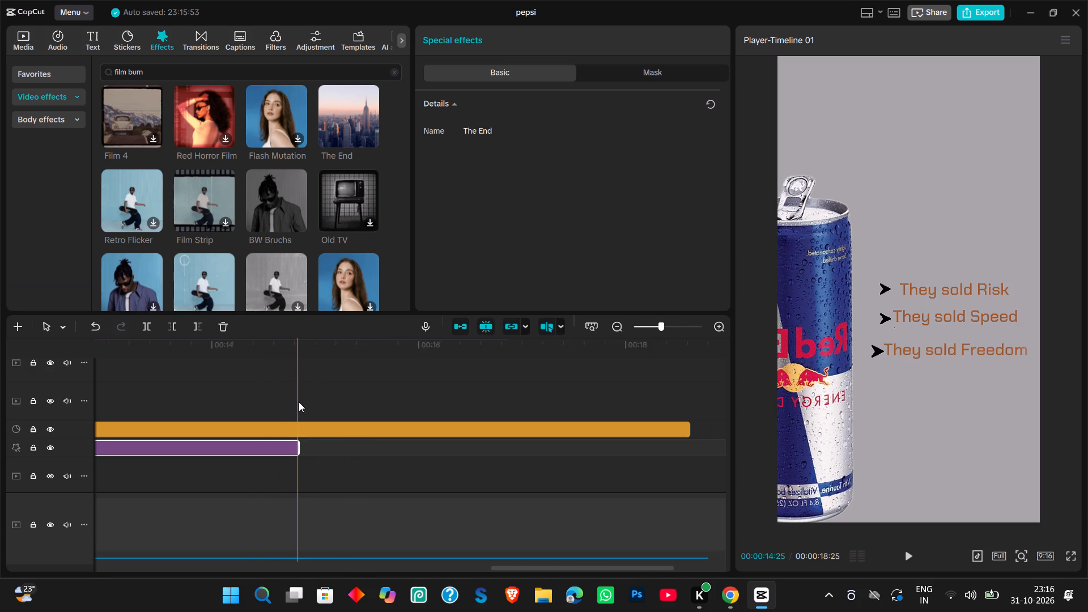
ctrl+scroll(299, 402, down, 15)
scroll(299, 402, right, 1)
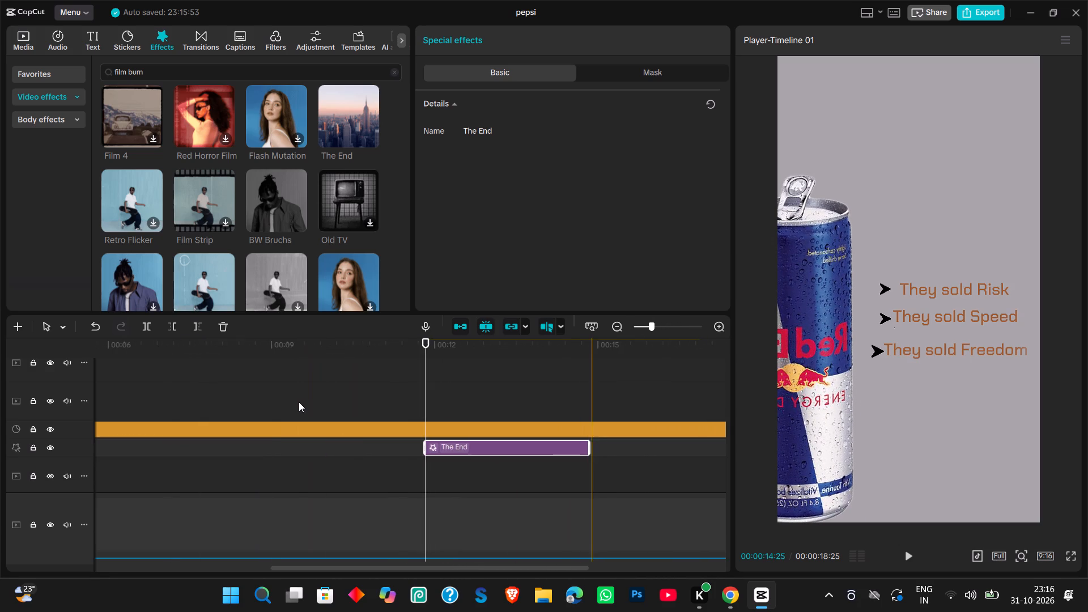
scroll(299, 402, right, 1)
scroll(299, 402, left, 1)
scroll(299, 402, down, 1)
scroll(299, 402, up, 1)
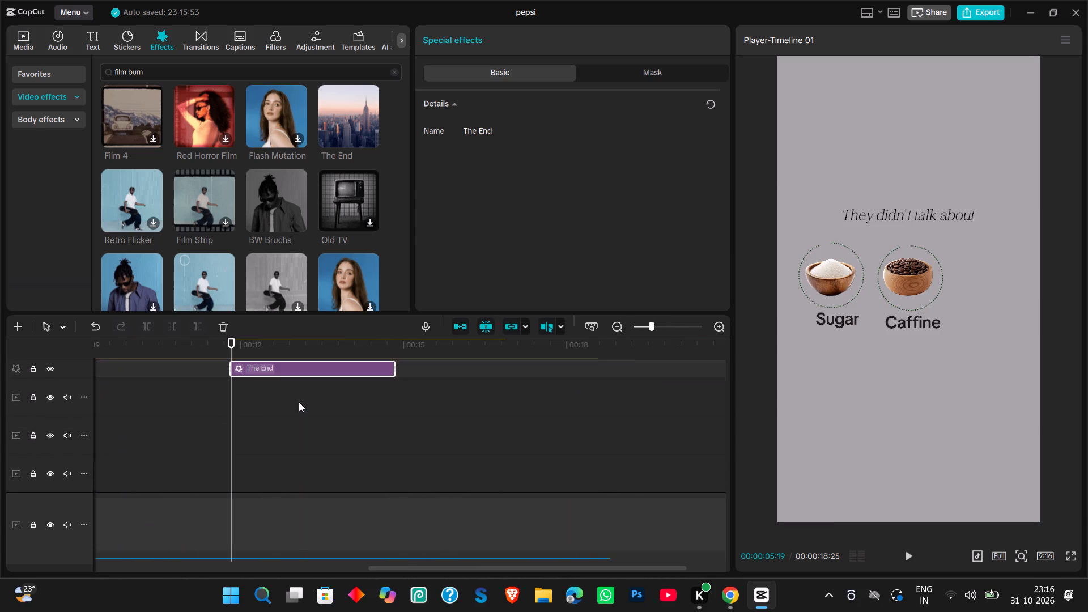
scroll(299, 402, up, 1)
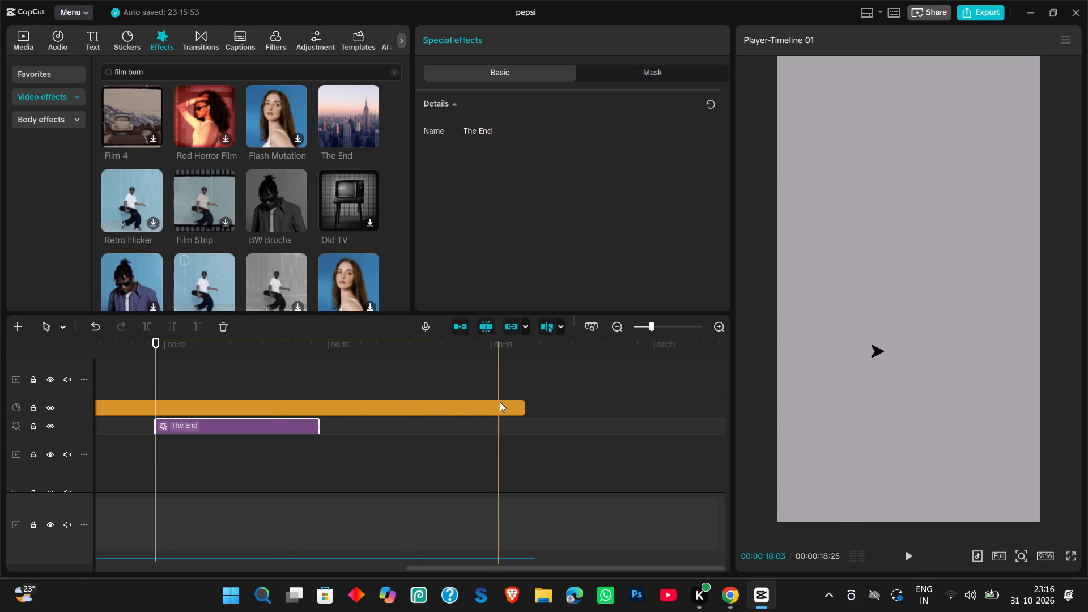
click(518, 406)
drag(529, 409, 525, 409)
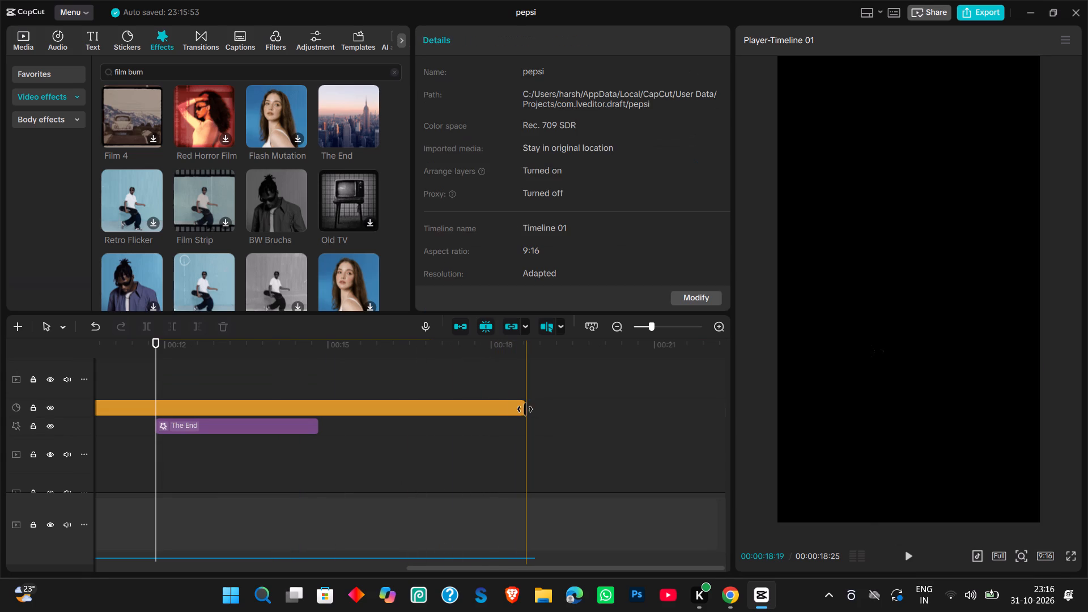
drag(525, 409, 514, 409)
click(514, 409)
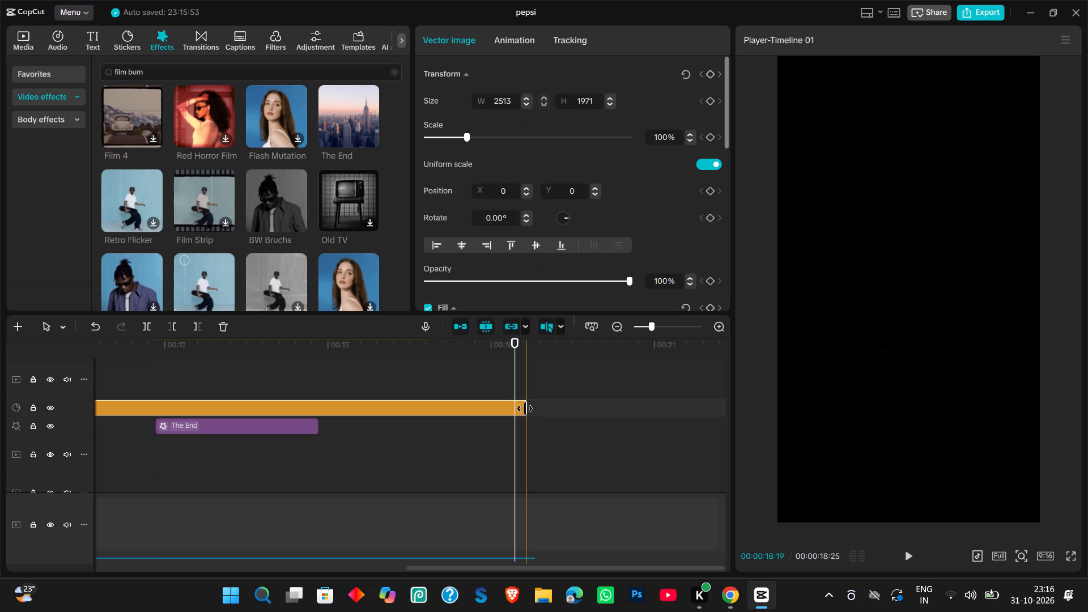
drag(527, 408, 305, 407)
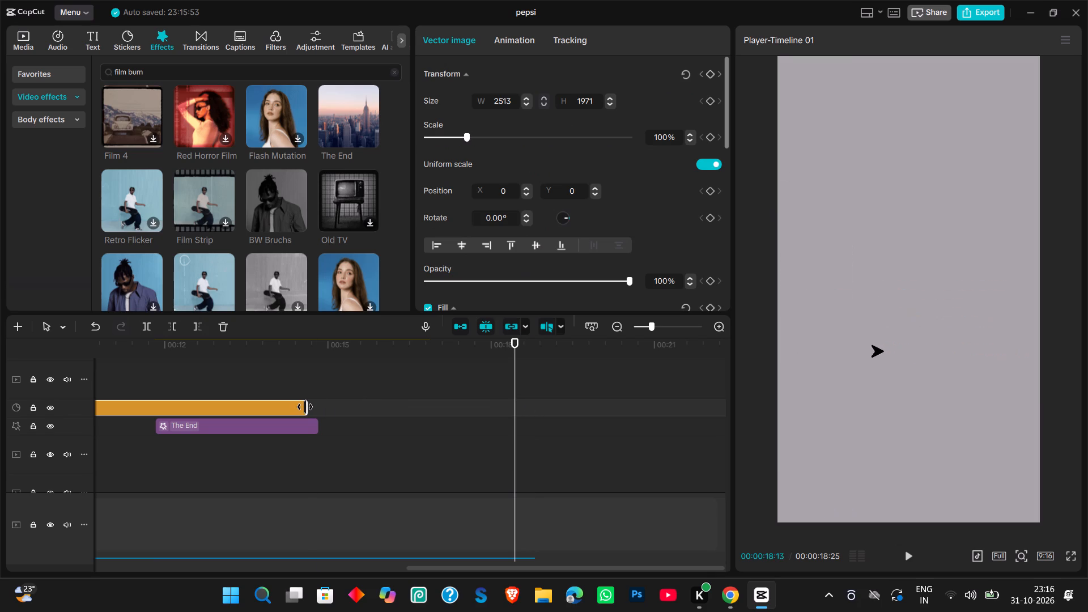
drag(305, 407, 337, 417)
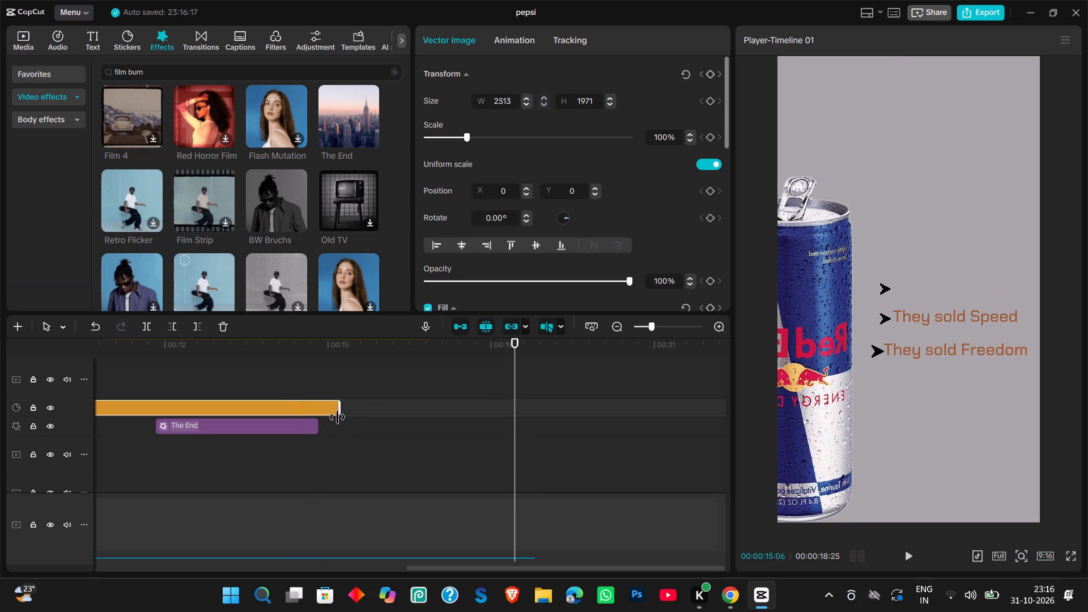
drag(337, 417, 386, 422)
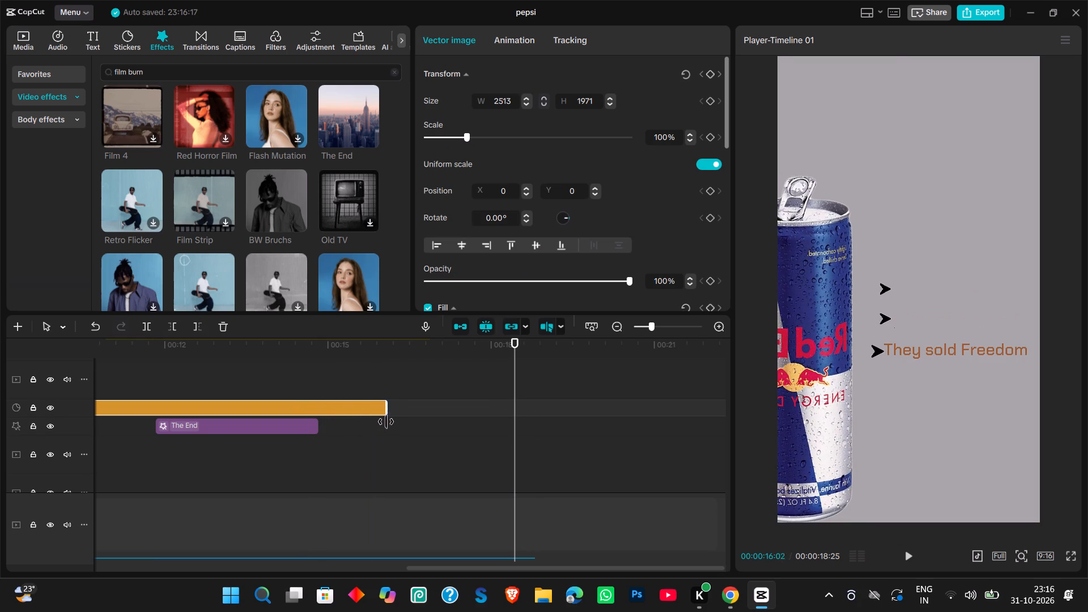
drag(386, 422, 420, 422)
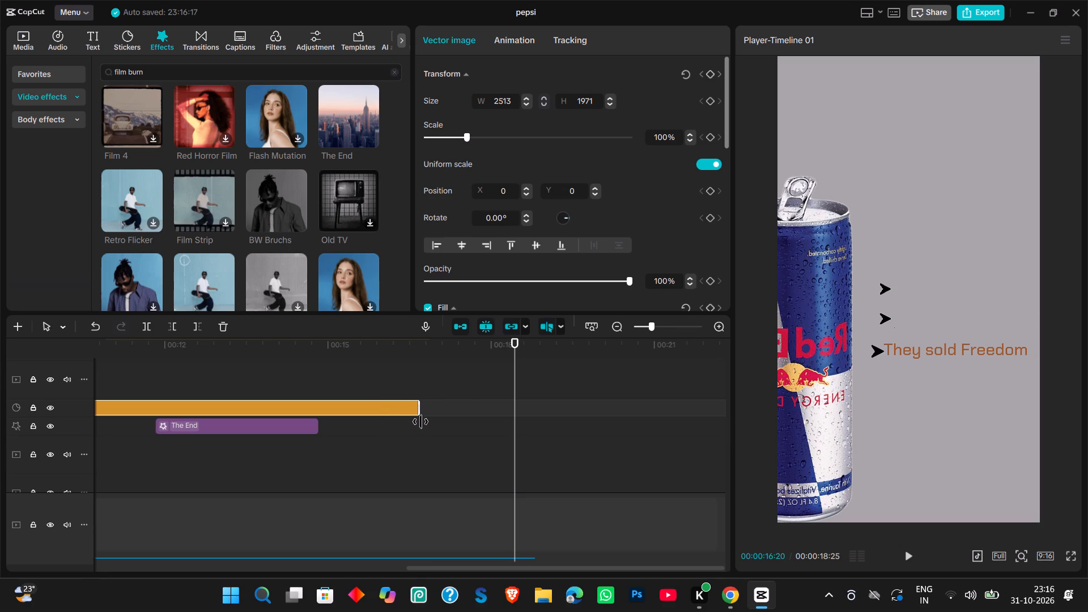
drag(420, 422, 391, 414)
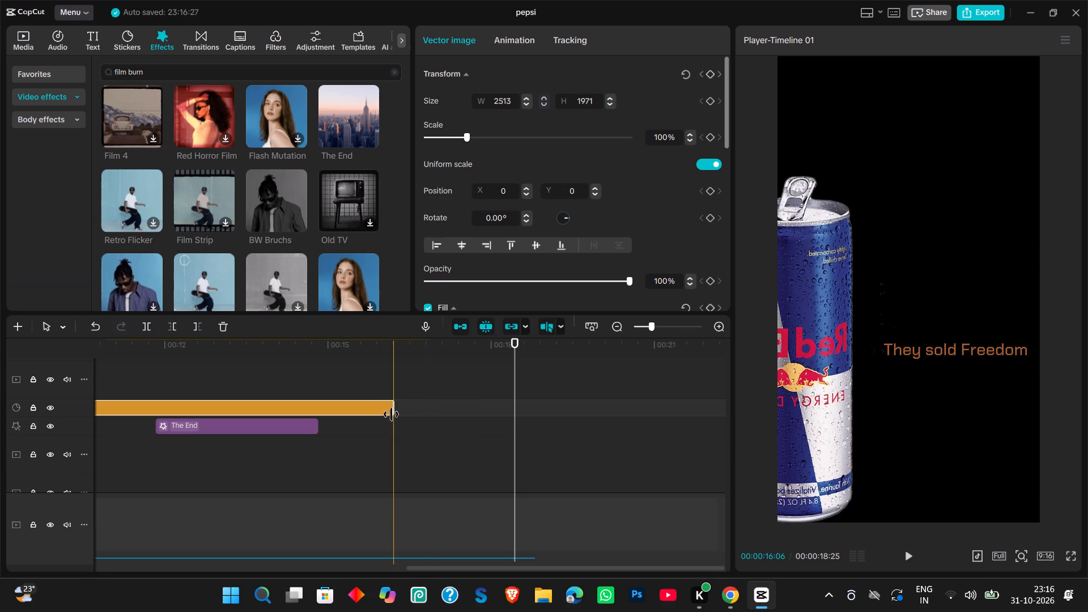
Unhide the reference video track above the triangular arrow clips.
scroll(391, 414, up, 4)
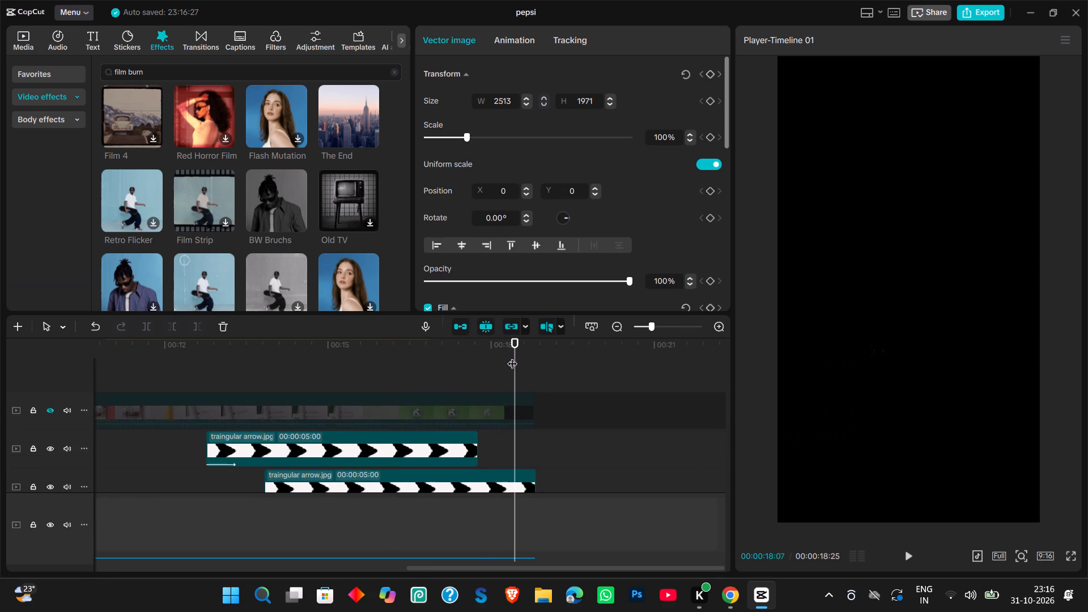
click(46, 415)
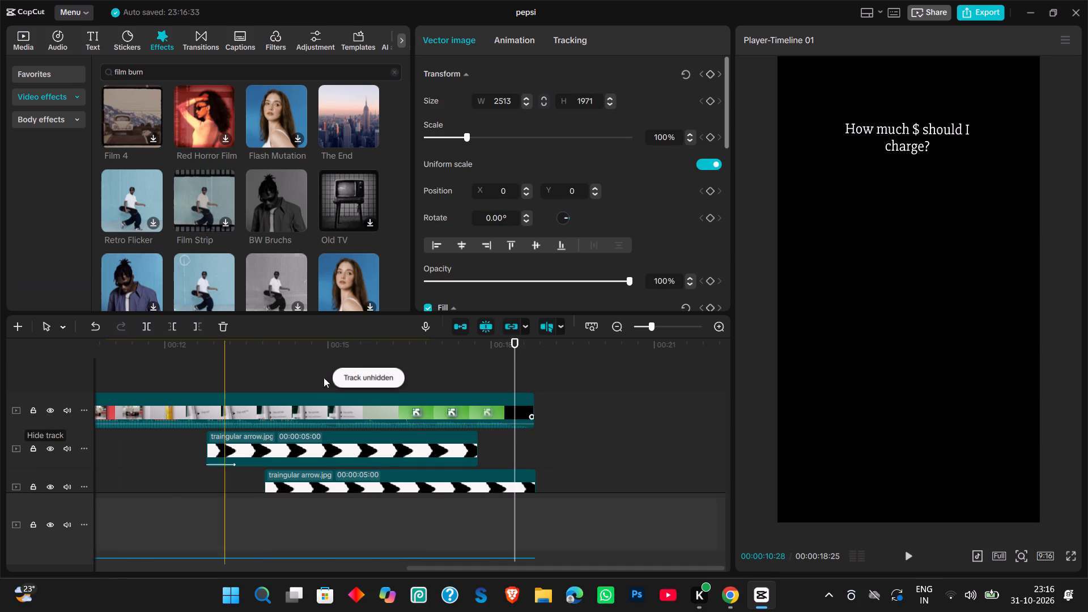
Find the end of the text section in the reference, split the "They sold Risk" text at 00:00:14:23 and delete the remainder.
drag(516, 348, 415, 344)
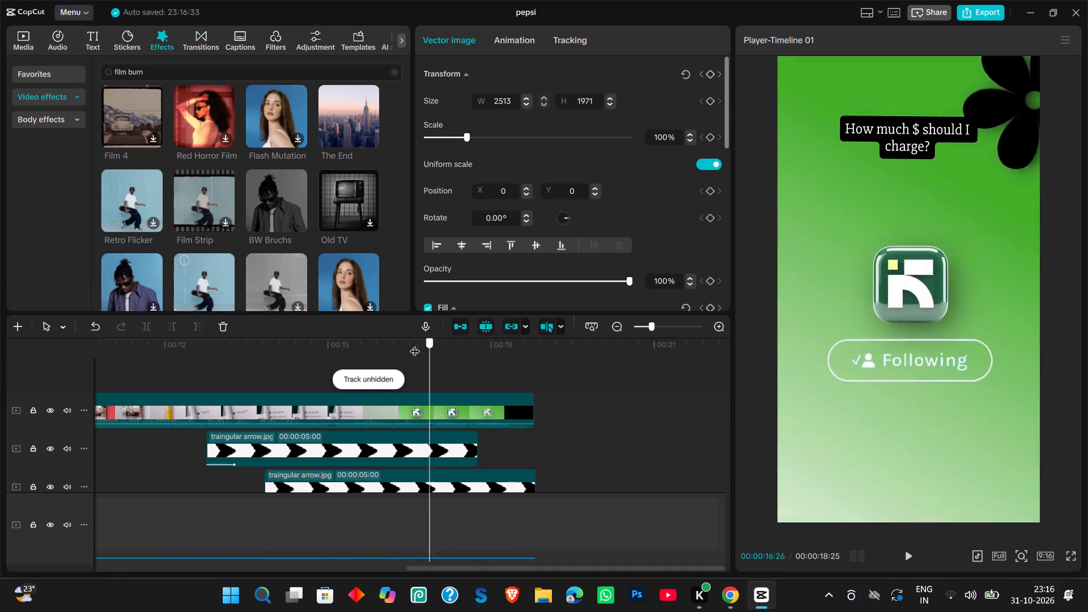
drag(415, 344, 324, 346)
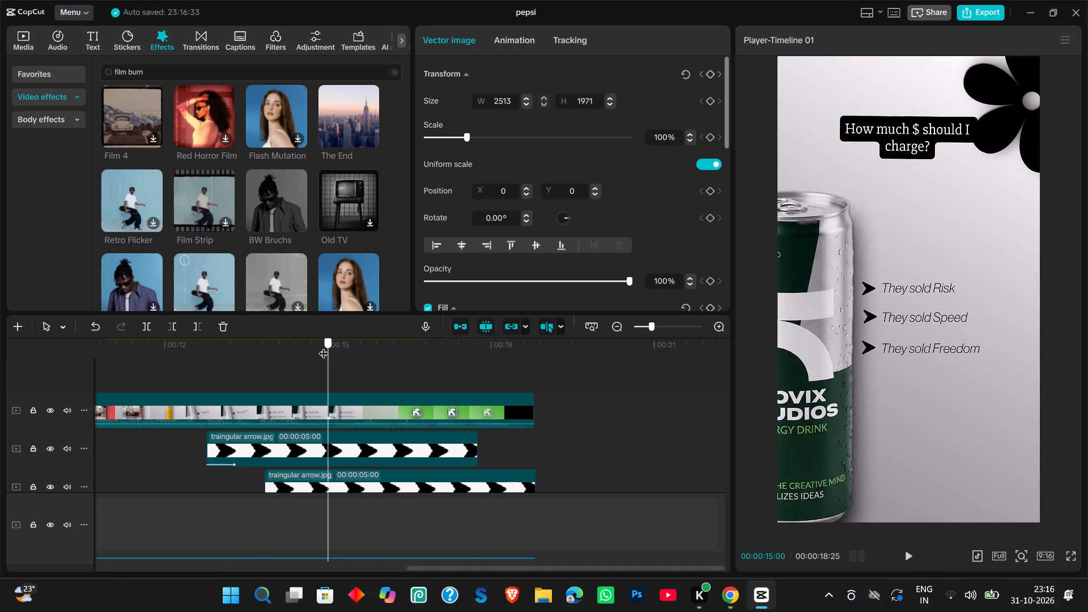
drag(324, 346, 330, 348)
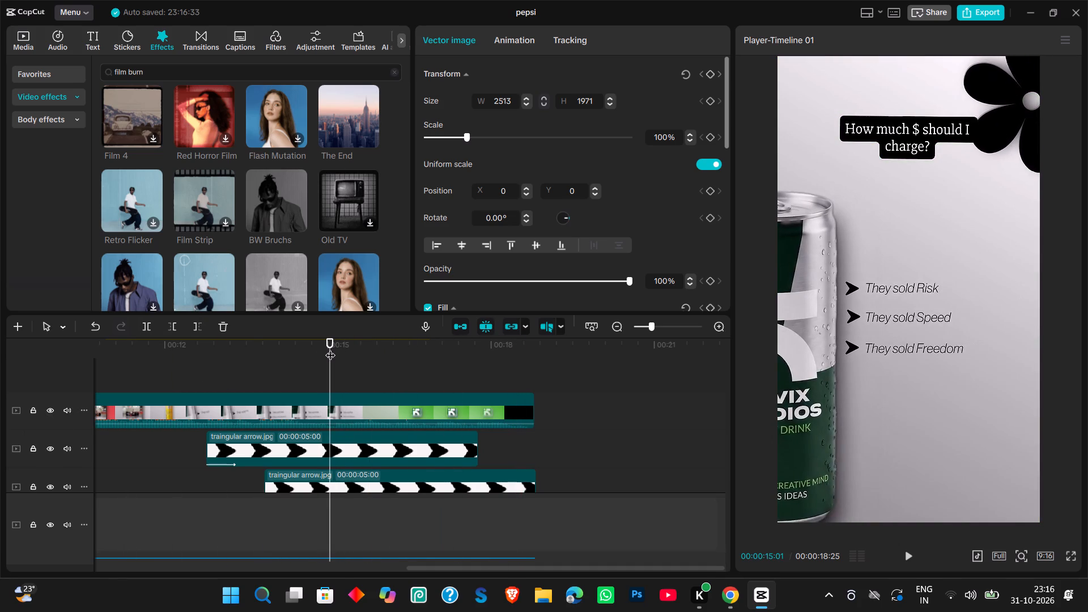
key(Left)
key(Left)
key(Left)
key(Left)
key(Left)
key(Left)
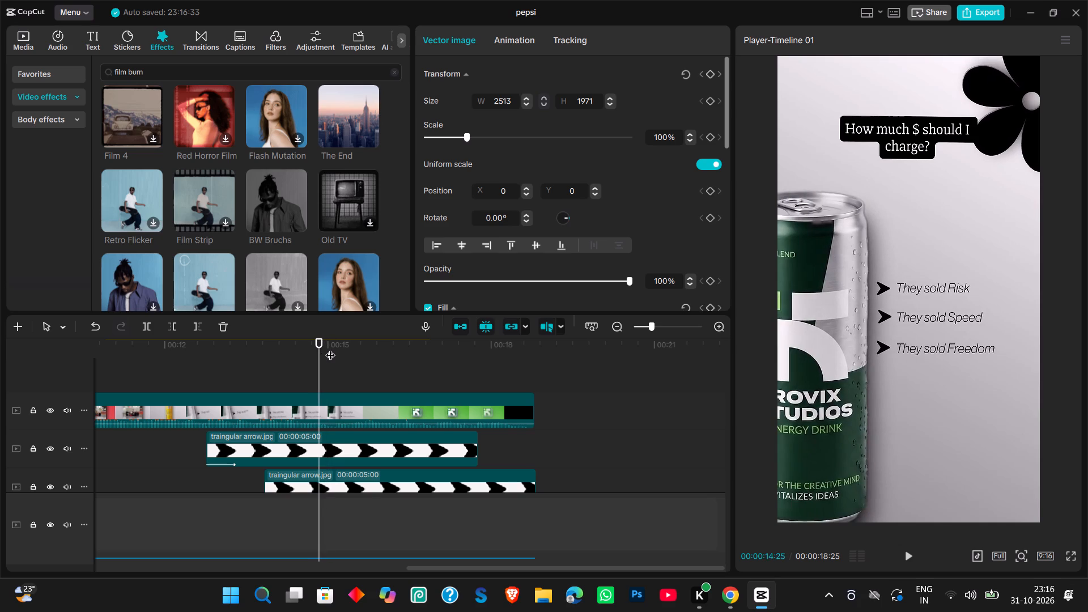
key(Left)
key(Left)
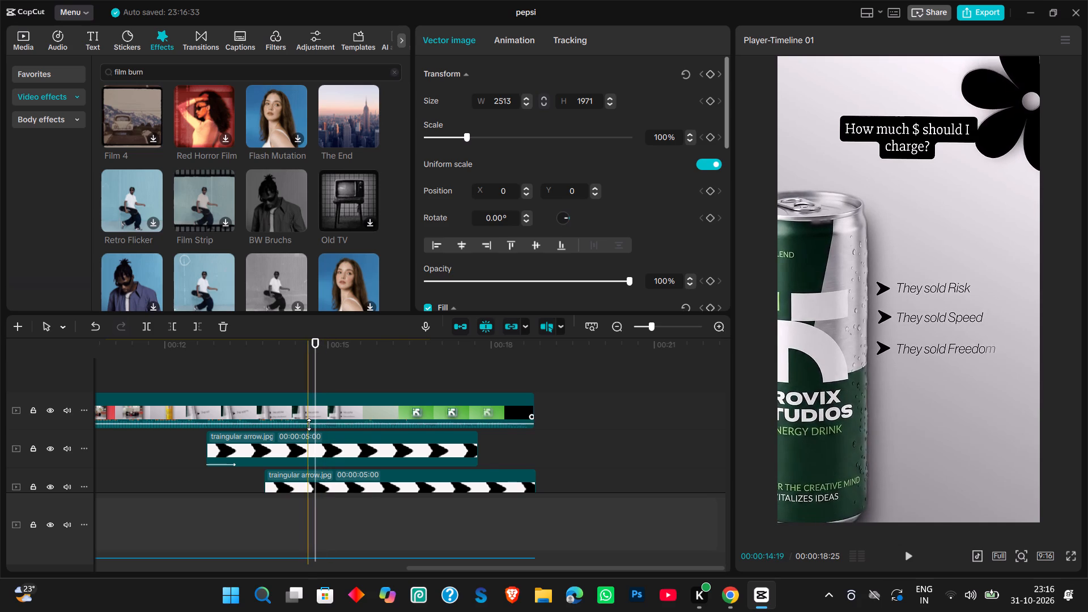
scroll(310, 441, down, 2)
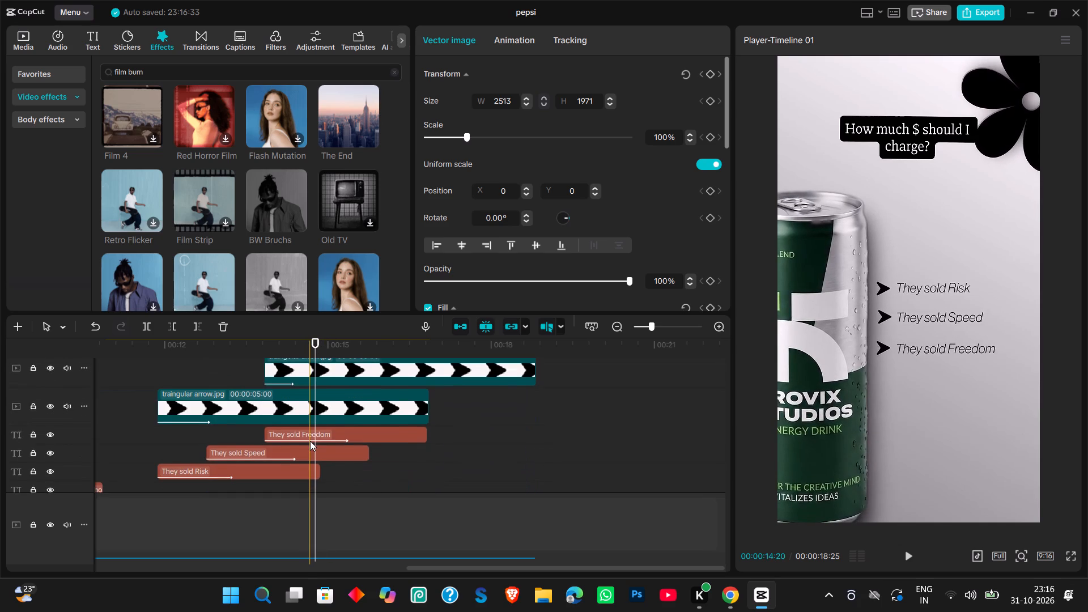
scroll(310, 441, down, 1)
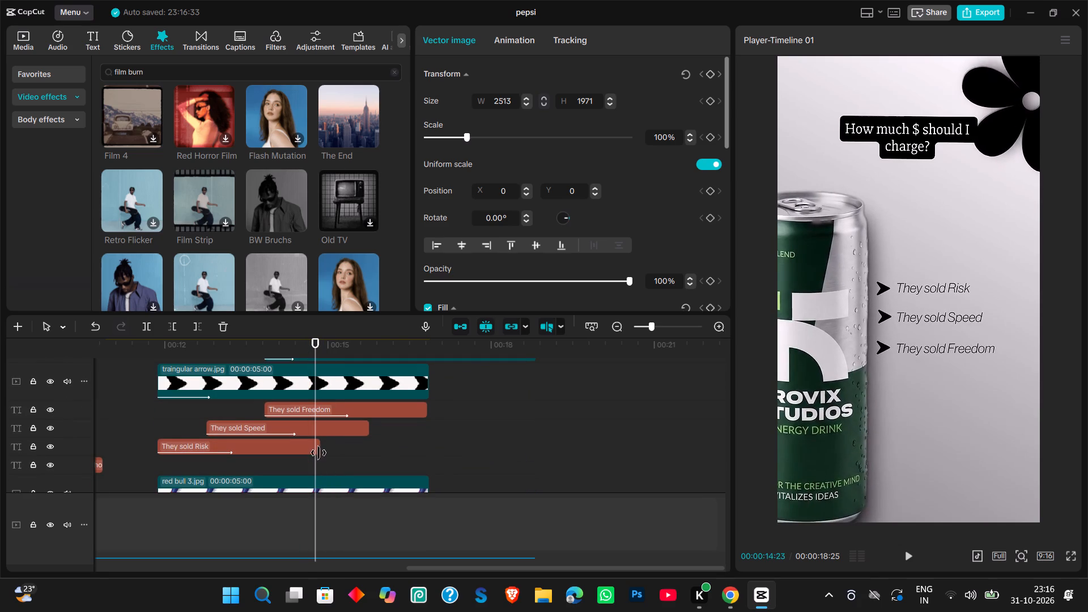
click(317, 451)
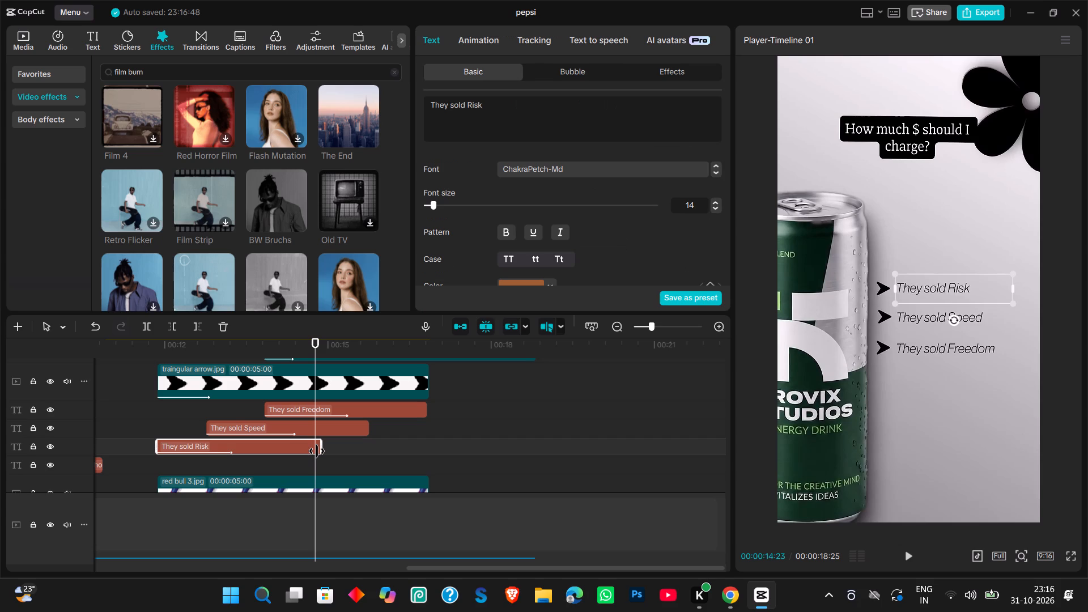
key(ctrl+b)
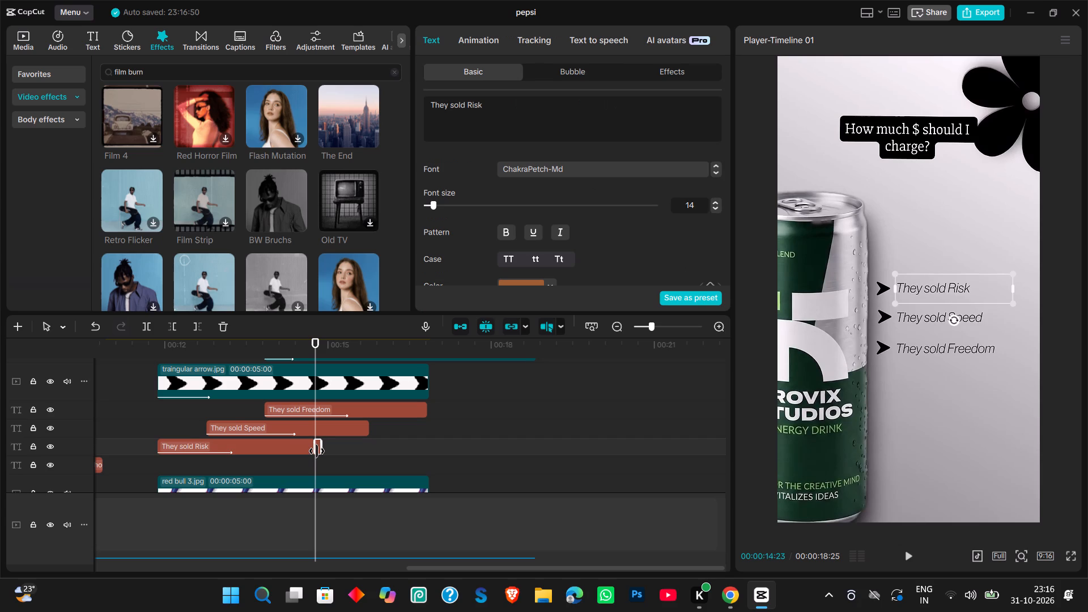
key(Delete)
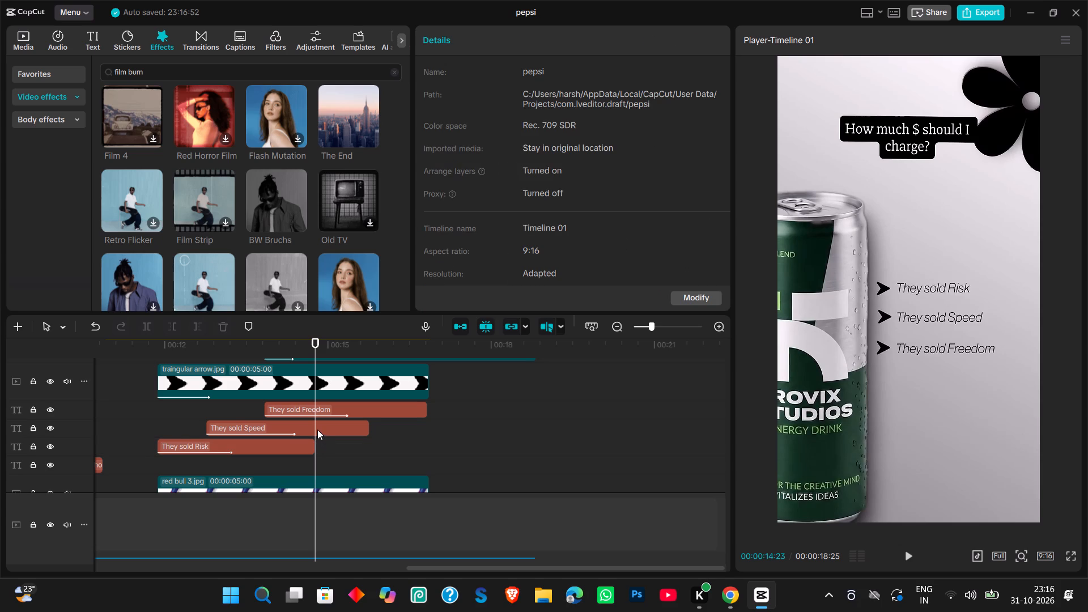
Find the frame where the text lines have left in the reference and extend the "They sold Risk" text to end at 00:00:15:09.
click(317, 430)
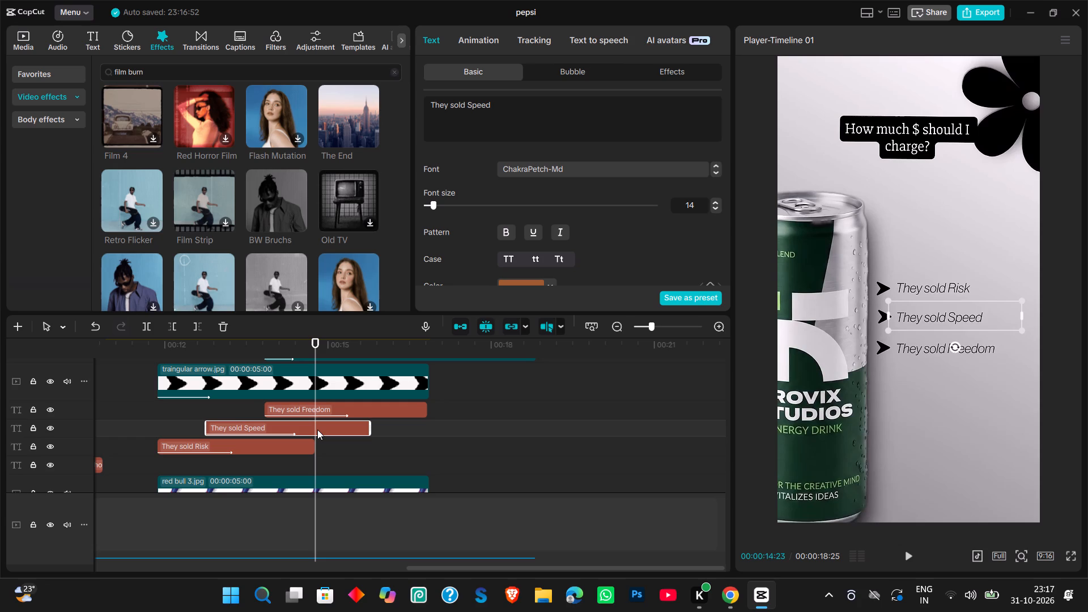
scroll(317, 430, down, 1)
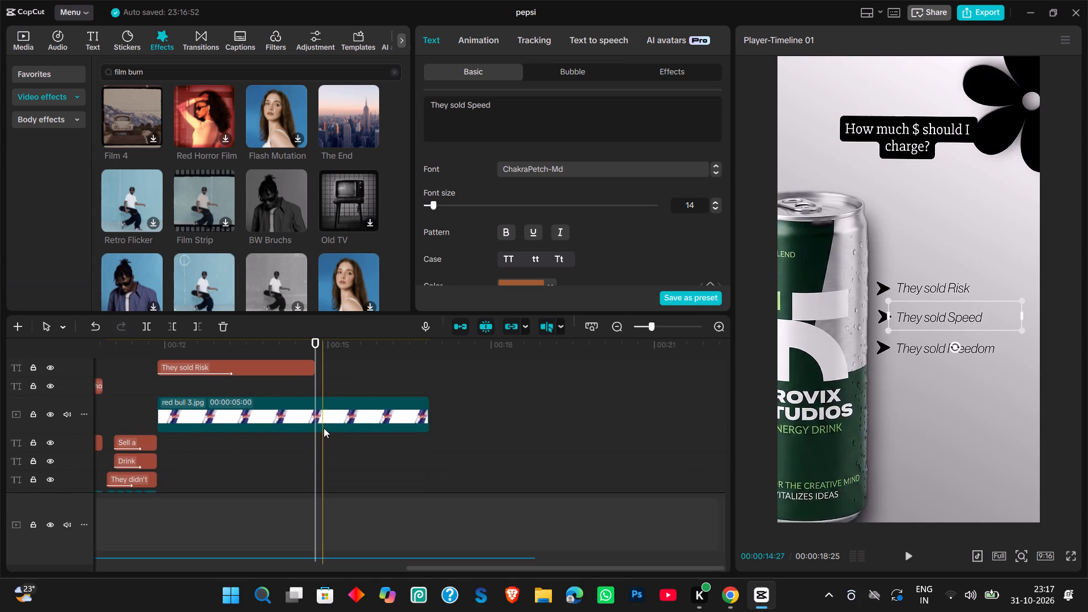
click(324, 428)
scroll(324, 392, up, 1)
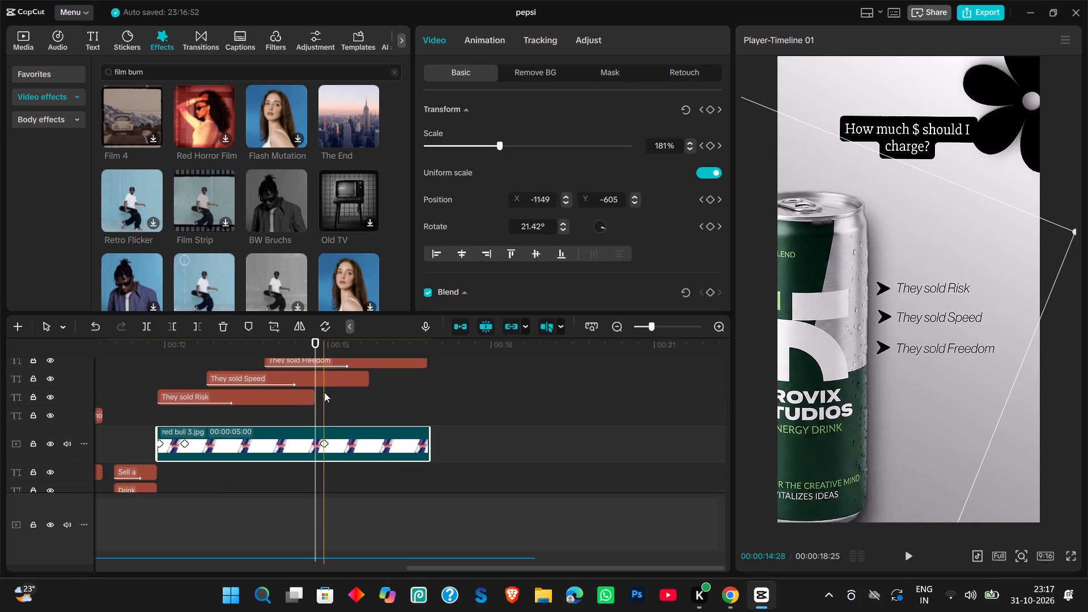
scroll(324, 392, up, 3)
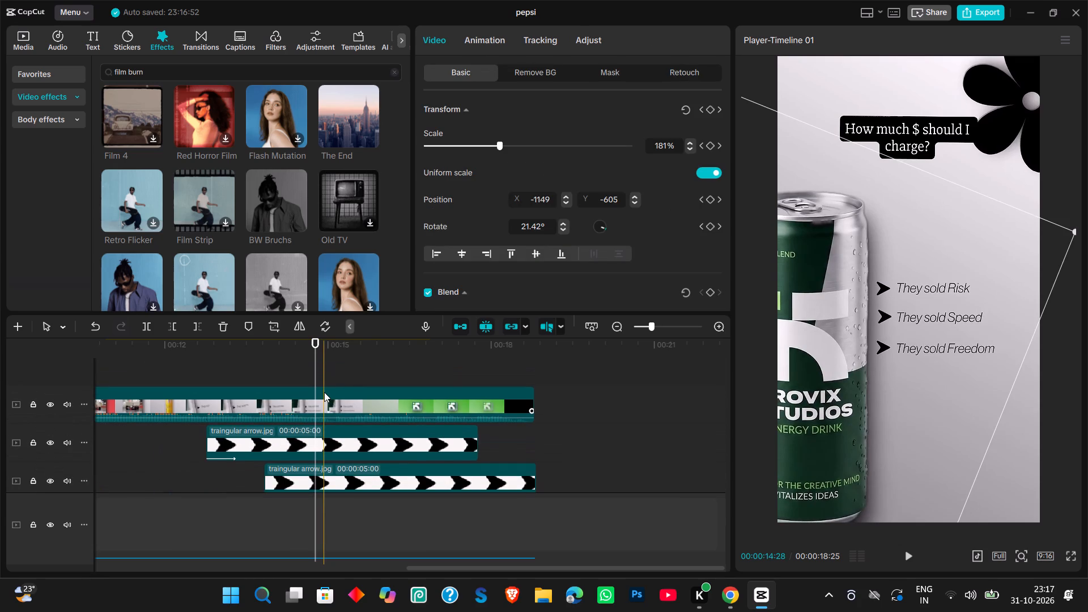
scroll(324, 392, right, 5)
scroll(506, 424, left, 4)
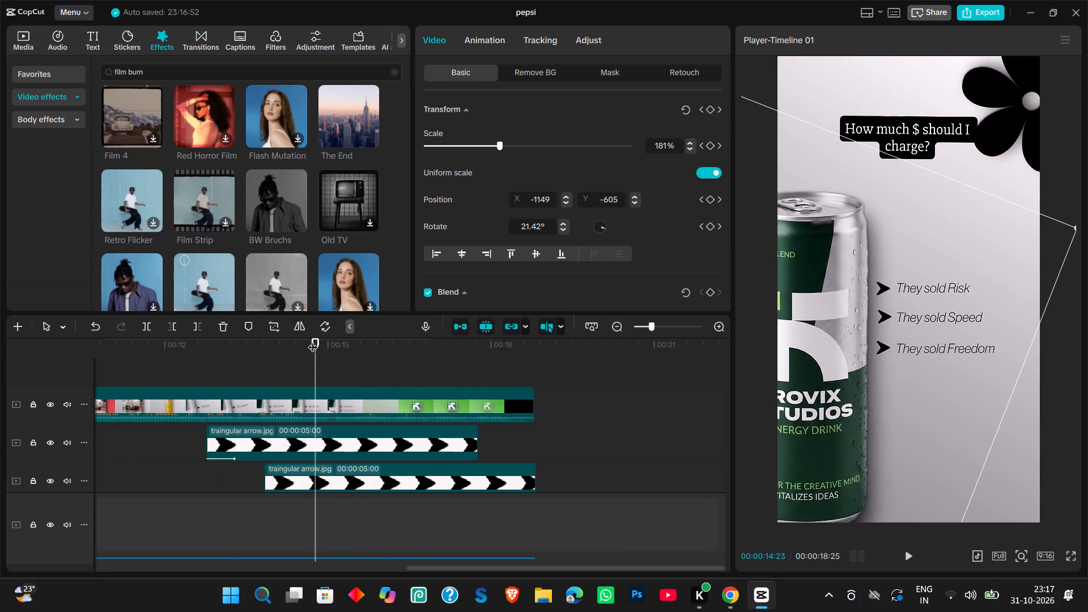
click(312, 340)
key(Right)
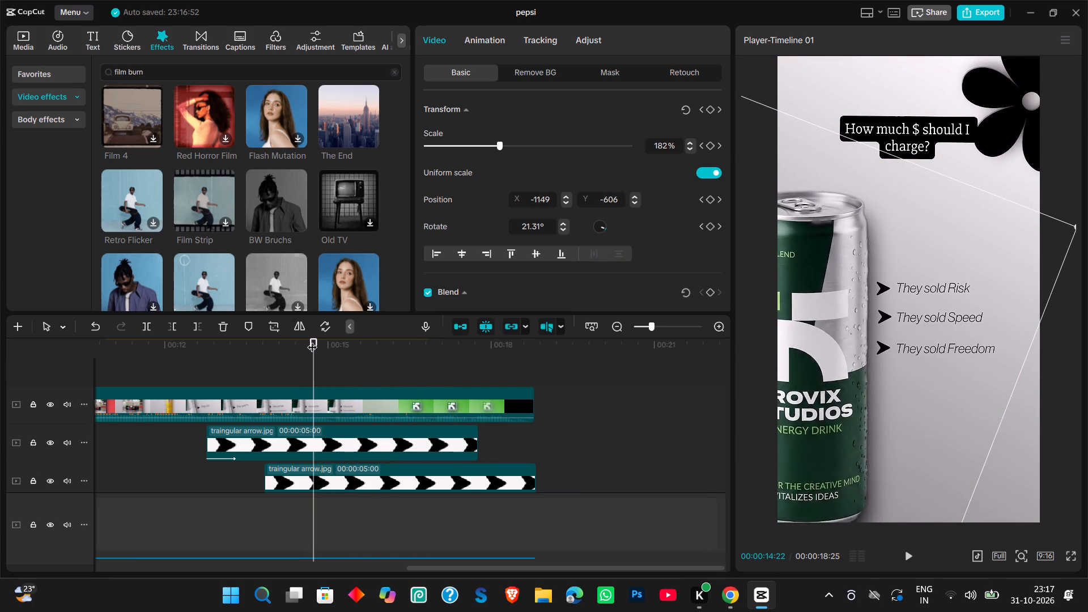
key(Right)
key(Right)
key(Right)
key(Right)
key(Right)
key(Right)
key(Right)
key(Right)
key(Right)
key(Right)
key(Right)
key(Right)
key(Right)
key(Right)
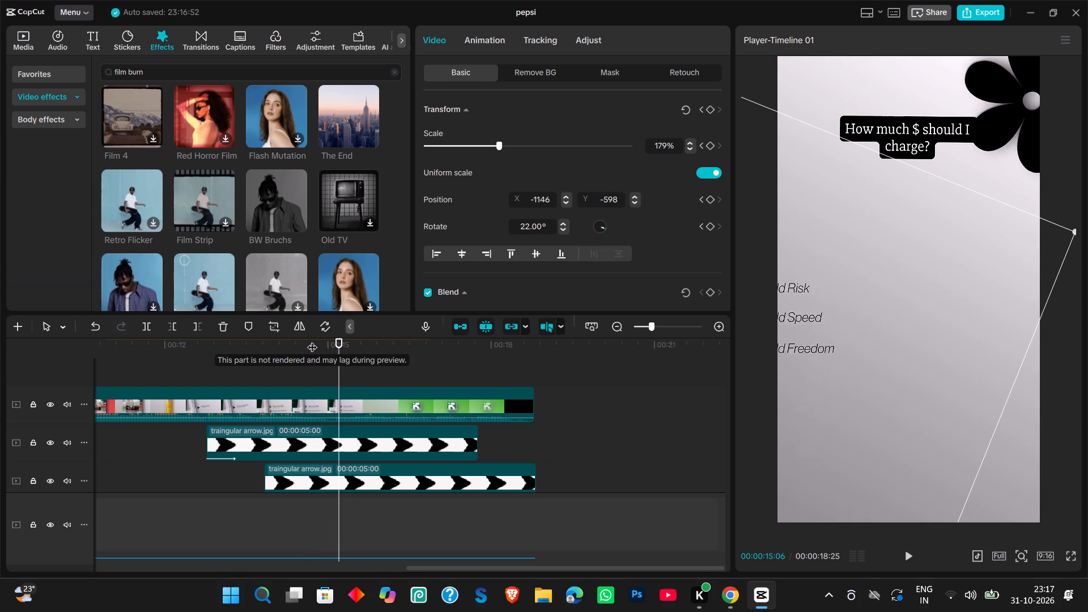
key(Right)
key(Right)
key(Right)
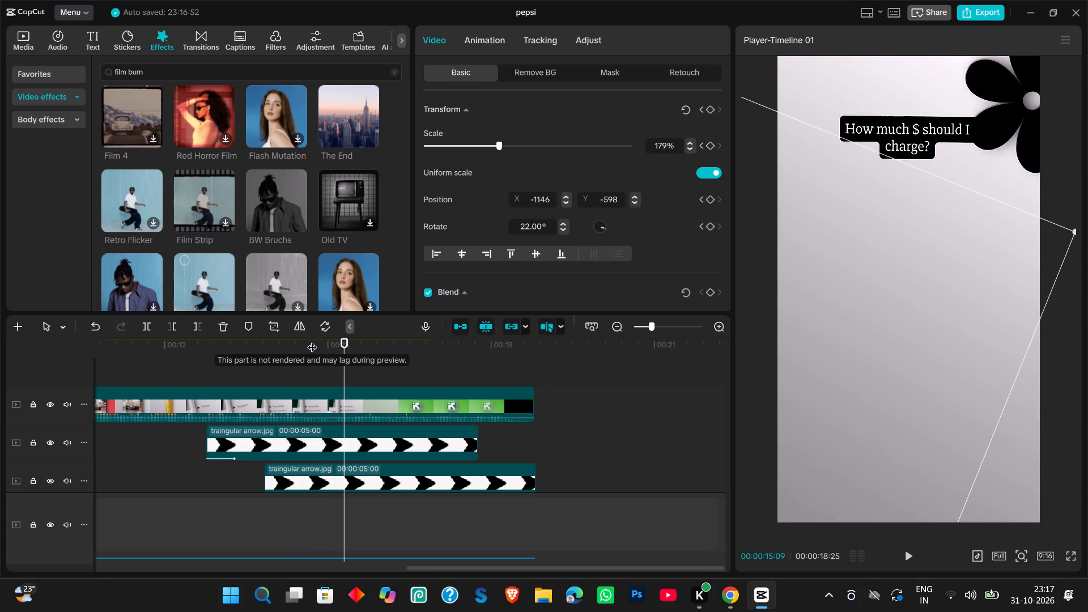
scroll(343, 427, down, 1)
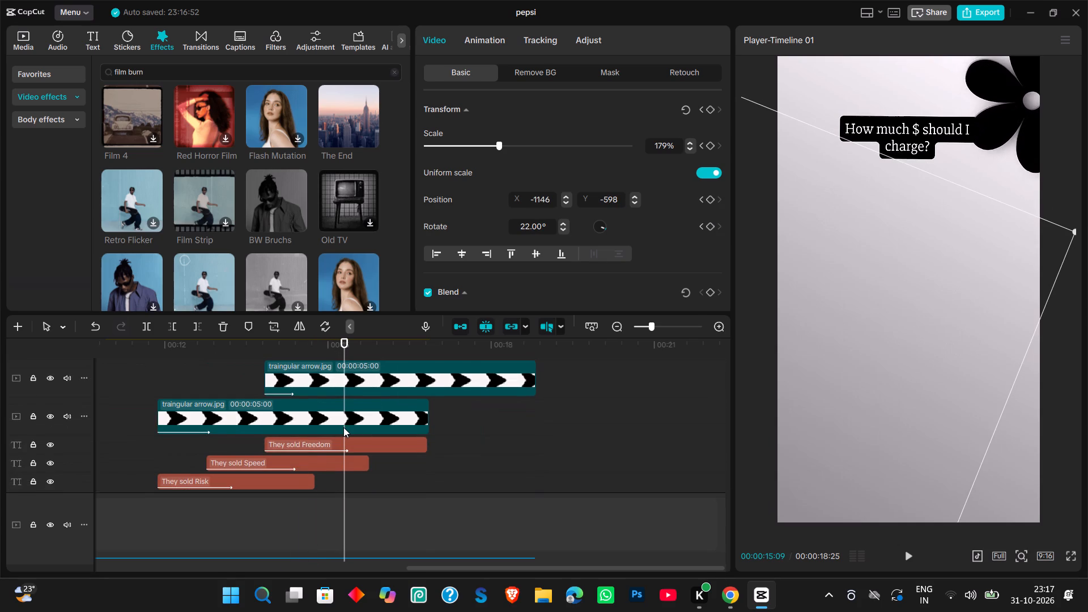
scroll(343, 427, down, 1)
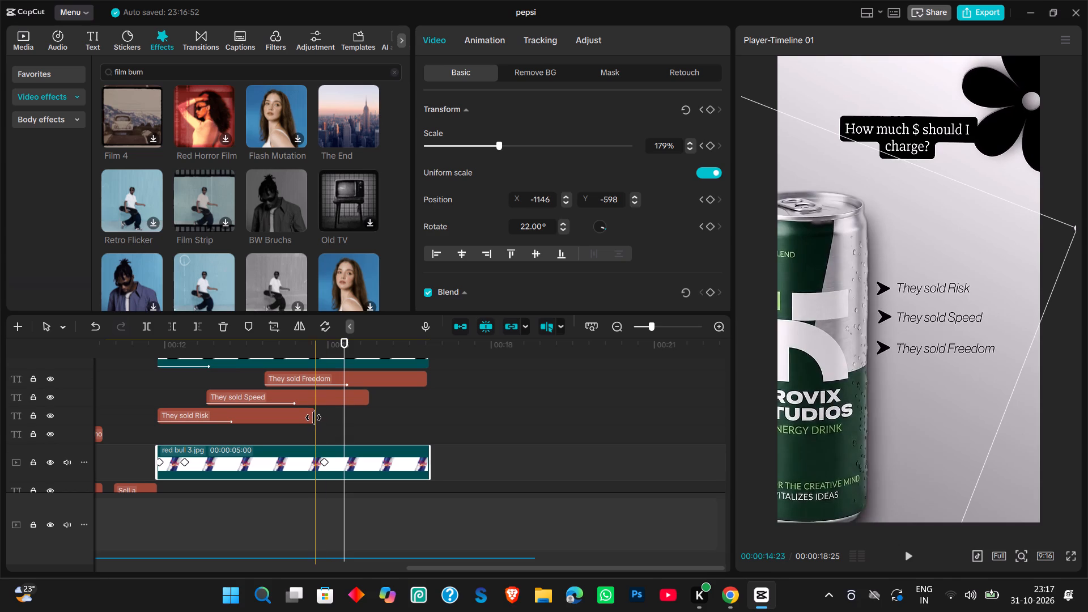
click(313, 418)
drag(313, 418, 342, 423)
click(346, 407)
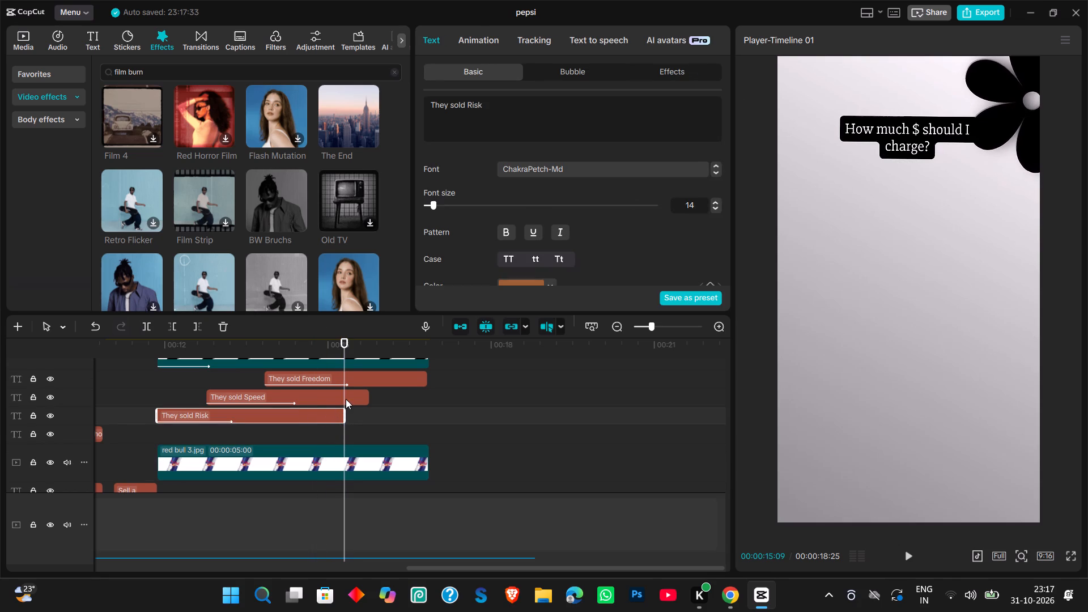
Split the "They sold Speed" and "They sold Freedom" texts at 00:00:15:09 and delete both remainders.
click(346, 399)
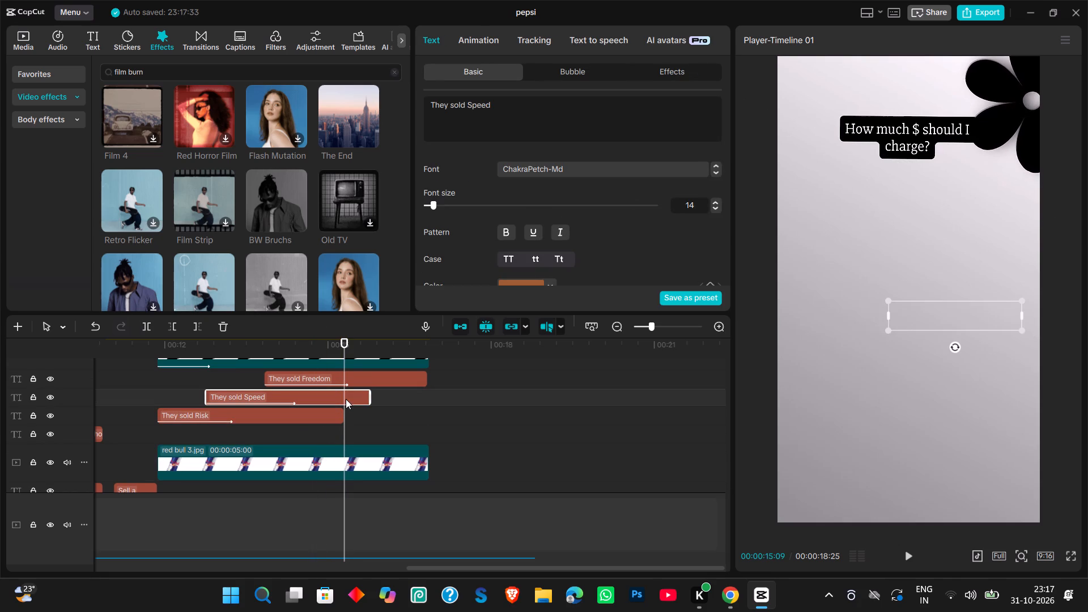
key(ctrl+b)
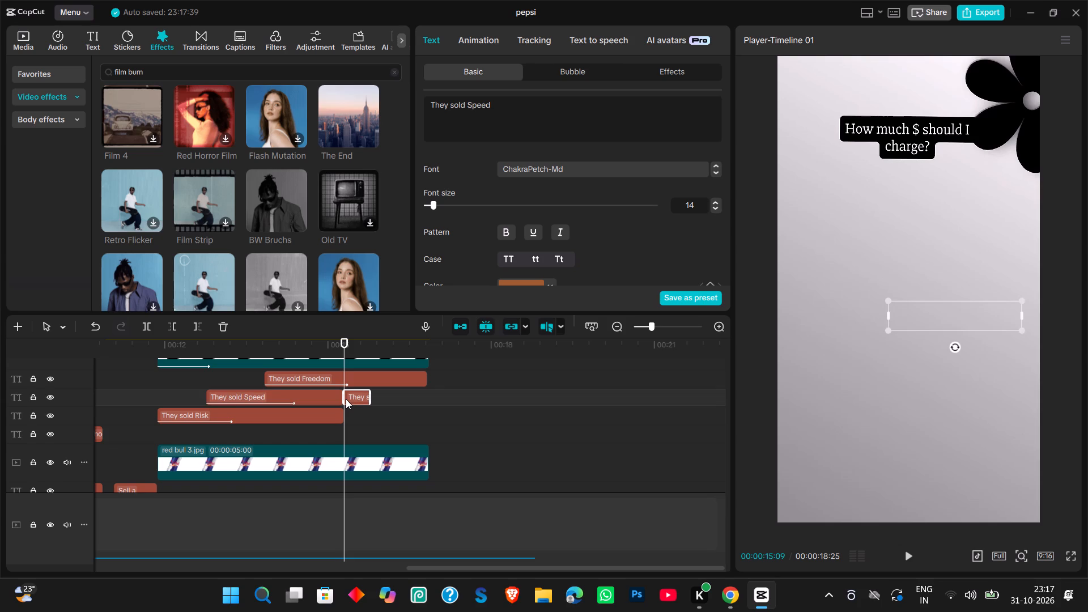
click(346, 383)
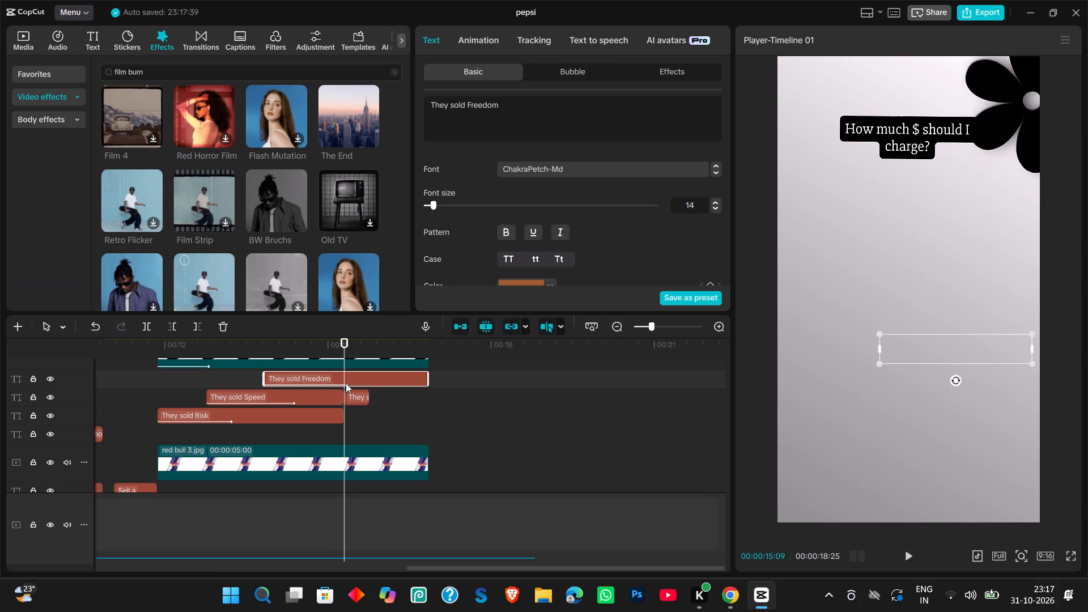
key(ctrl+b)
key(Delete)
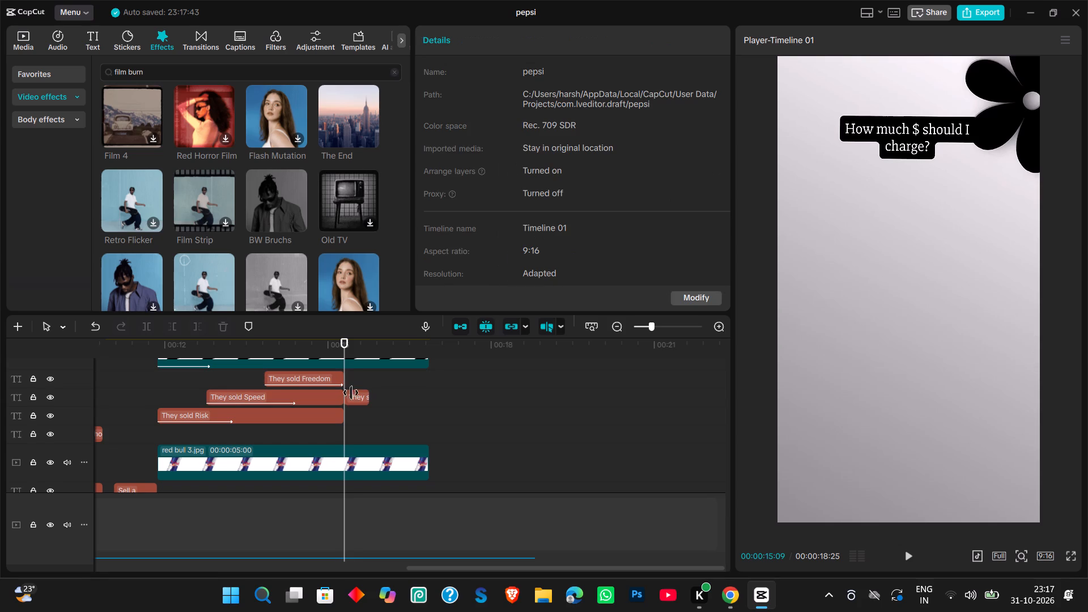
click(354, 398)
key(Delete)
Split each of the three triangular arrow clips at 00:00:15:14 and delete the parts after the cut.
scroll(354, 398, up, 1)
click(354, 398)
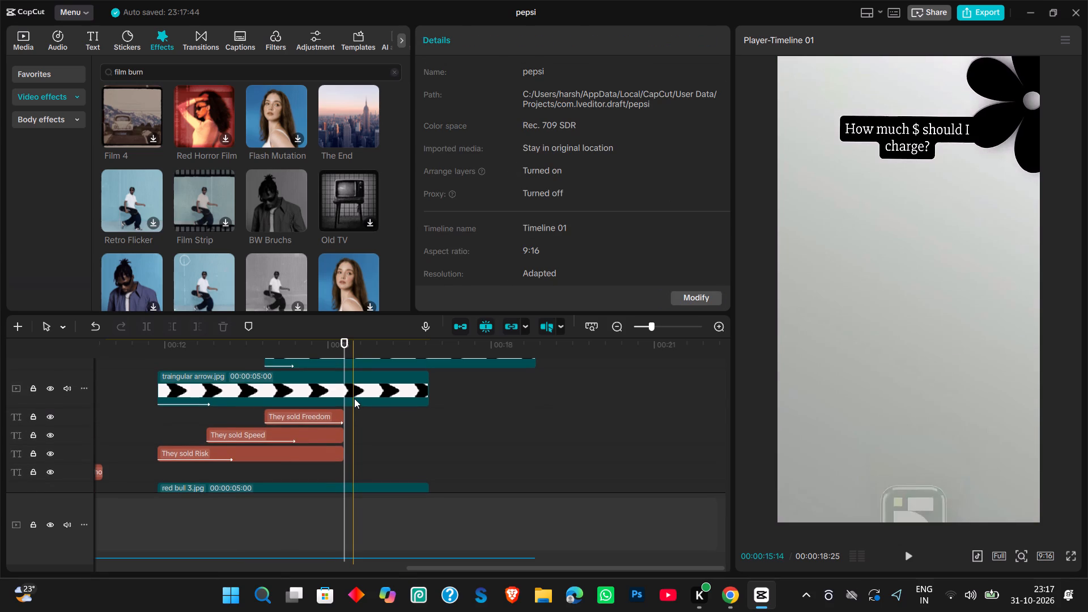
key(ctrl+b)
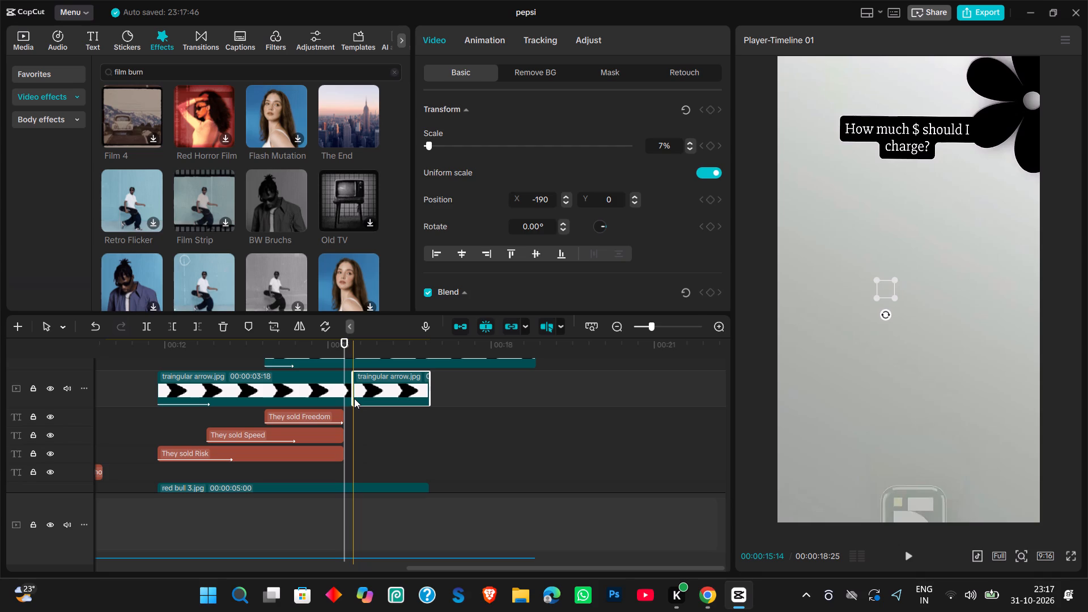
key(Delete)
scroll(354, 398, up, 1)
click(354, 398)
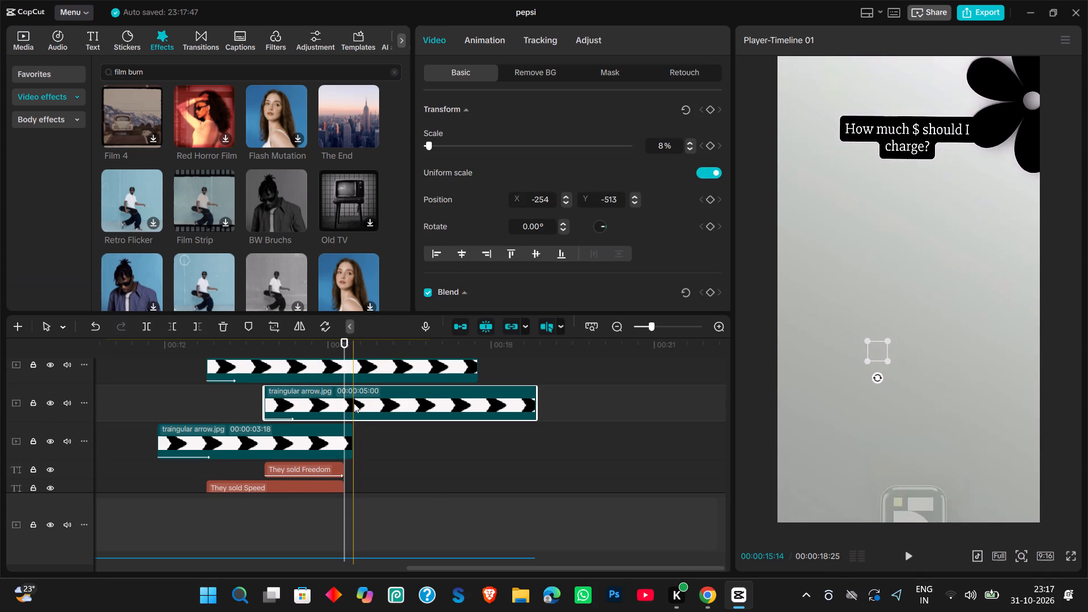
key(ctrl+b)
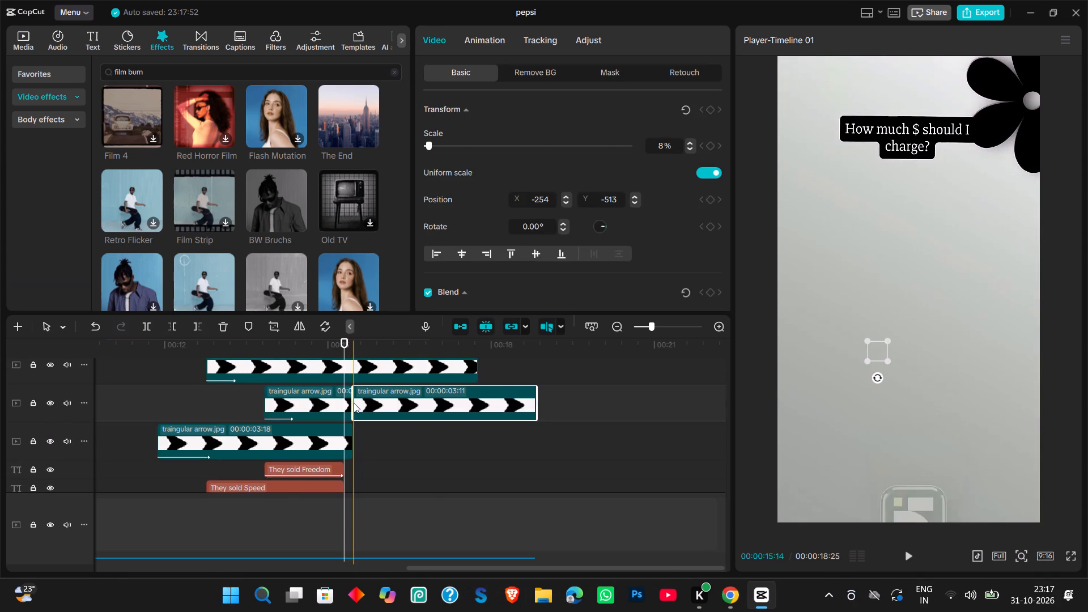
key(Delete)
scroll(354, 403, up, 1)
click(354, 403)
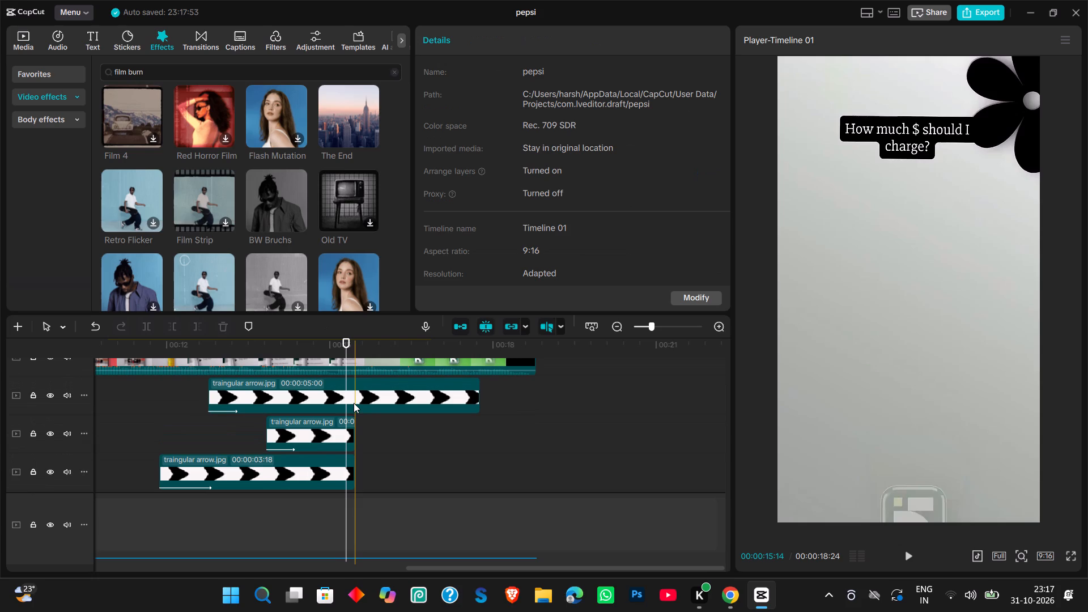
key(ctrl+b)
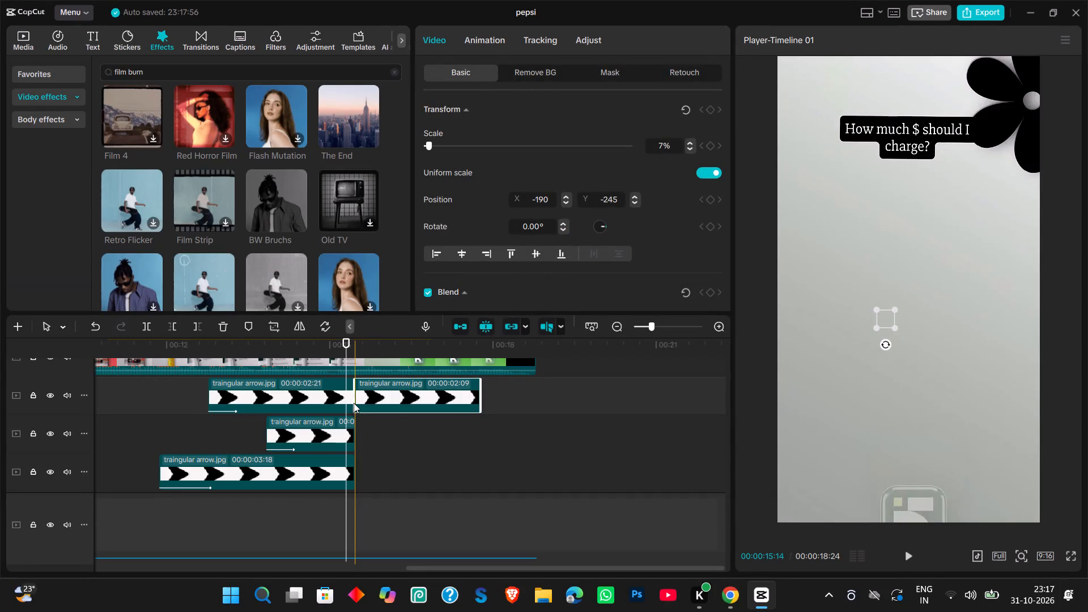
key(Delete)
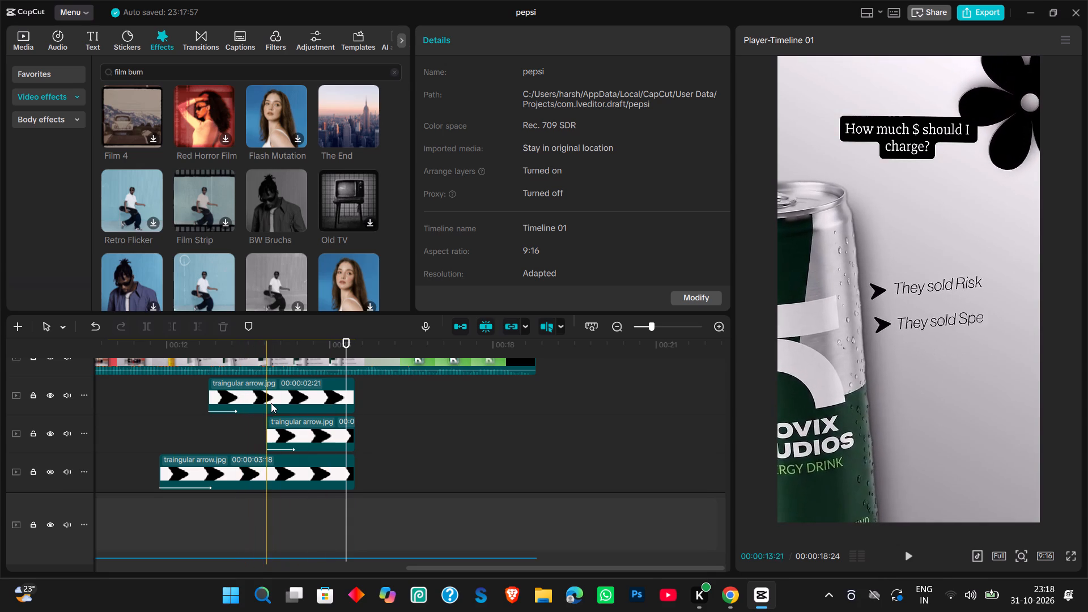
Hide the reference video track above the triangular arrow clips.
click(53, 360)
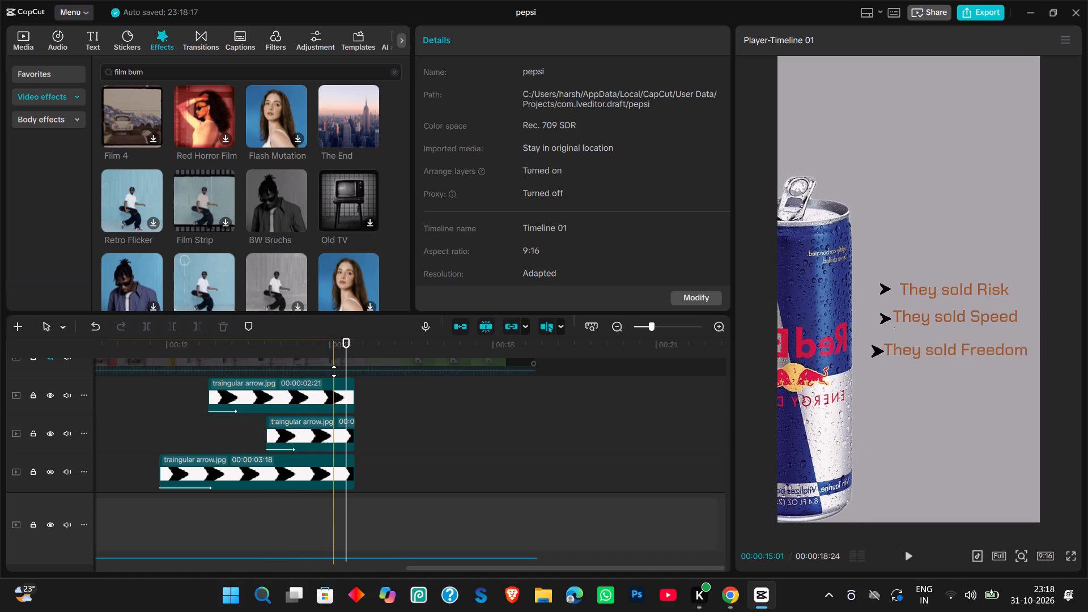
Shorten the ends of all three triangular arrow clips to 00:00:15:09, level with the text clips.
scroll(346, 396, down, 1)
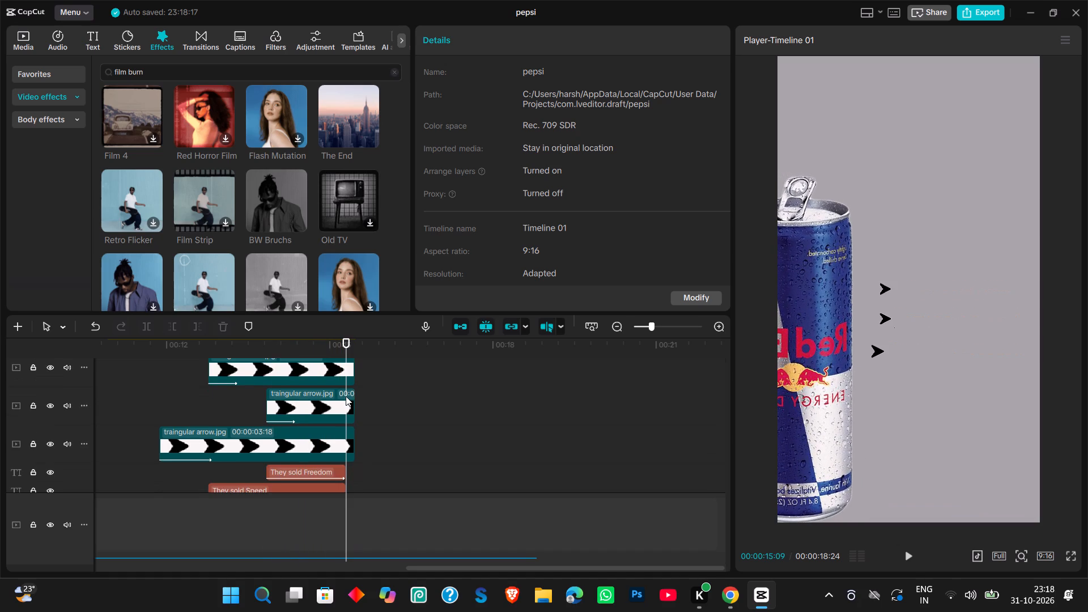
scroll(346, 396, down, 1)
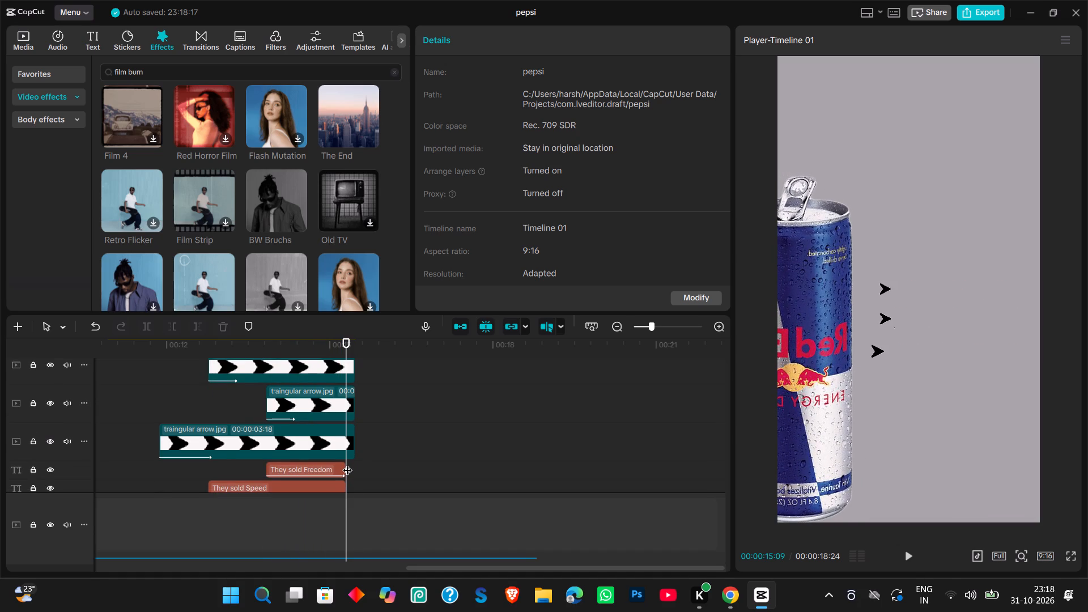
scroll(347, 463, down, 1)
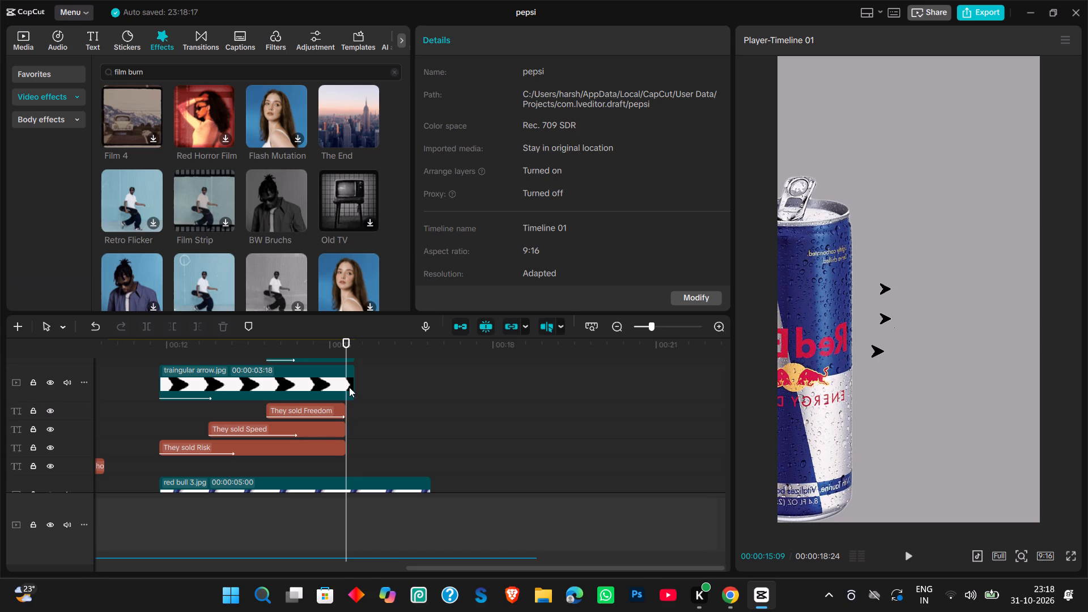
click(349, 384)
drag(354, 386, 346, 387)
scroll(346, 387, up, 1)
click(346, 387)
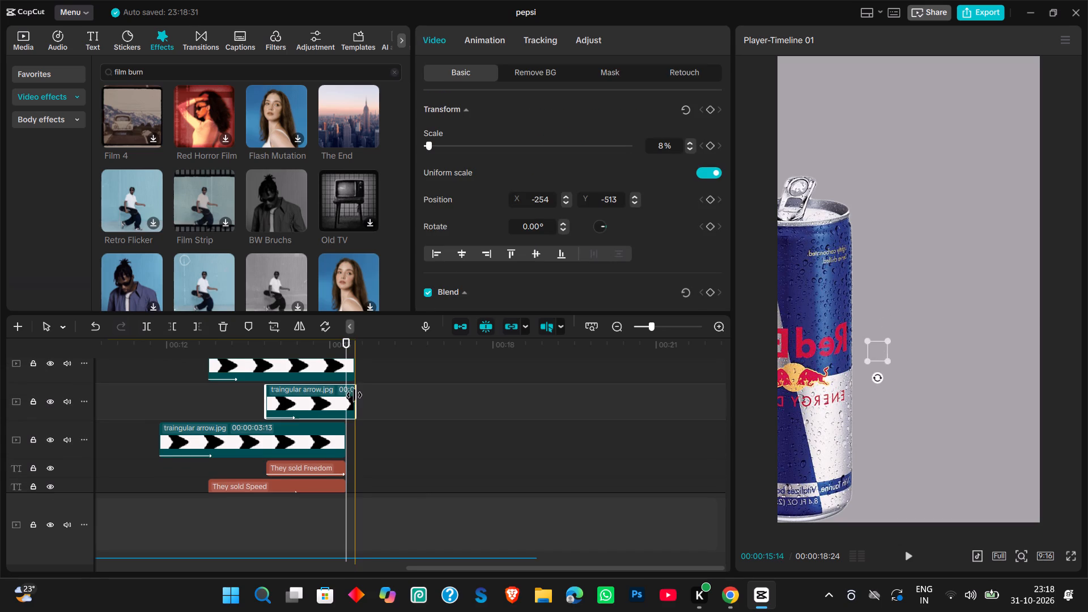
drag(355, 396, 343, 397)
scroll(343, 397, up, 1)
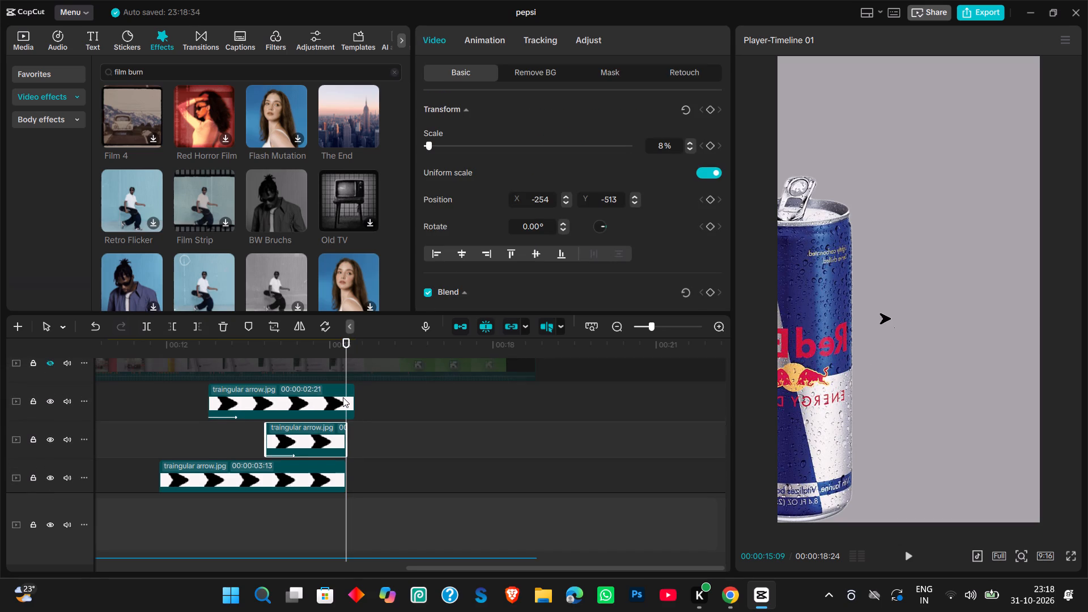
scroll(343, 397, up, 1)
click(343, 397)
drag(355, 404, 344, 405)
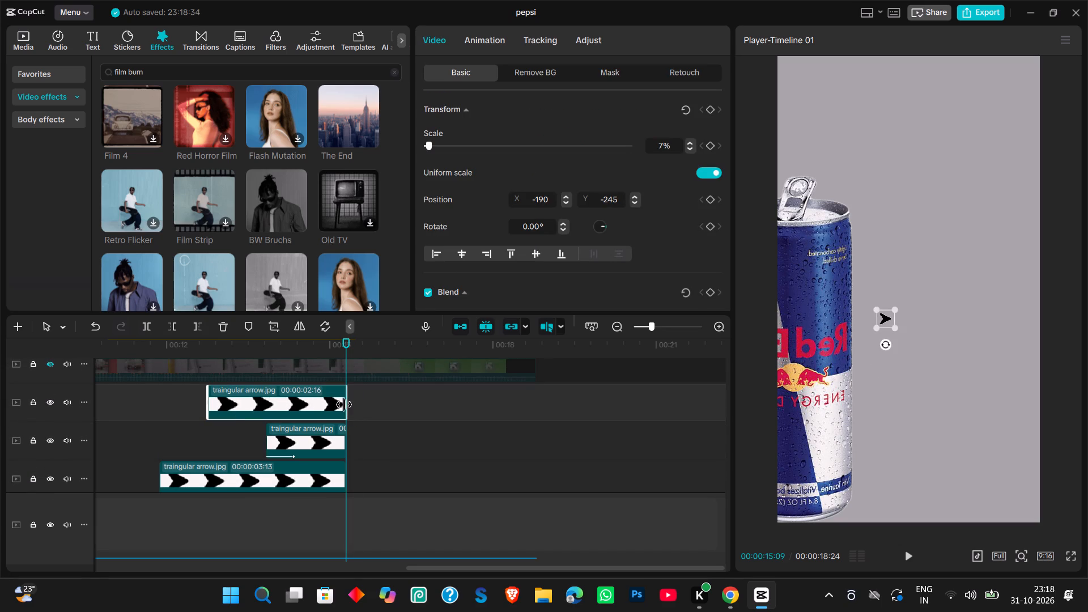
drag(344, 405, 344, 405)
Scrub through the text and arrow section between about 00:00:13:12 and 00:00:15:09 to check its timing.
drag(346, 357, 269, 354)
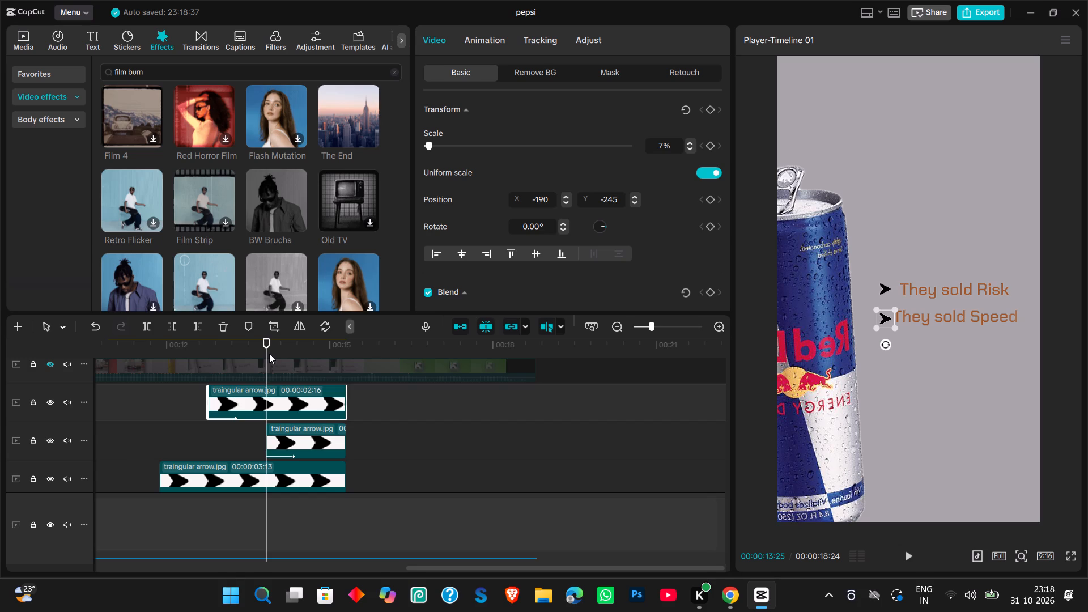
click(266, 349)
drag(266, 349, 320, 353)
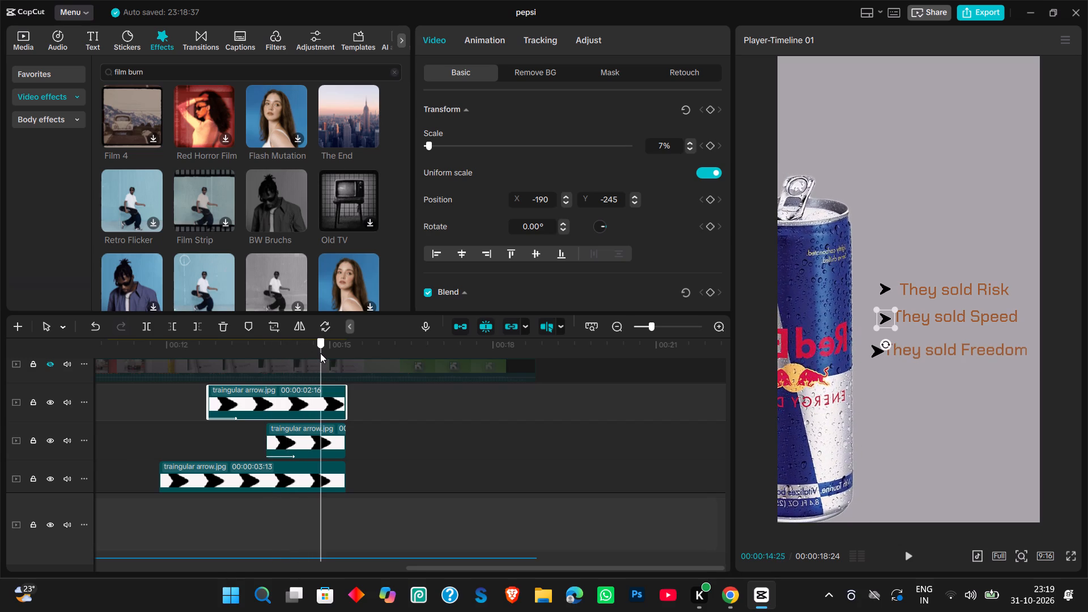
drag(320, 353, 344, 358)
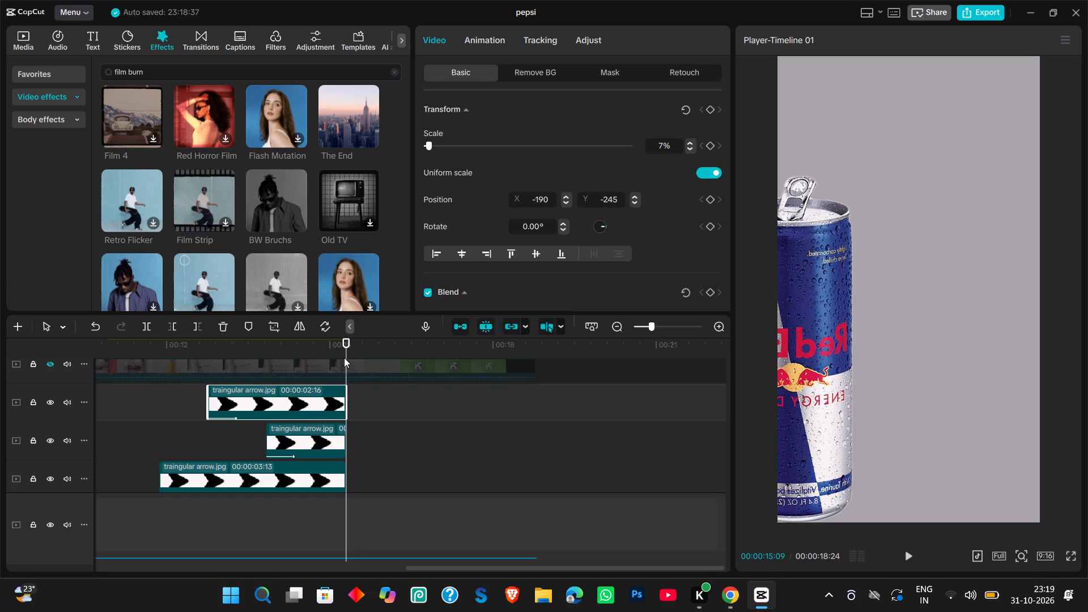
drag(344, 358, 333, 358)
drag(333, 358, 274, 359)
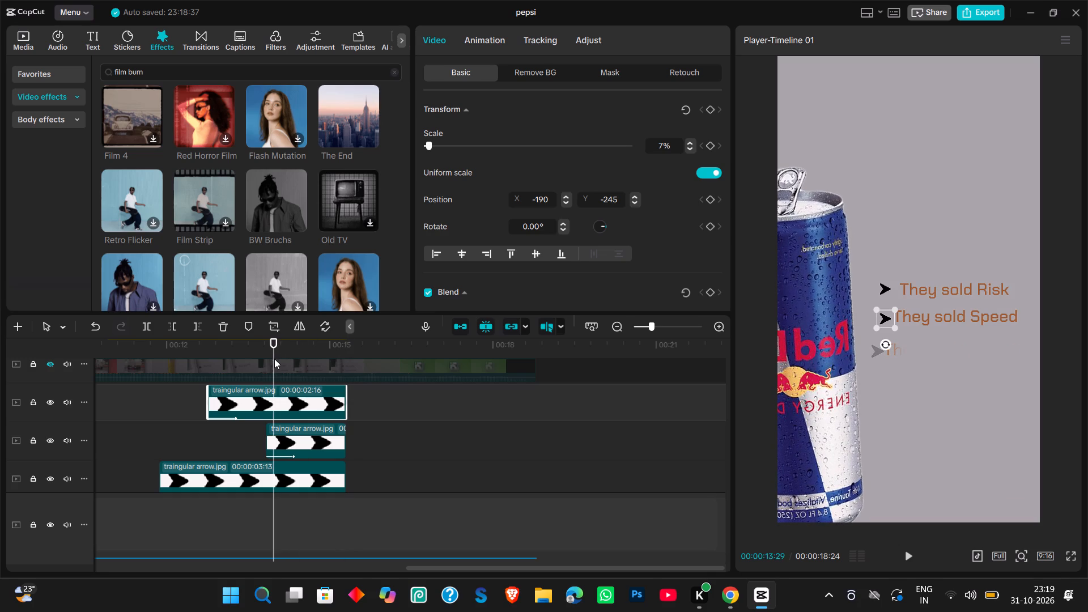
drag(274, 359, 243, 352)
key(ctrl+z)
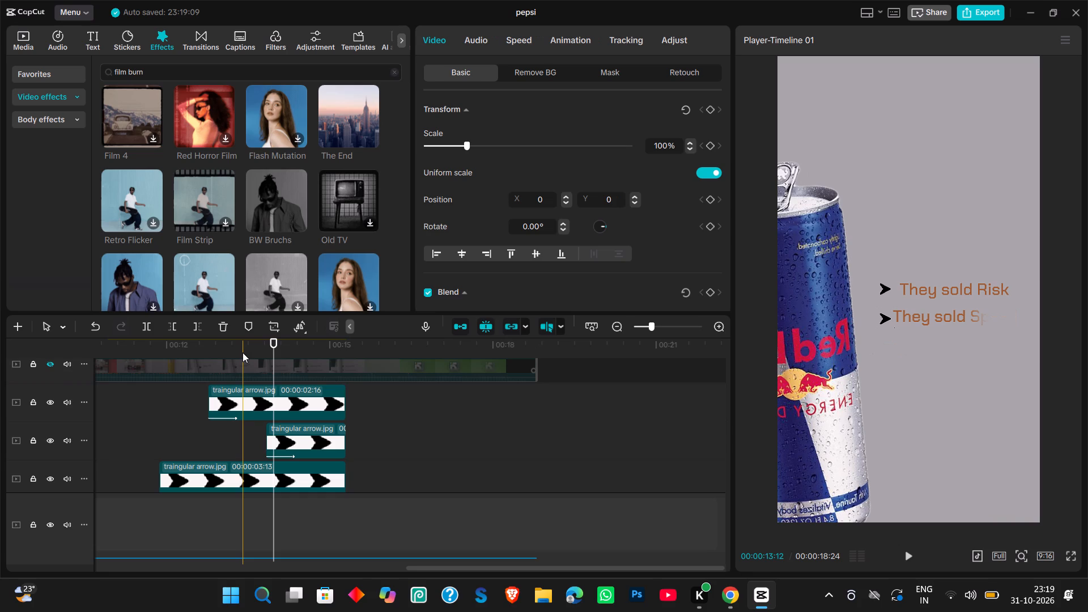
Play the edit from the beginning through the end of the can section to review the timing.
click(273, 348)
drag(273, 348, 146, 339)
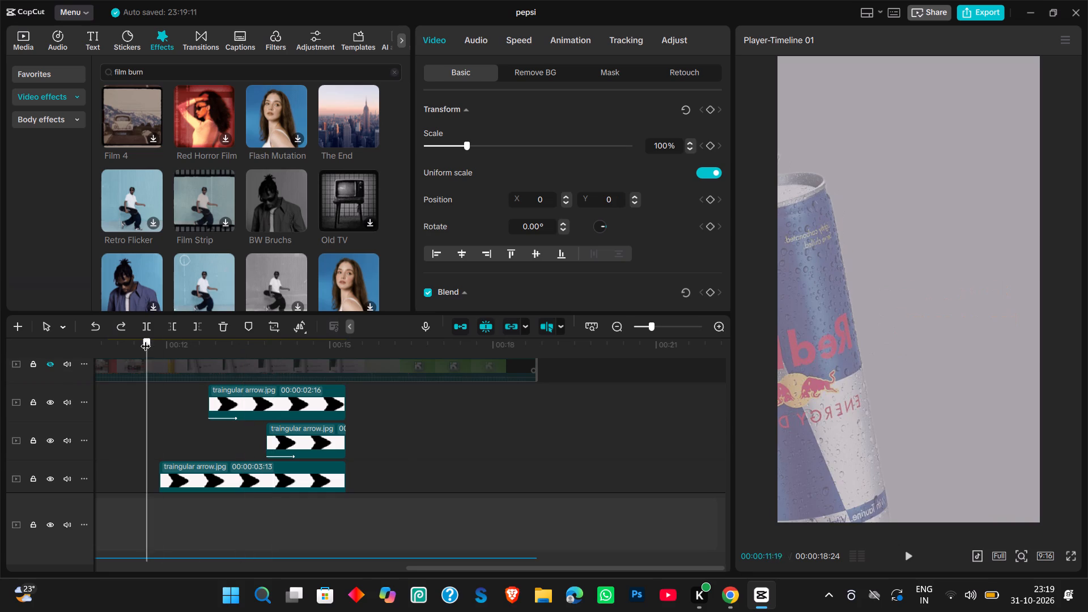
drag(146, 339, 4, 343)
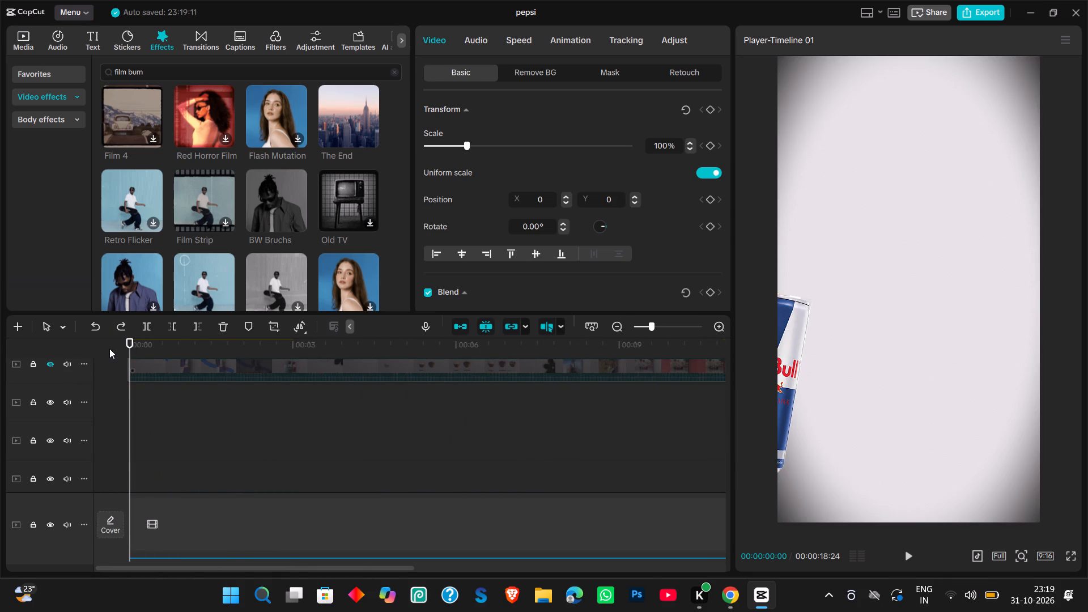
key(space)
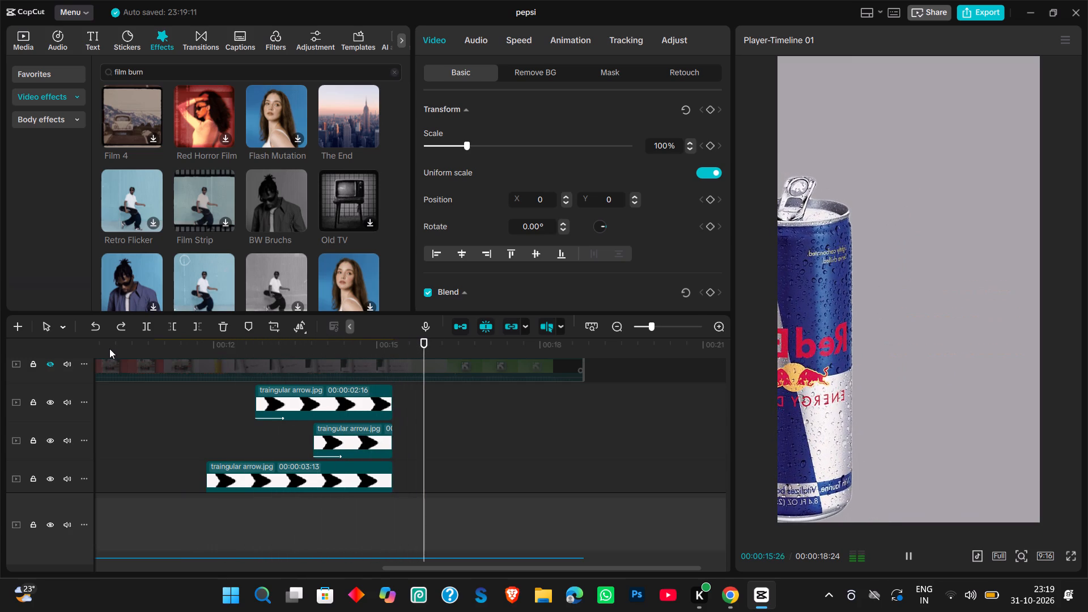
key(space)
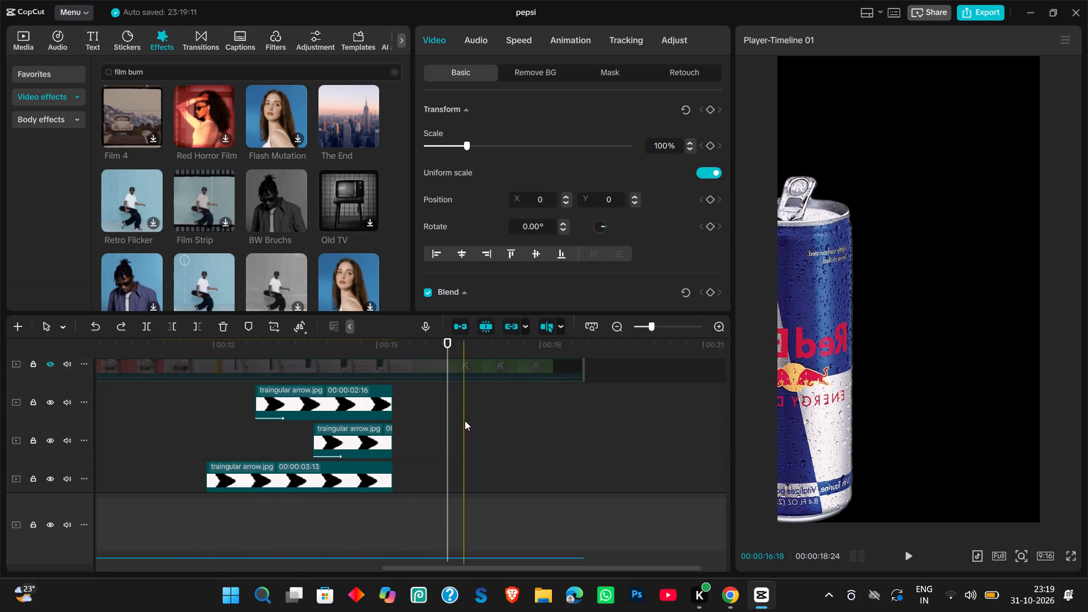
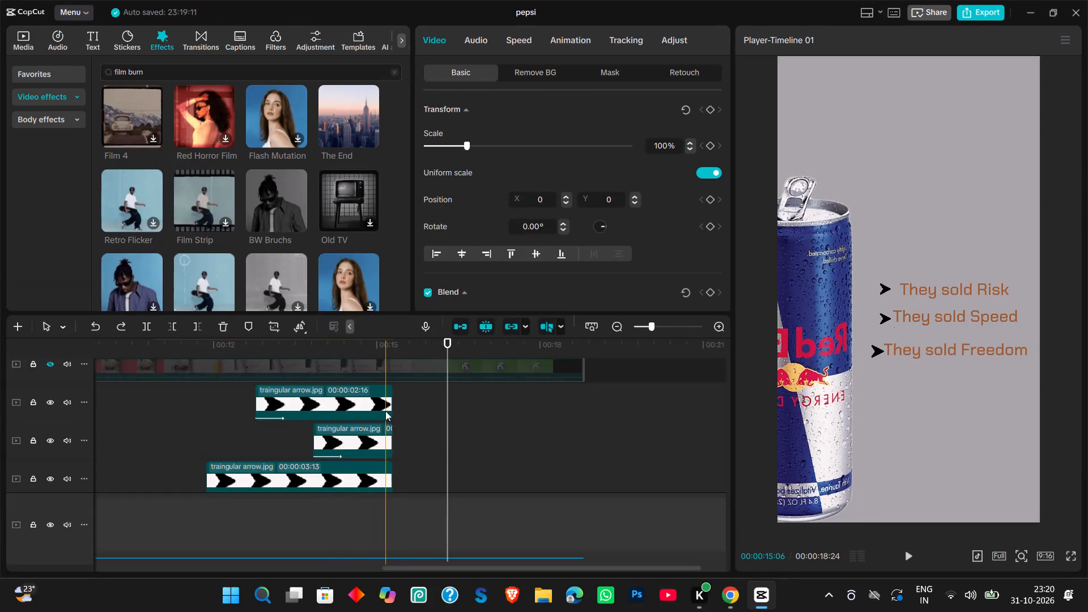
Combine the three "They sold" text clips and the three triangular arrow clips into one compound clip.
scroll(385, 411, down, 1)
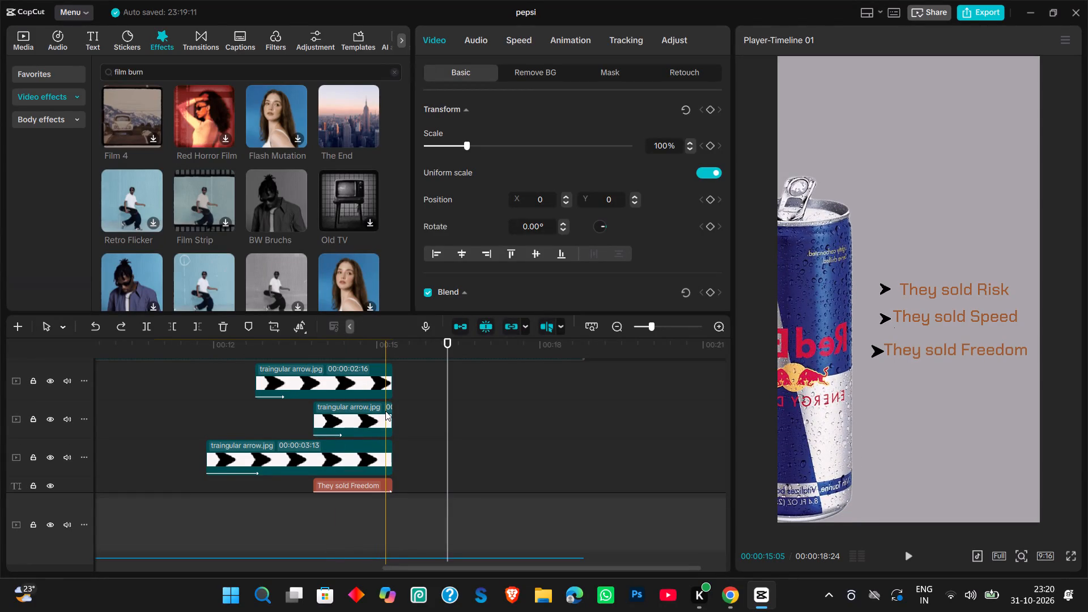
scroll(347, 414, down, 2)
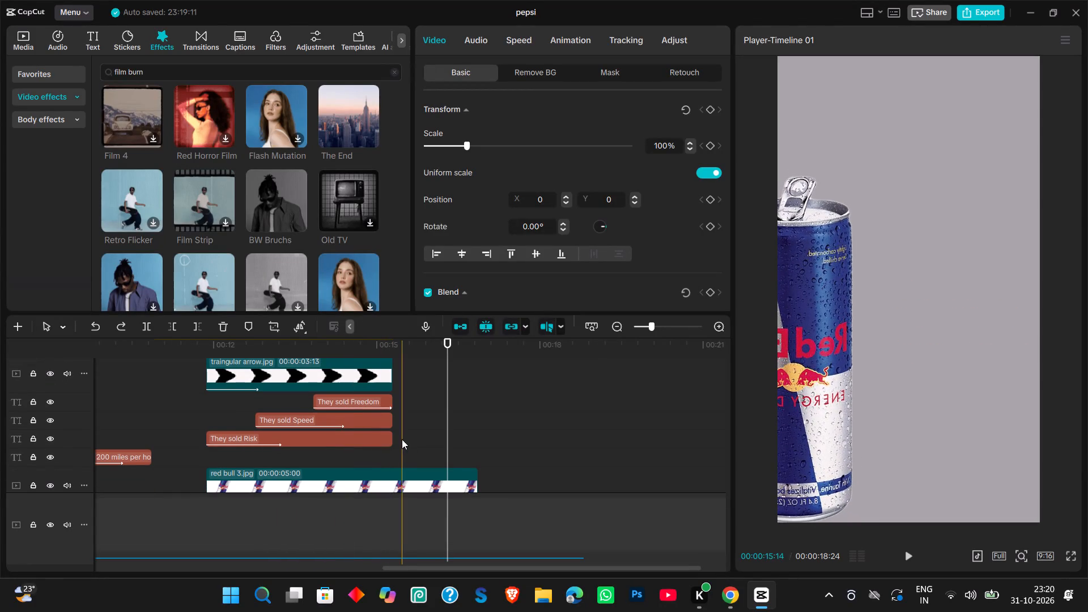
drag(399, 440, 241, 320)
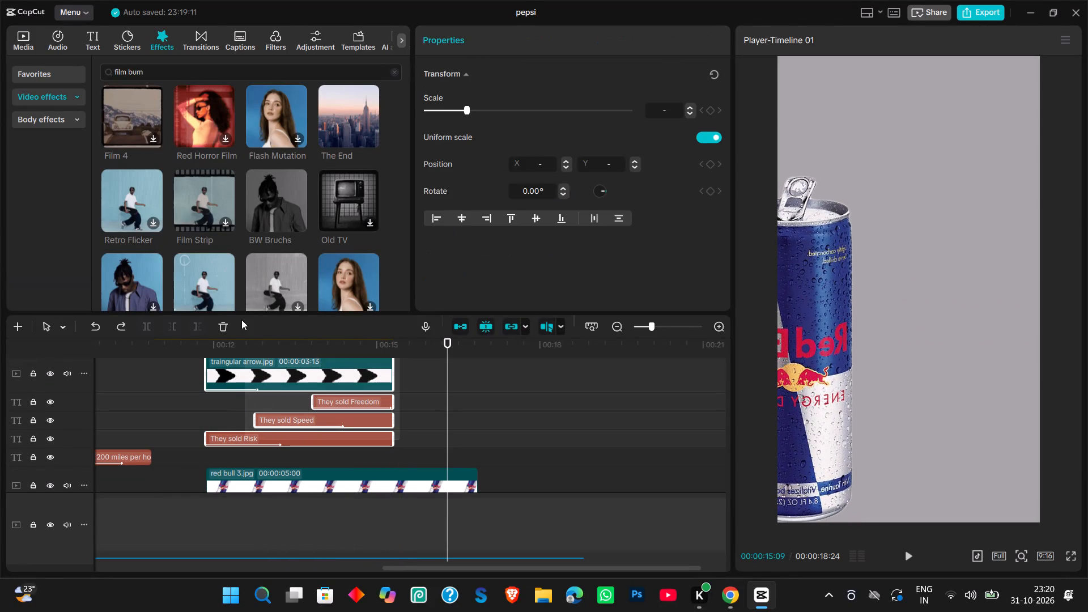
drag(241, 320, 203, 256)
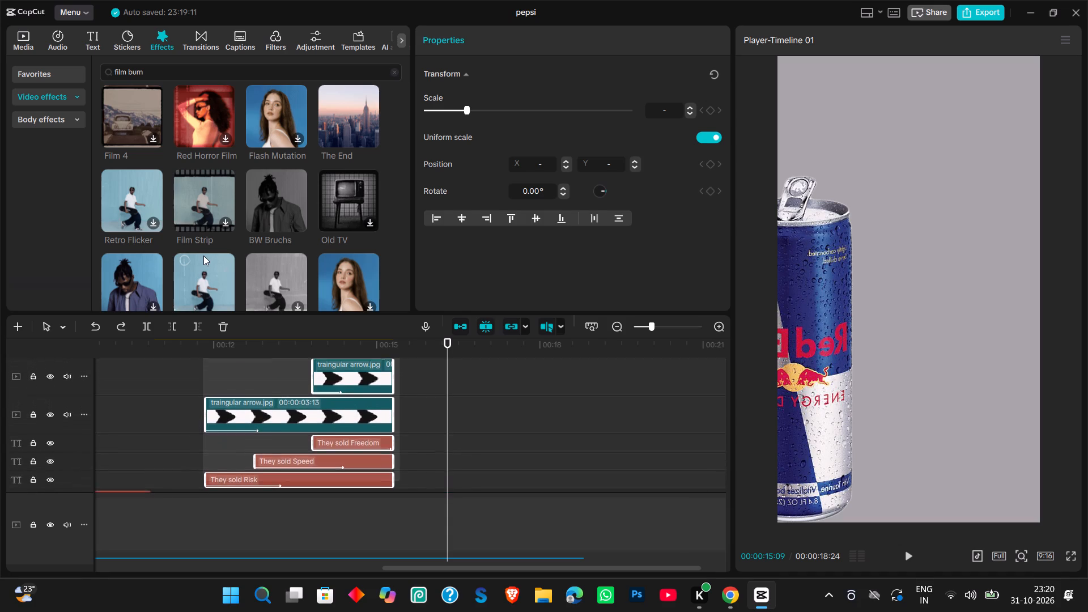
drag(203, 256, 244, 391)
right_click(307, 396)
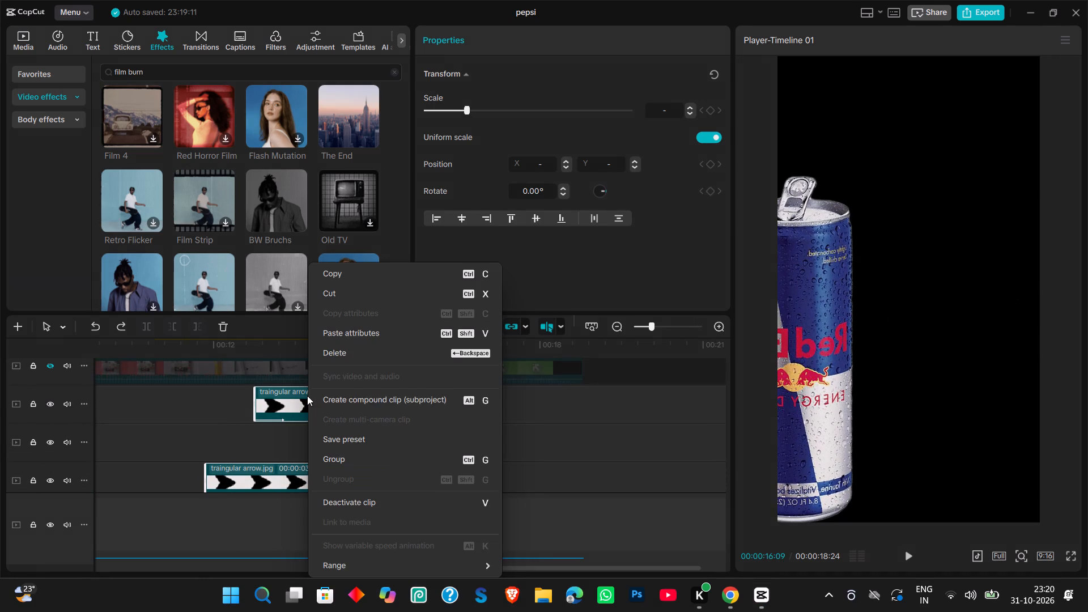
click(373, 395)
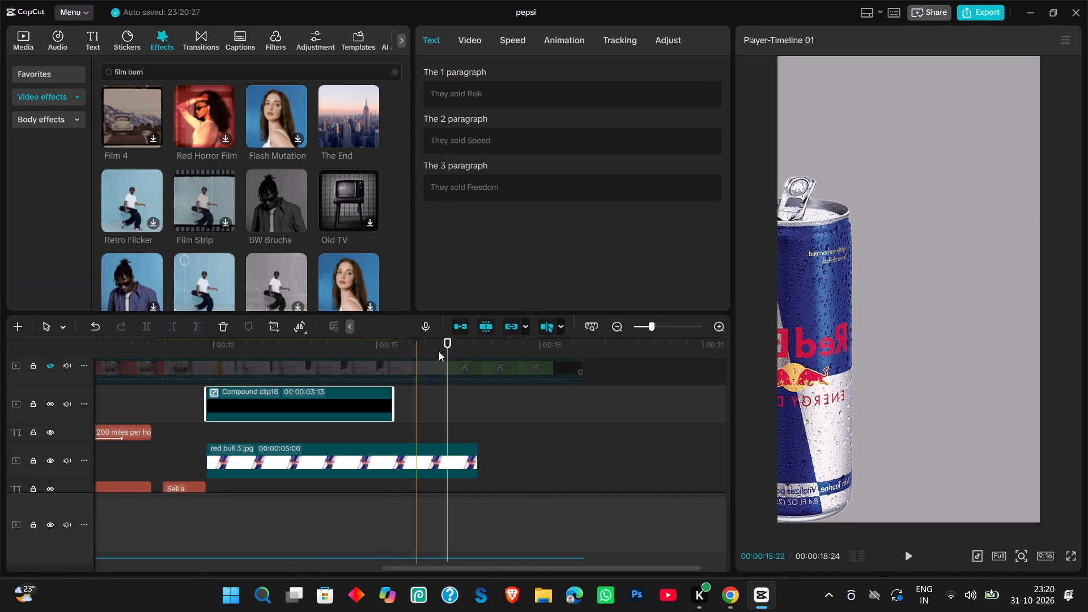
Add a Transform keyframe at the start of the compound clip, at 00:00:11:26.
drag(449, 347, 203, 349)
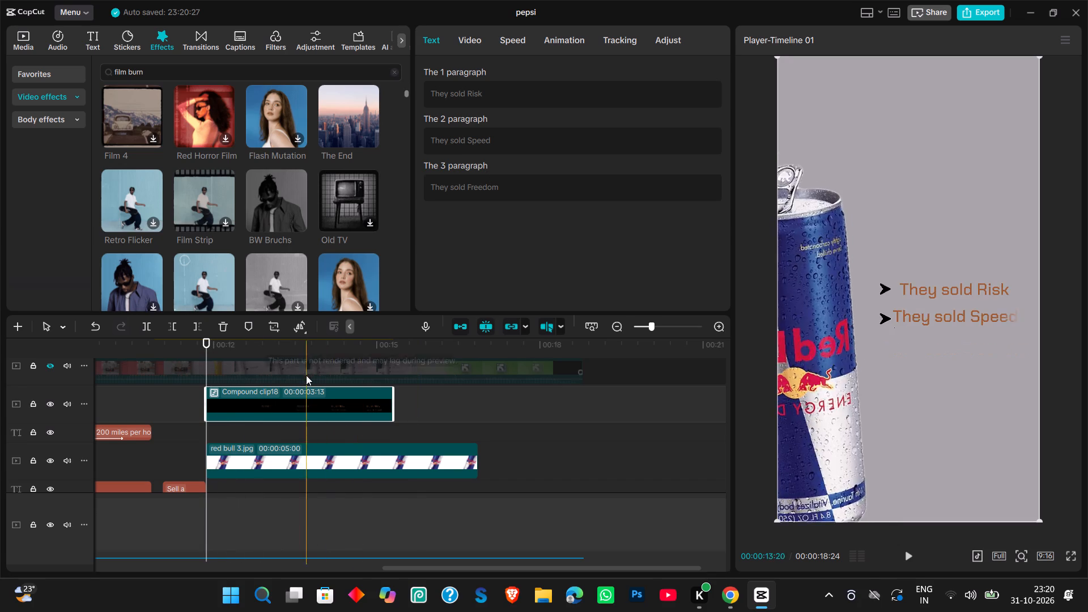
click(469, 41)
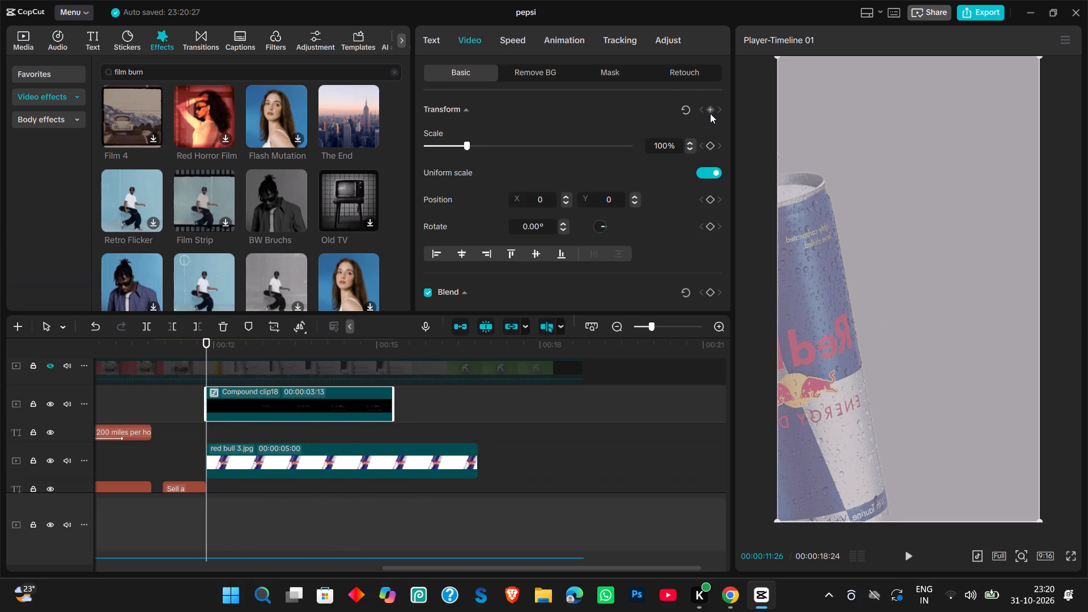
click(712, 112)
Examine the opening of the compound clip frame by frame to find where its movement should begin.
key(Right)
key(Right)
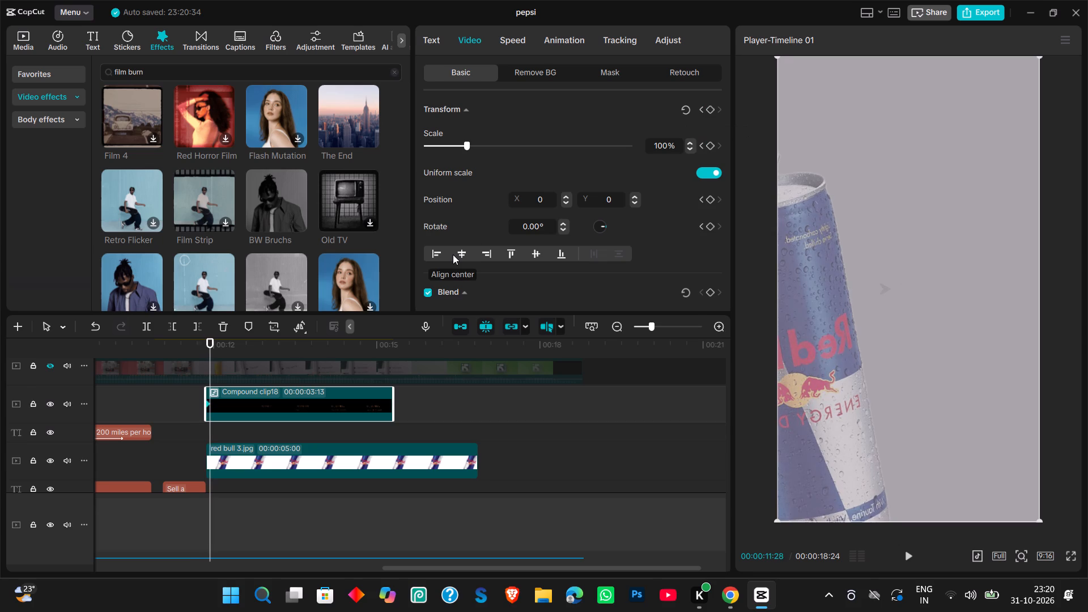
key(Right)
key(Right)
key(Right)
key(Right)
key(Right)
key(Right)
key(Right)
key(Right)
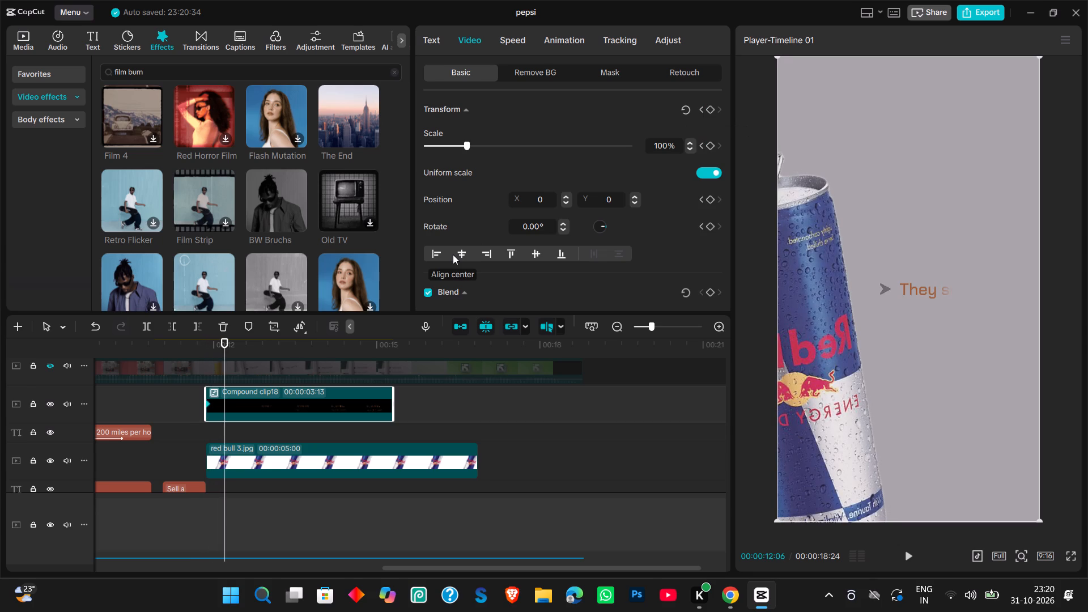
key(Right)
key(Right)
key(Right)
key(Right)
key(Right)
key(Right)
key(Right)
key(Right)
key(Right)
key(Right)
key(Right)
key(Right)
key(Right)
key(Left)
key(Left)
key(Left)
key(Left)
key(Left)
key(Left)
key(Left)
key(Left)
key(Left)
key(Left)
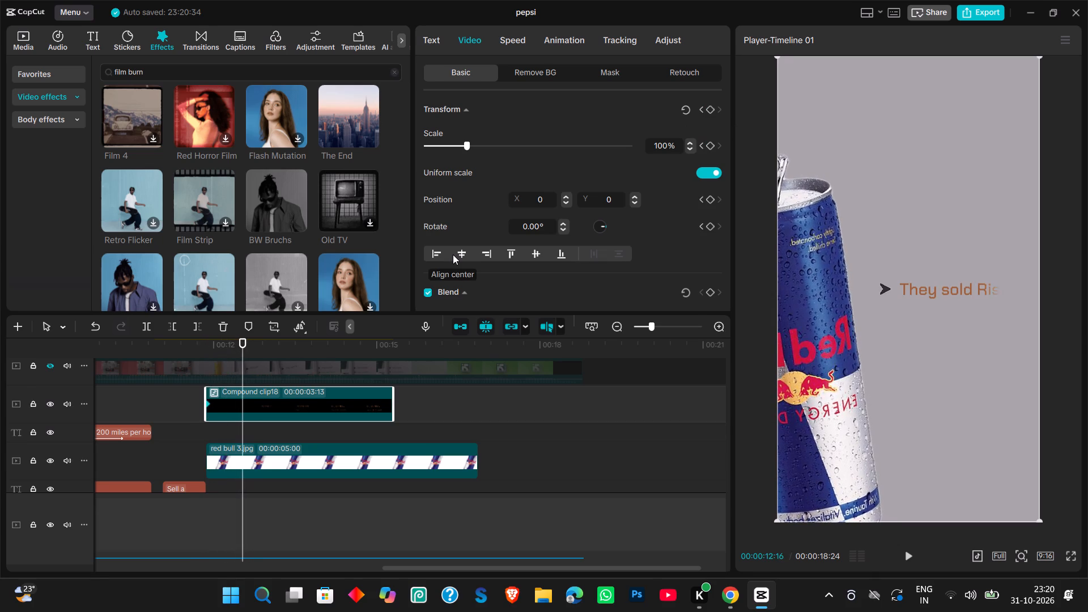
key(Left)
key(Left)
key(Left)
key(Left)
key(Left)
key(Left)
key(Left)
key(Left)
key(Left)
key(Left)
key(Left)
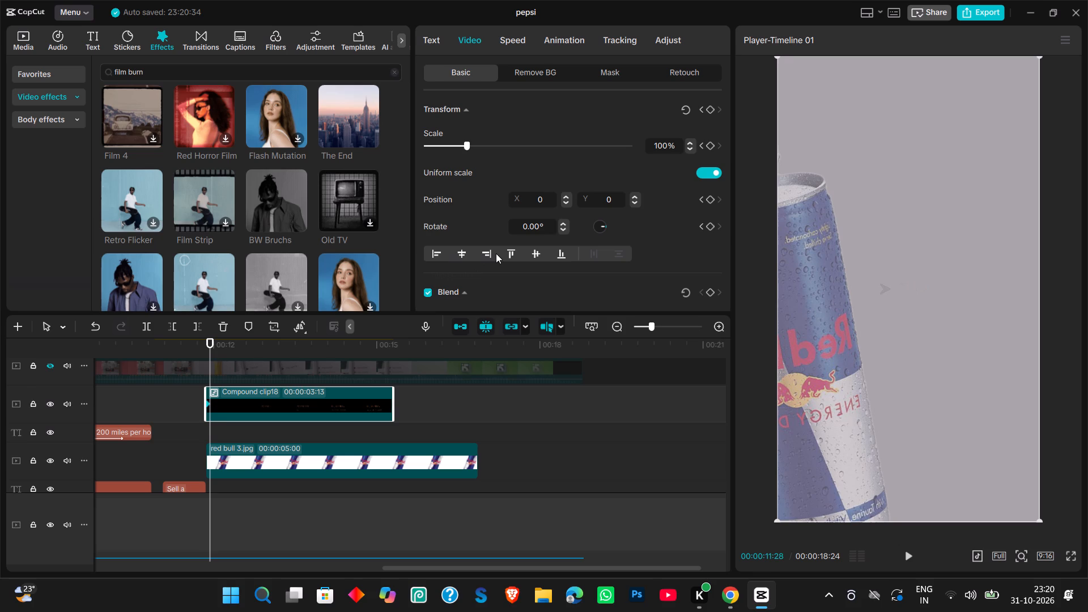
key(Right)
key(Right)
key(Right)
key(Right)
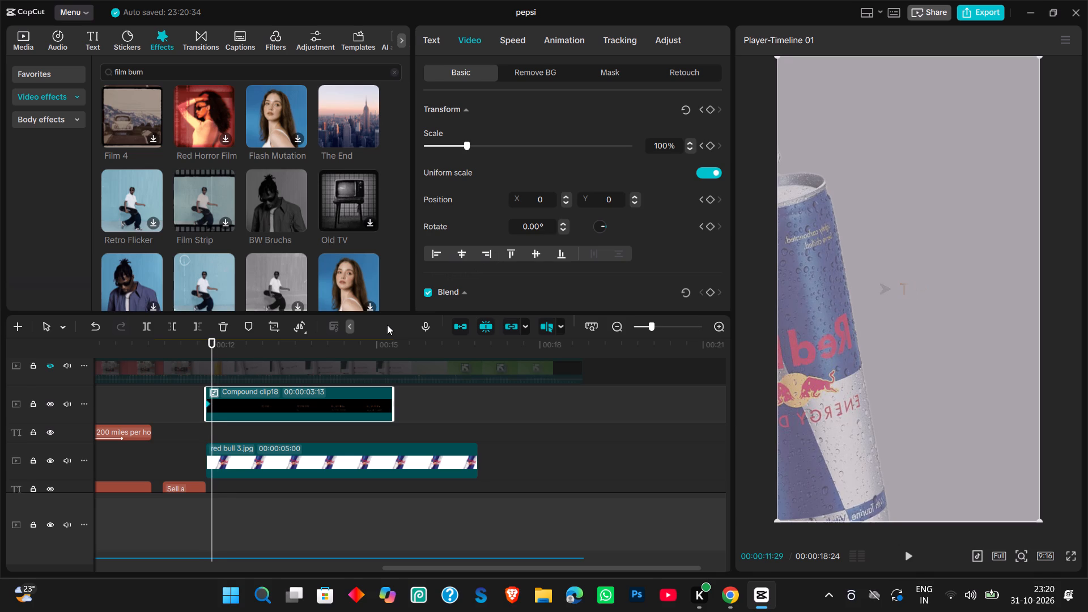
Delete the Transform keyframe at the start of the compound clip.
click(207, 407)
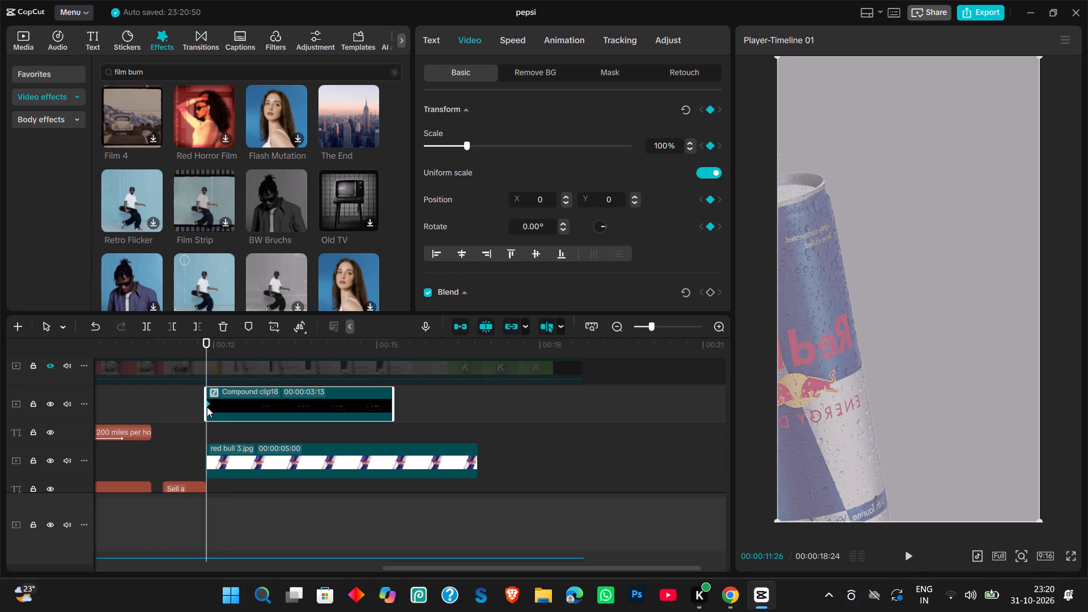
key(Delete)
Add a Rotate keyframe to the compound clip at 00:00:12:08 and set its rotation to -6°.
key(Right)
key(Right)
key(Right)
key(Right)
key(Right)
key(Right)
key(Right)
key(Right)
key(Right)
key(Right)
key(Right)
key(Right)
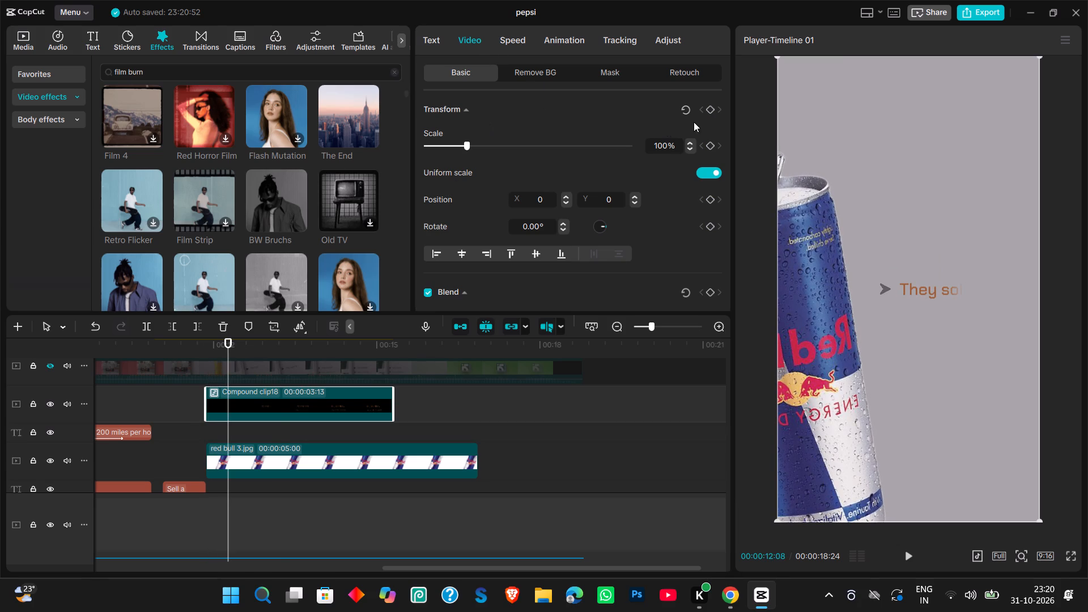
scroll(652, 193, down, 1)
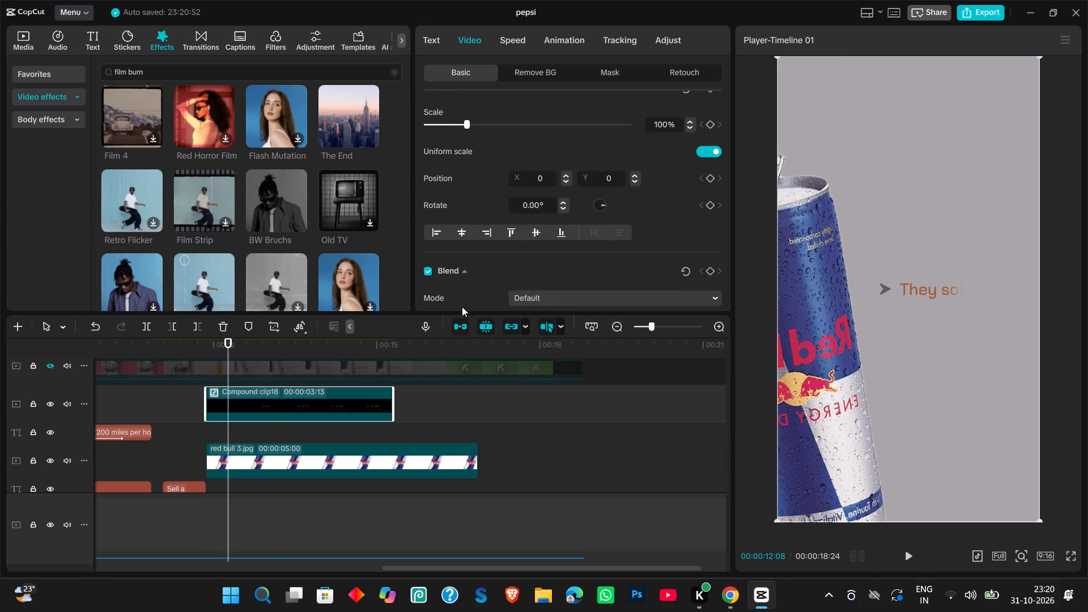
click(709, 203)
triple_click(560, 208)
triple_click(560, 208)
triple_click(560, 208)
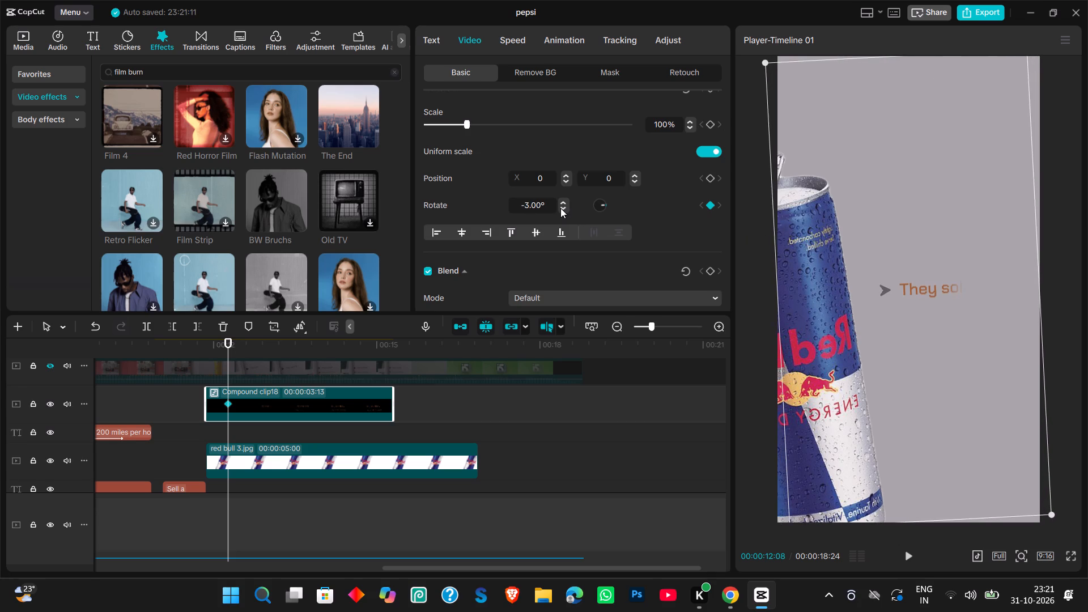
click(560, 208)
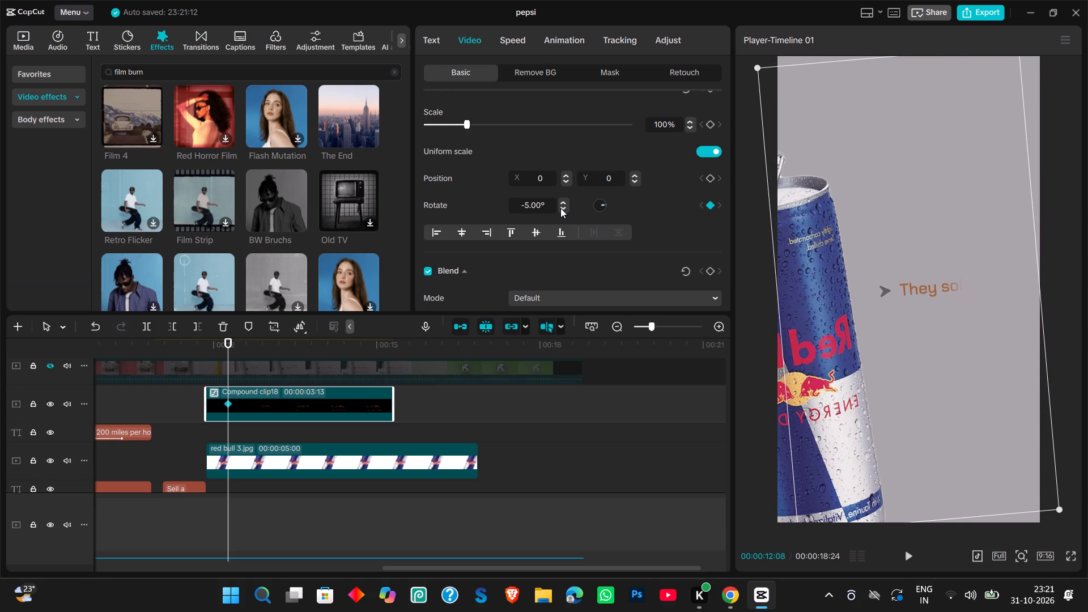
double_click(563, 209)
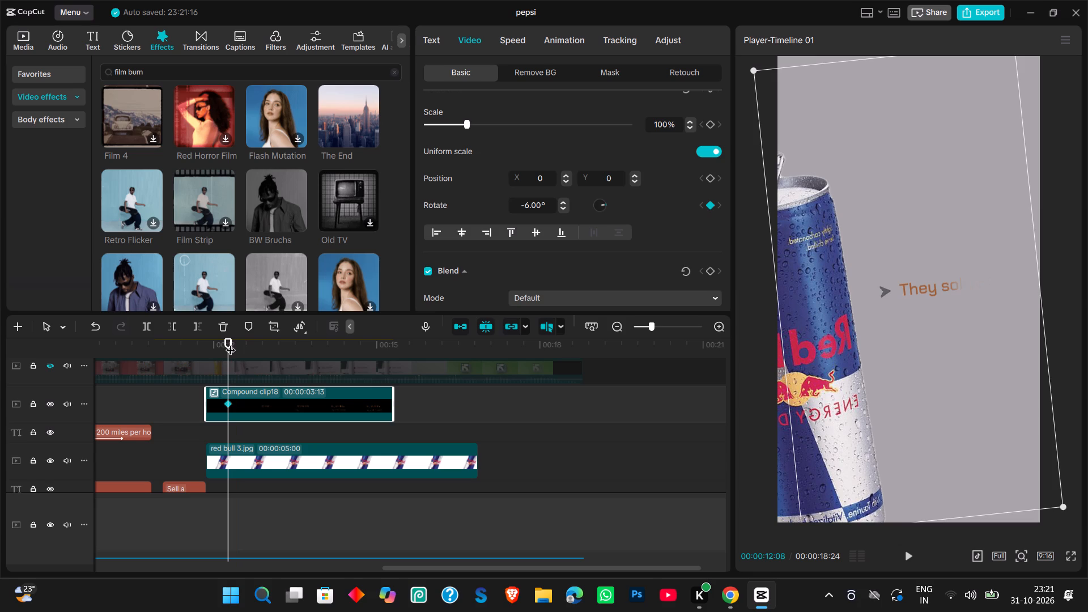
Show the reference video track to compare the tilt of its text and arrows, and hide it again.
click(48, 369)
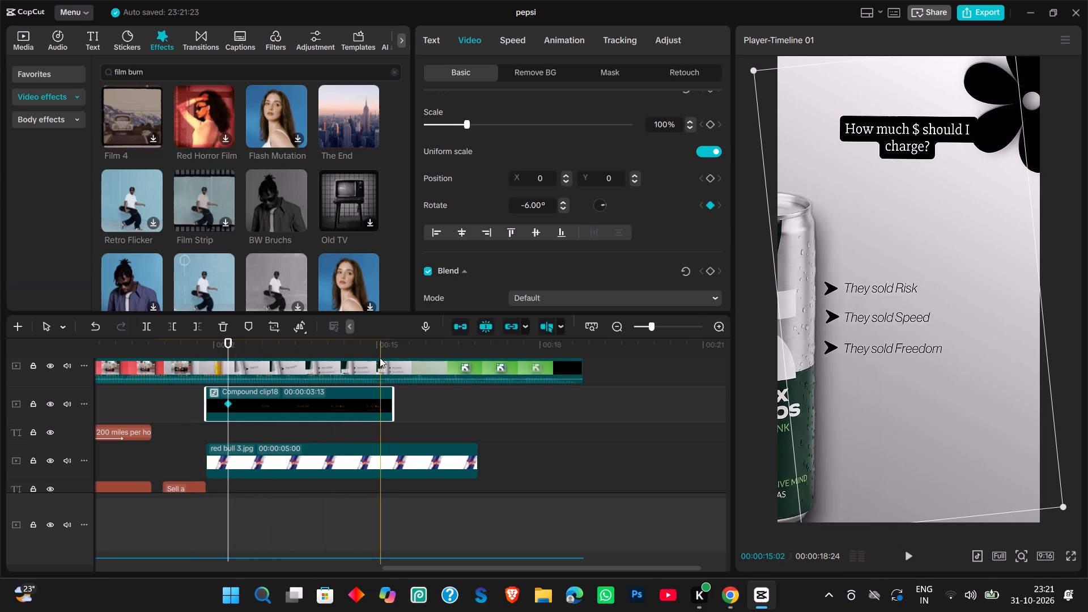
click(379, 401)
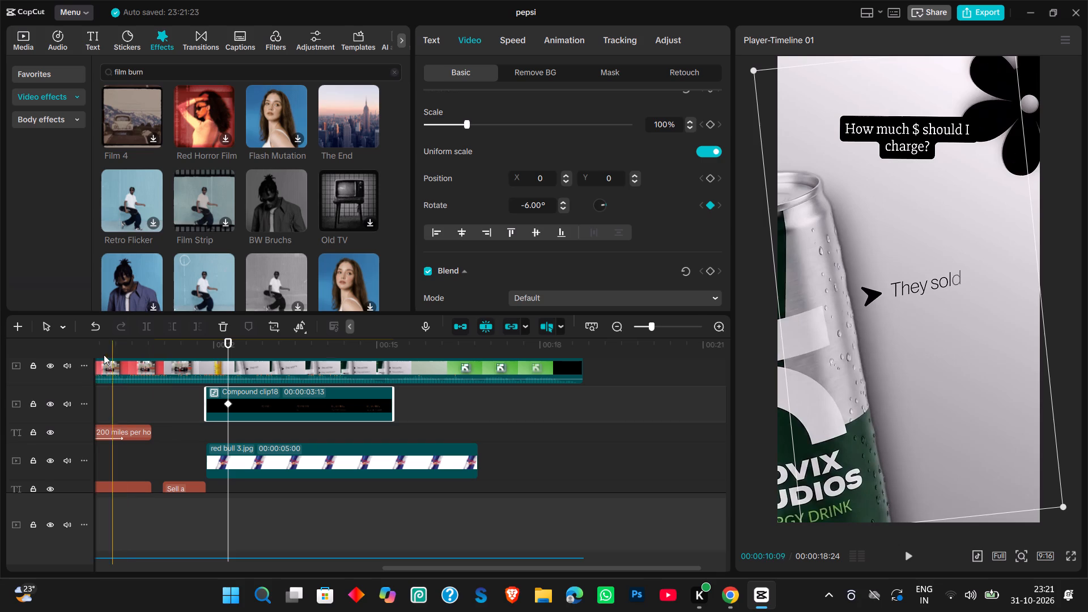
click(53, 365)
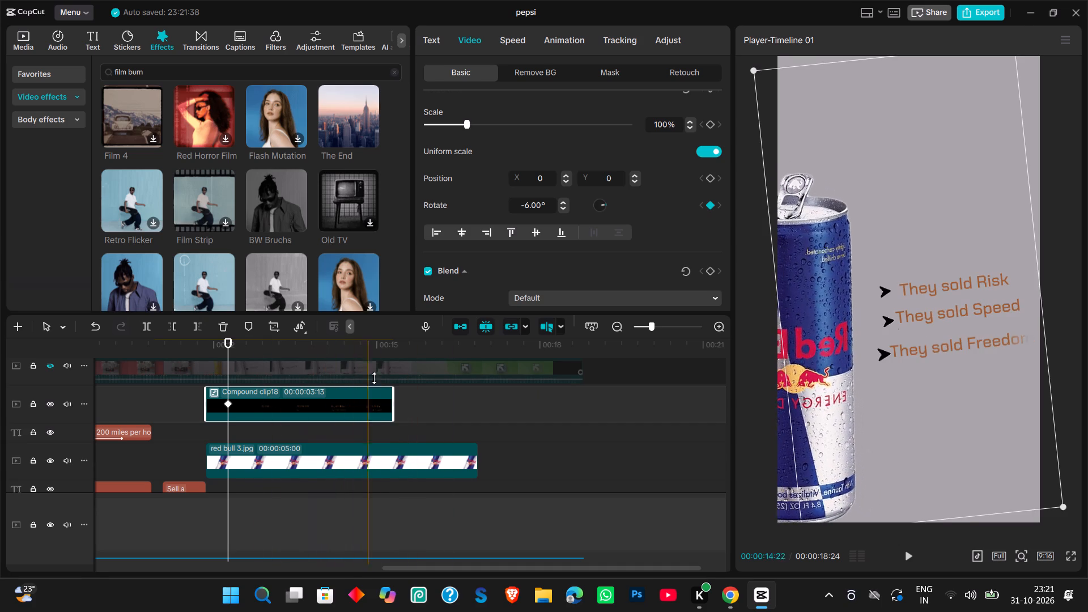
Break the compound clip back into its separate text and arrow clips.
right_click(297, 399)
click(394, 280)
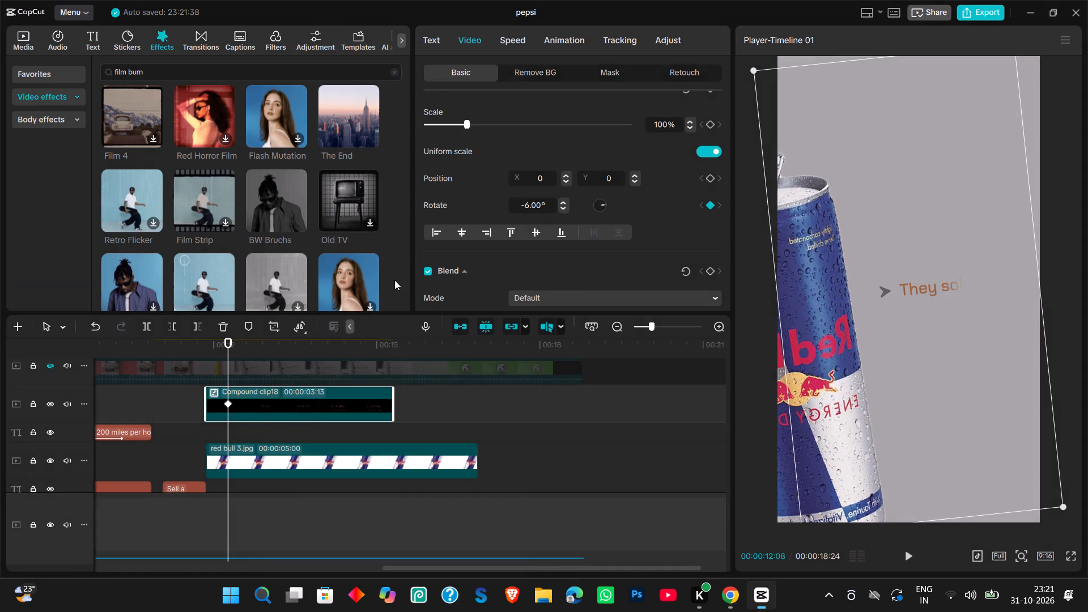
At 00:00:14:28, move the "They sold Freedom" text up slightly, closer beneath "They sold Speed".
scroll(350, 425, down, 1)
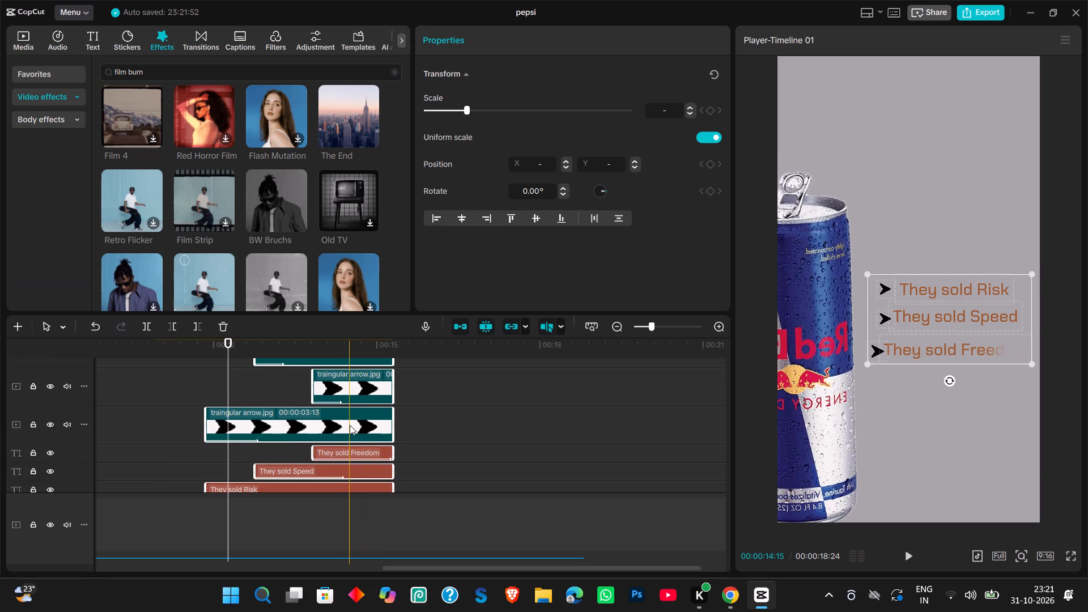
scroll(354, 464, down, 1)
click(344, 454)
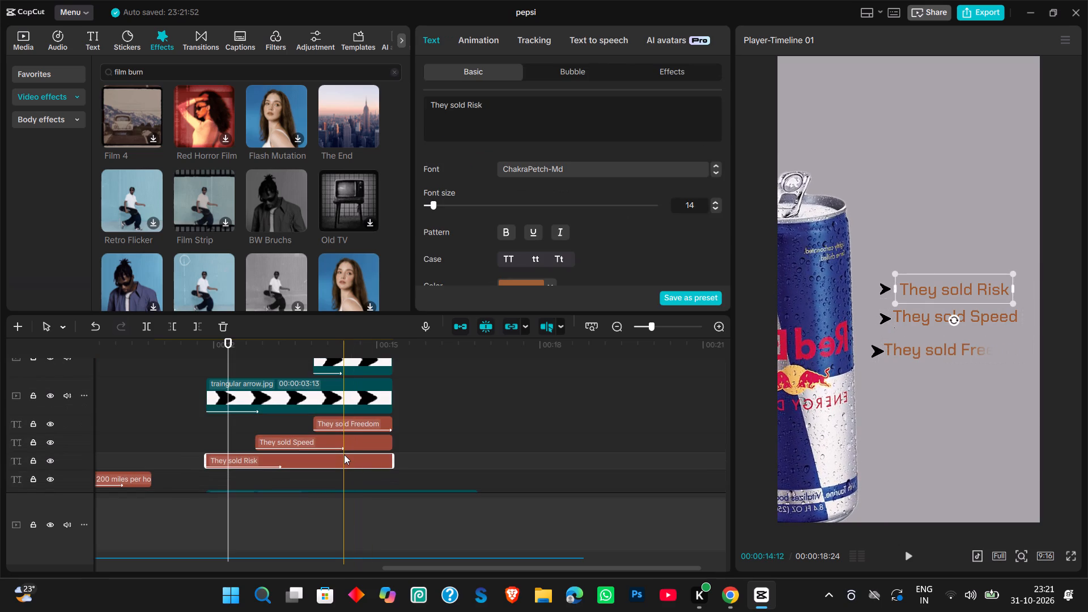
click(363, 417)
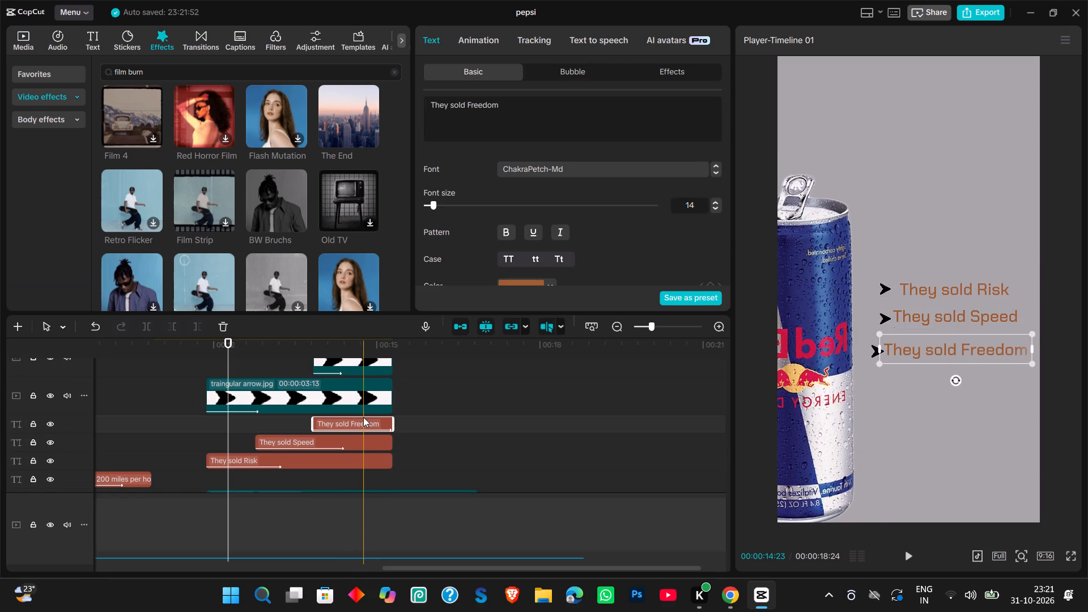
click(372, 354)
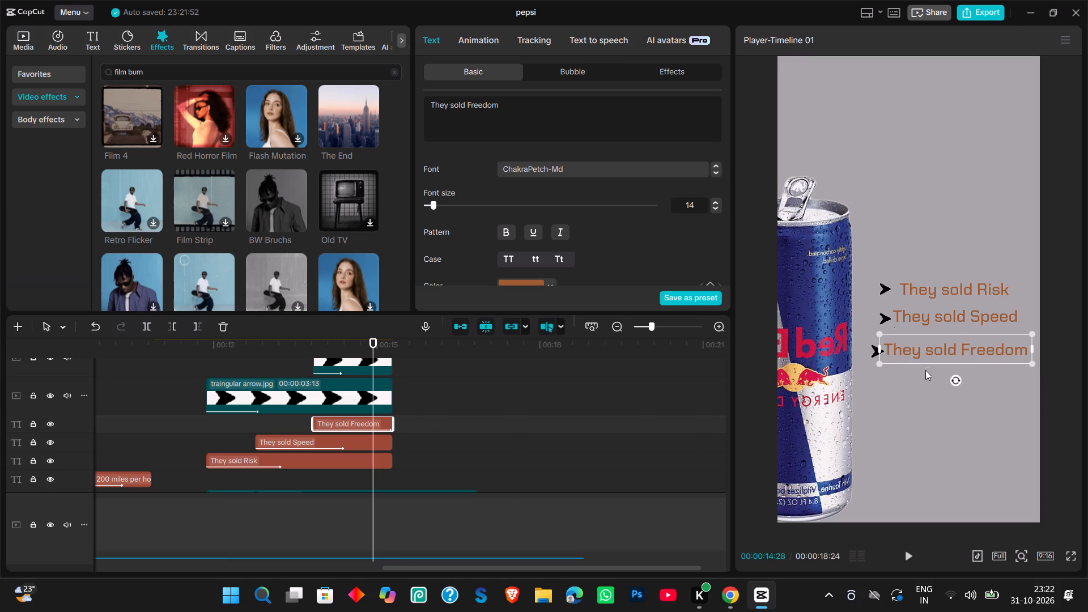
drag(936, 356, 938, 347)
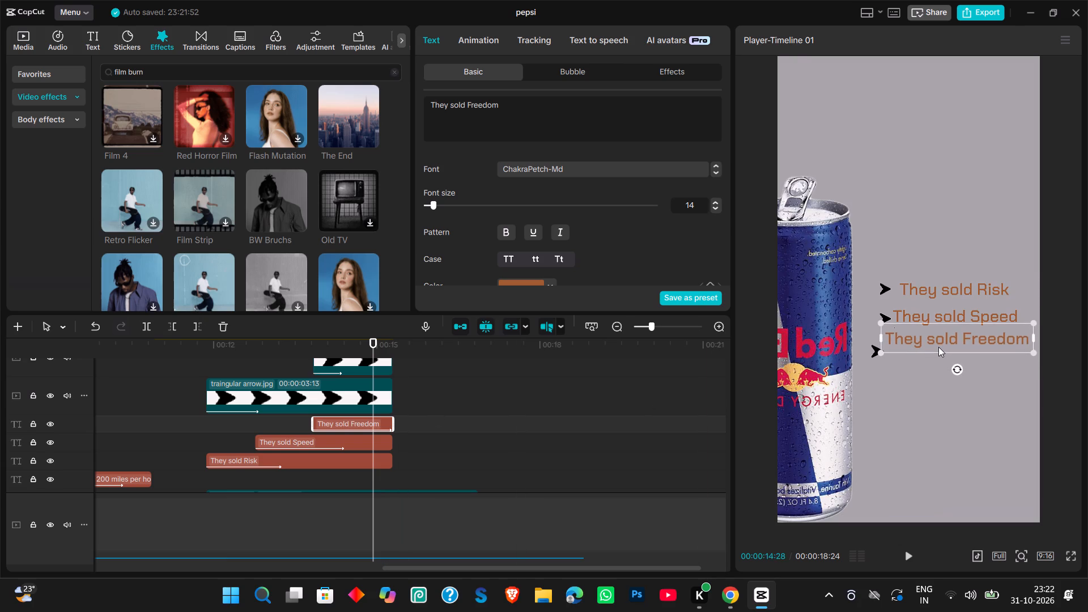
drag(938, 347, 940, 348)
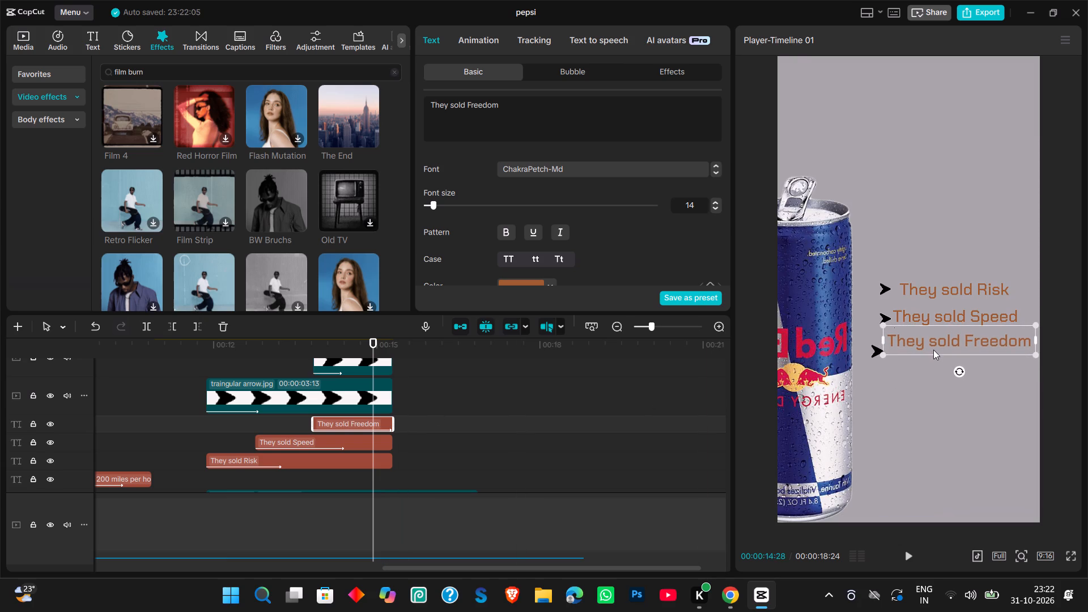
Move the third arrow up level with "They sold Freedom", at about X -239, Y -429.
click(874, 354)
drag(874, 354, 876, 346)
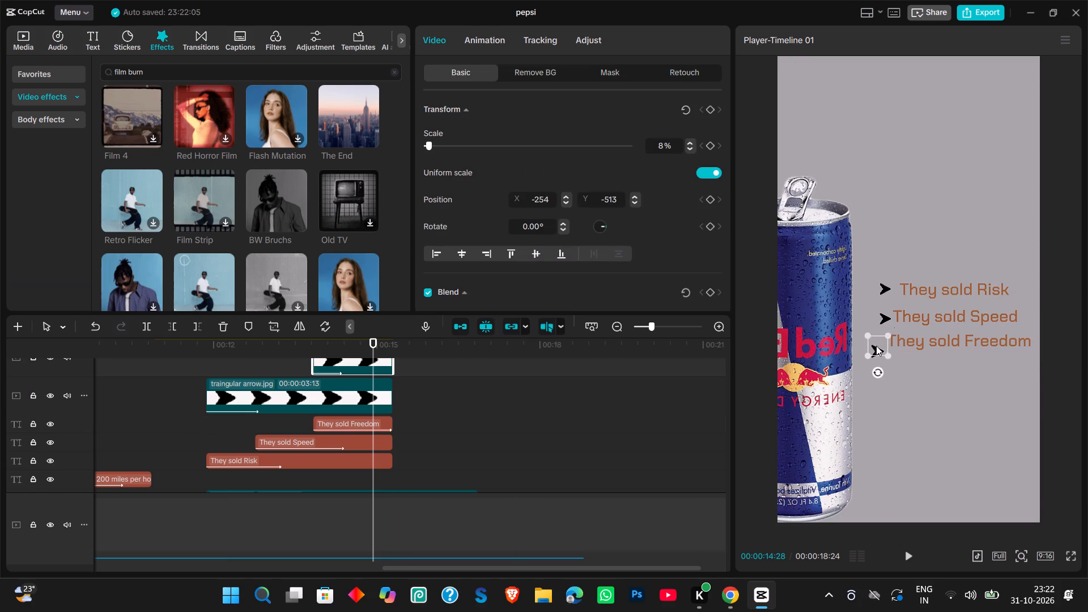
drag(876, 346, 877, 344)
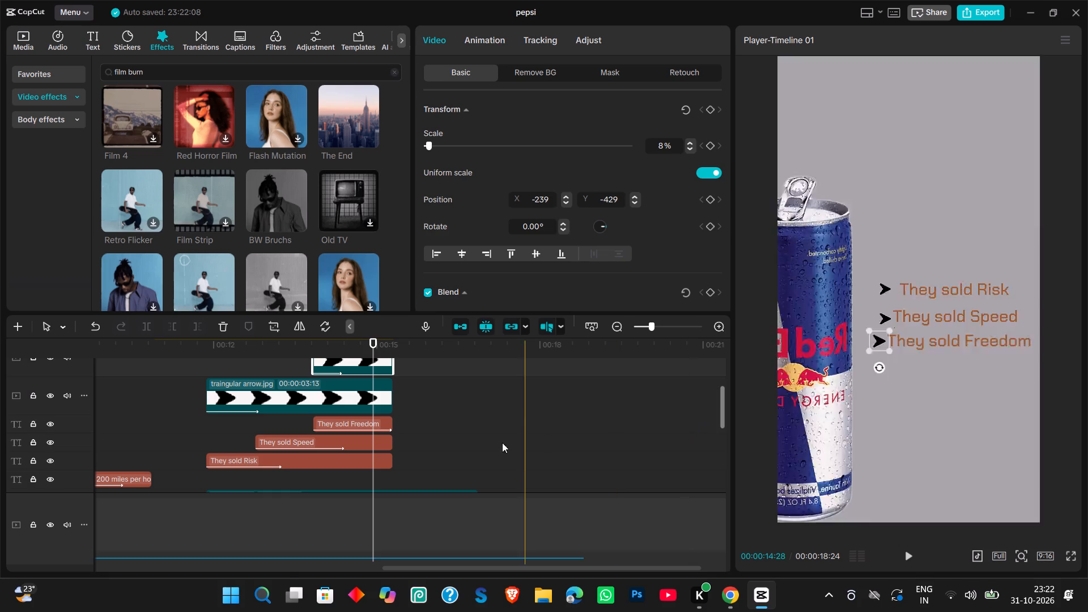
Combine the three "They sold" texts and their three arrow clips into one compound clip.
drag(403, 458, 227, 300)
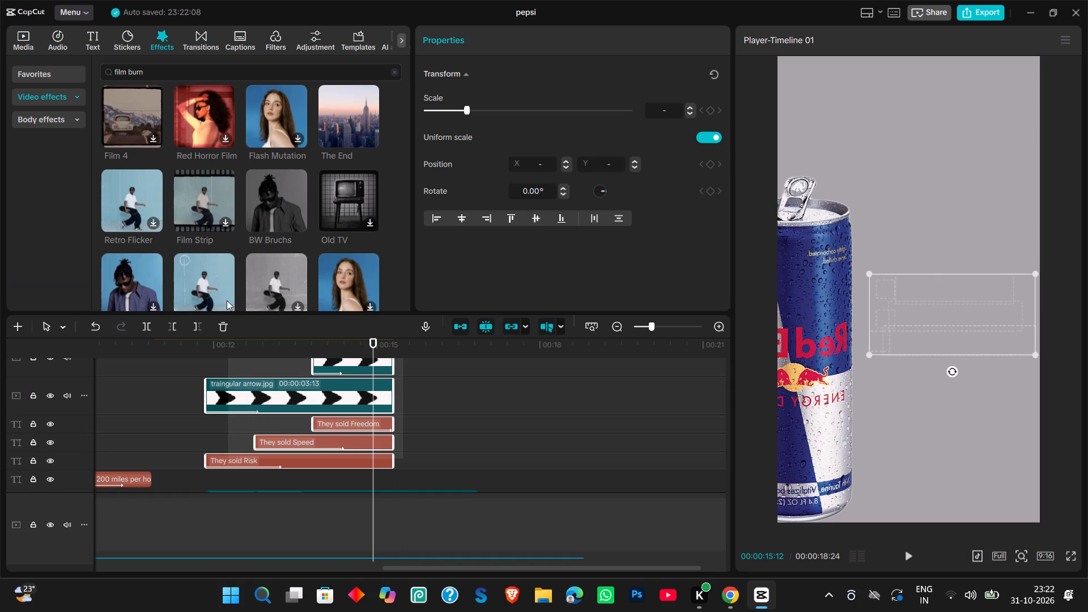
drag(227, 300, 244, 294)
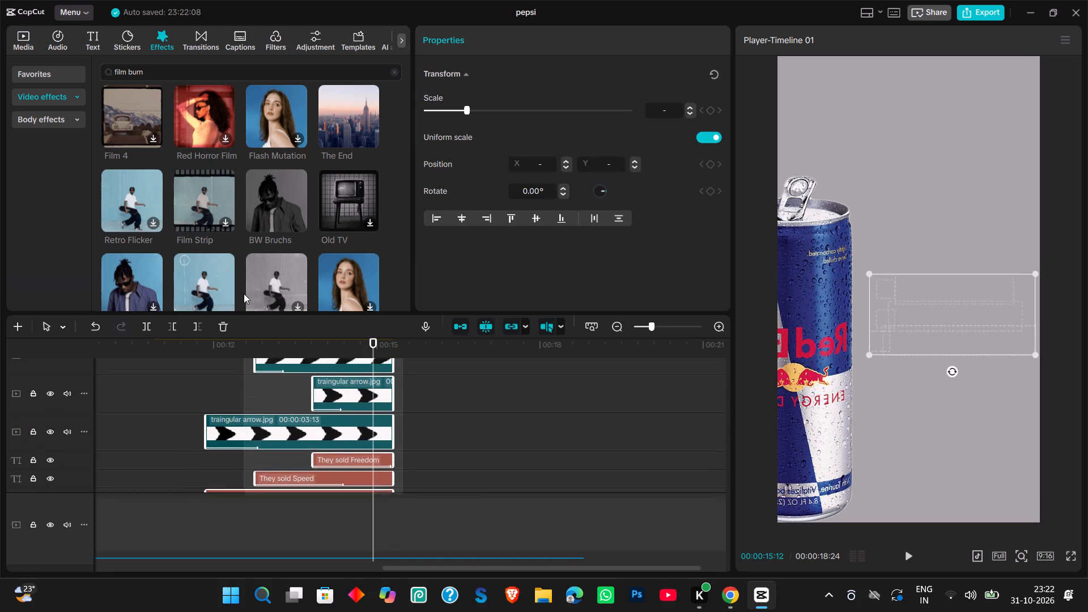
drag(244, 294, 250, 423)
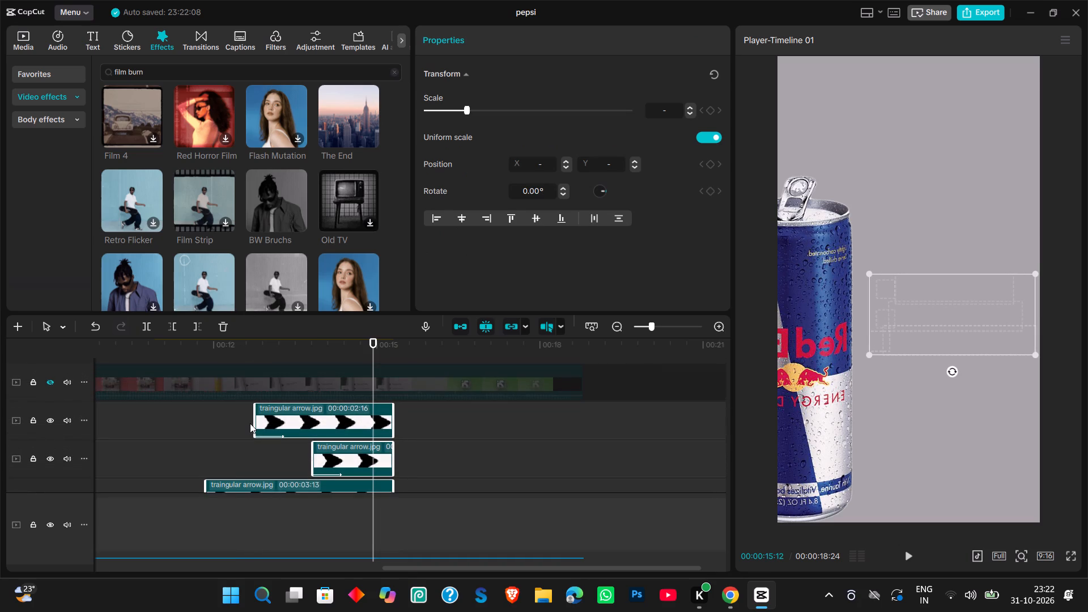
right_click(300, 415)
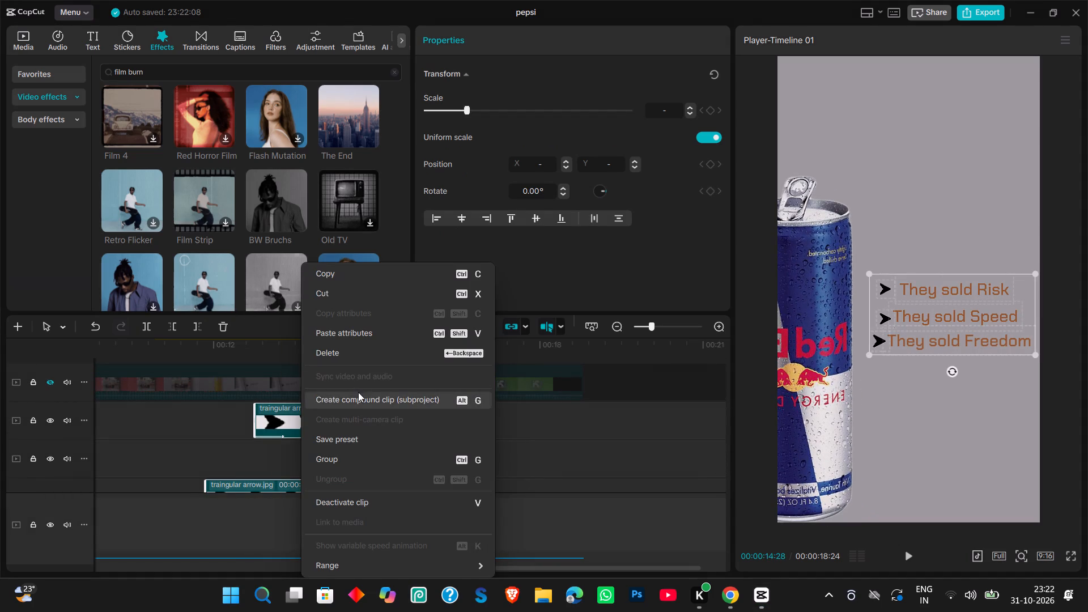
click(360, 396)
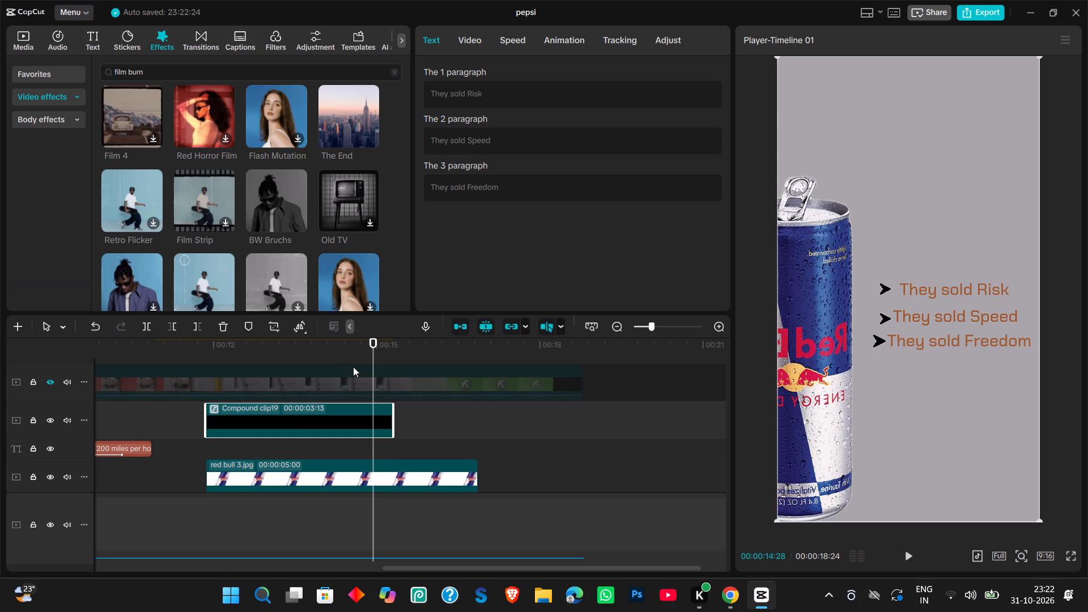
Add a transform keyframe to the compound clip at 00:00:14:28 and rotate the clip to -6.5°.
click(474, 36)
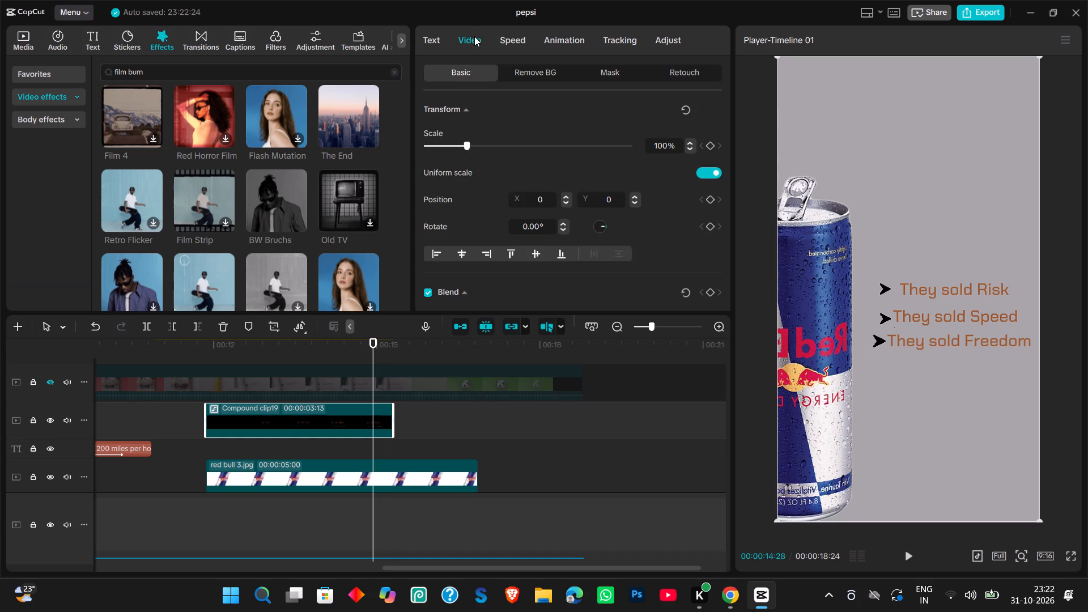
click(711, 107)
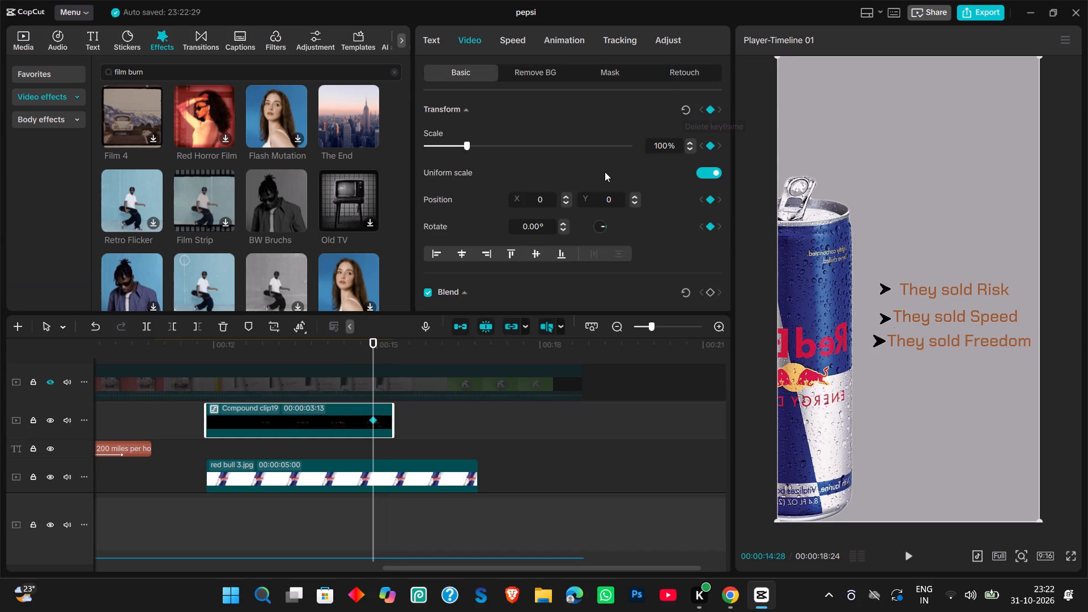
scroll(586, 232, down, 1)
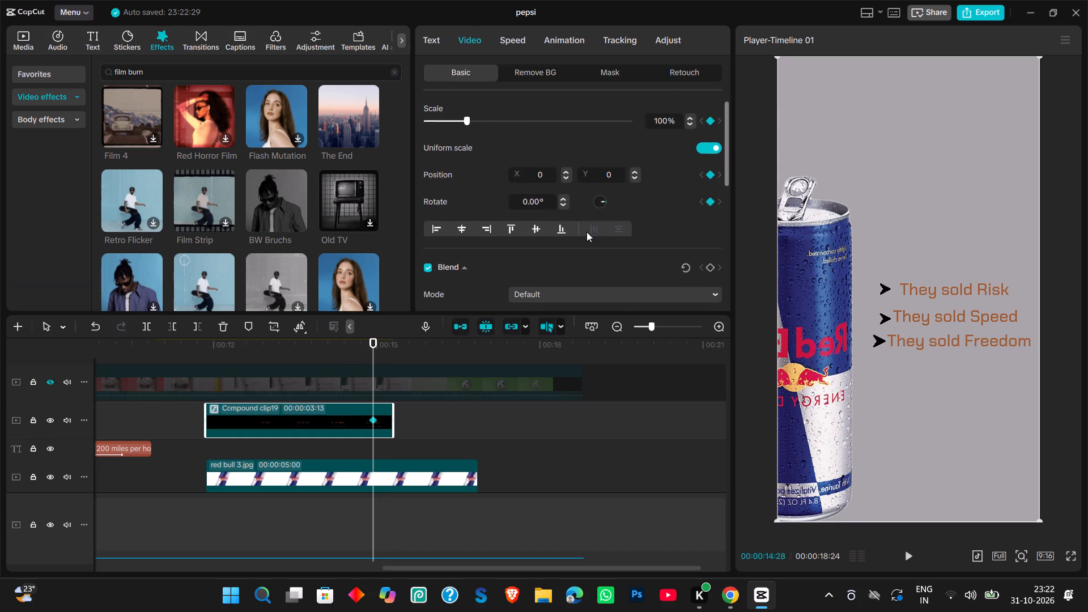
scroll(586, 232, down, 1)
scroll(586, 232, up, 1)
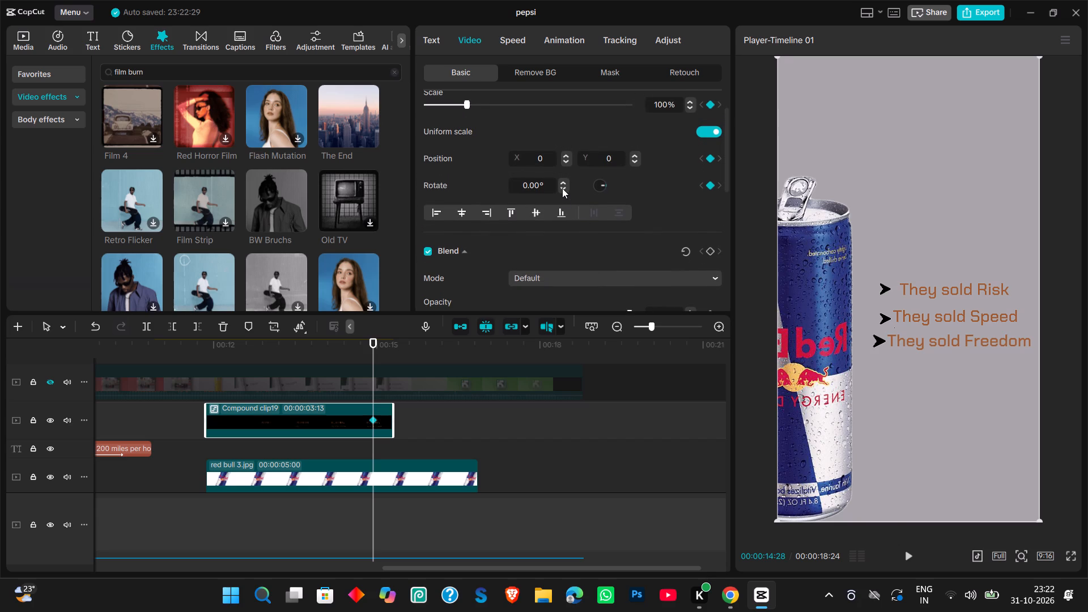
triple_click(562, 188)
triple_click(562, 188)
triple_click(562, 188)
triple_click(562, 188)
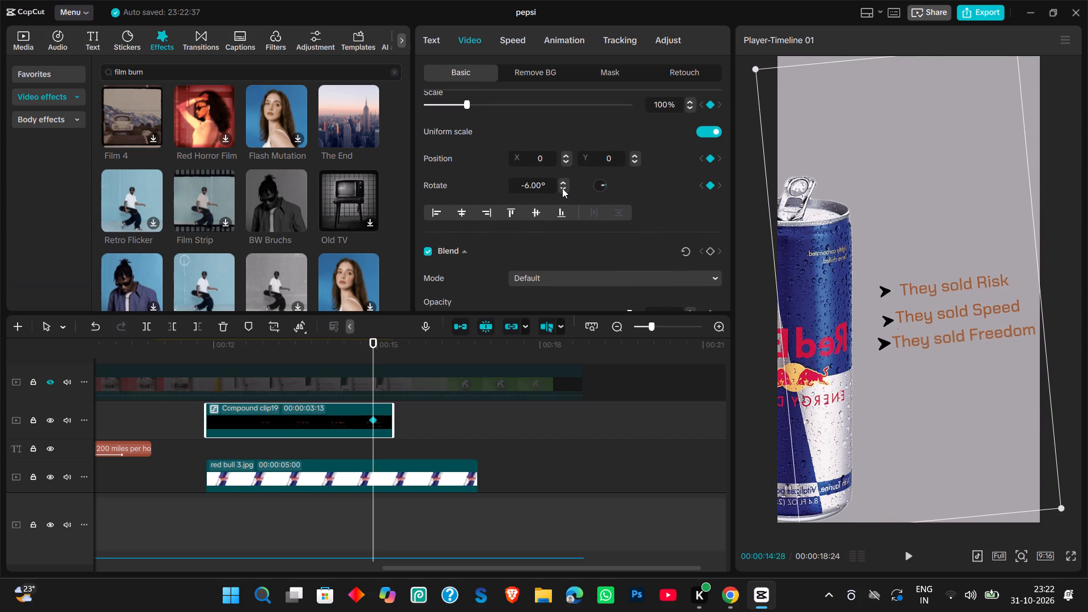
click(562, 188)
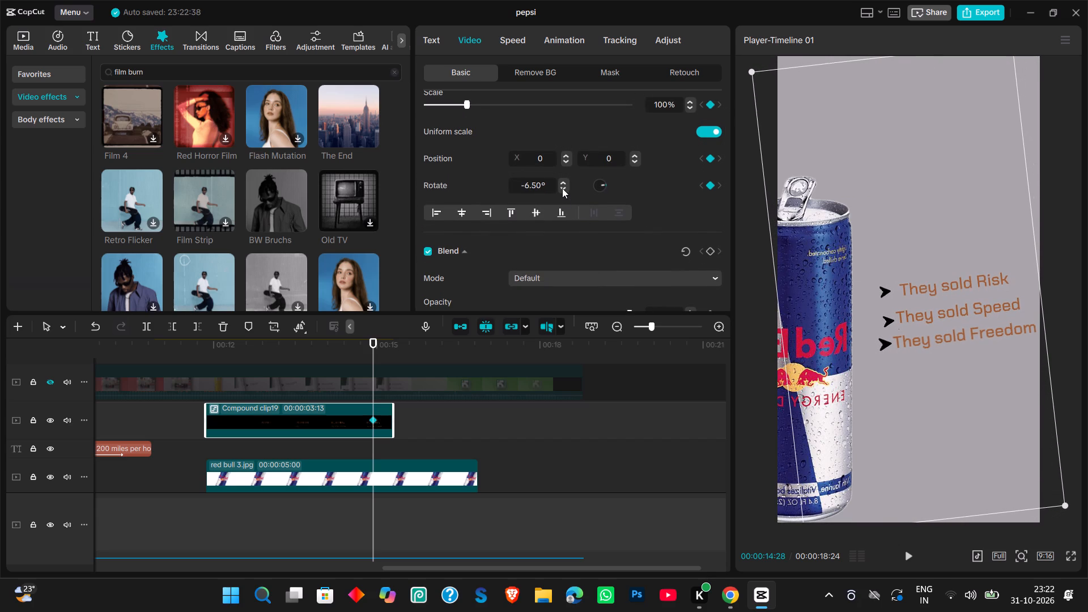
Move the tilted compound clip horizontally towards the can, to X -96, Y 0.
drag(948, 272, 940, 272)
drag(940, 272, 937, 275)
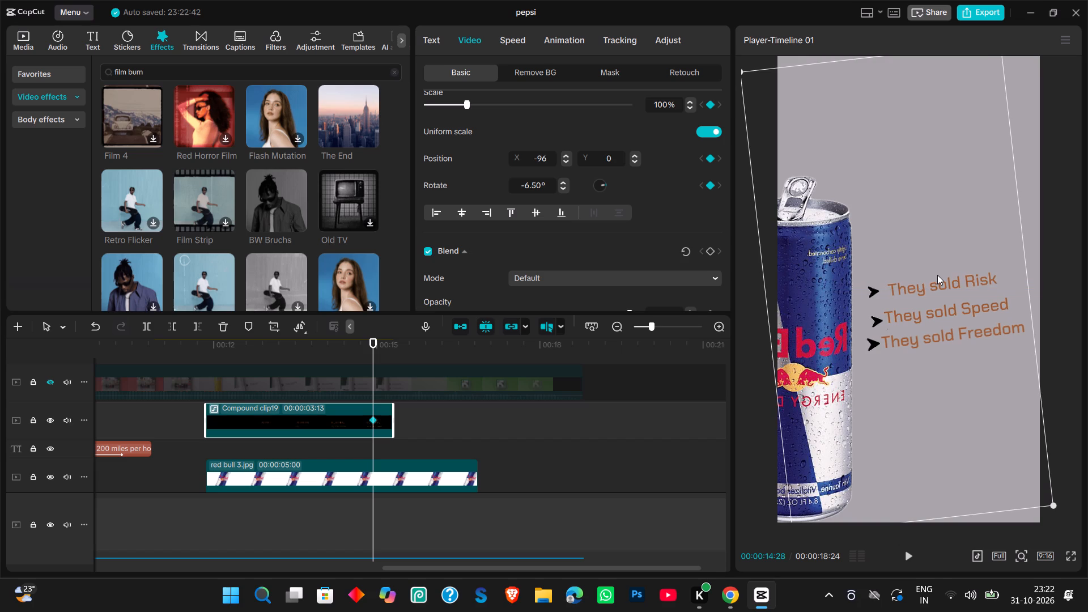
Review the tilted text's reveal frame by frame from the compound clip's start to 00:00:12:16.
drag(375, 346, 359, 343)
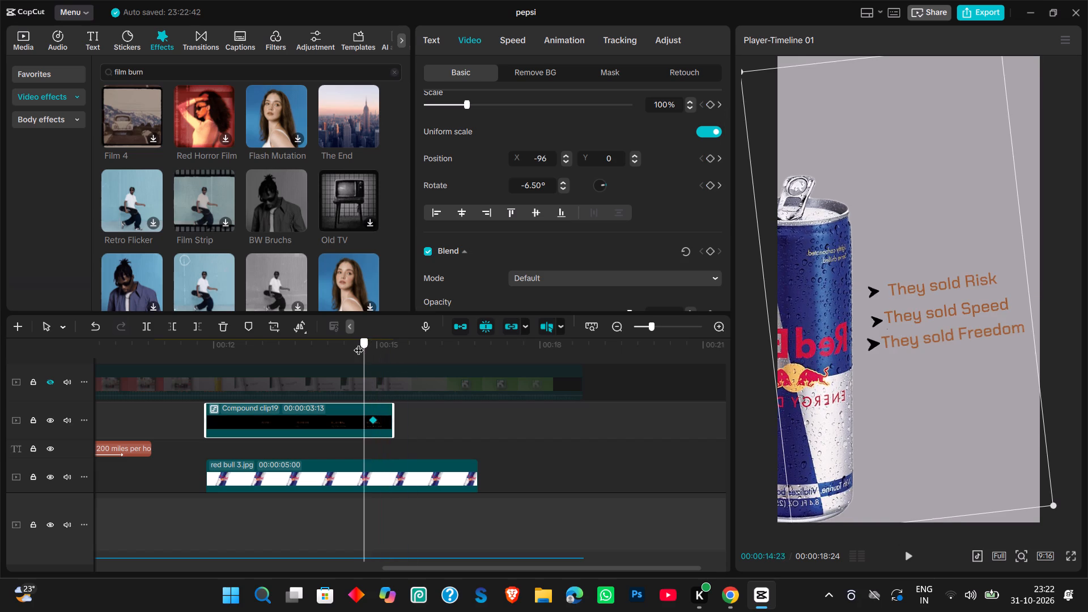
drag(359, 343, 209, 357)
click(209, 357)
key(Right)
key(Right)
key(Right)
key(Right)
key(Right)
key(Right)
key(Right)
key(Right)
key(Right)
key(Right)
key(Right)
key(Right)
key(Right)
key(Right)
key(Right)
key(Right)
key(Right)
key(Right)
key(Right)
key(Right)
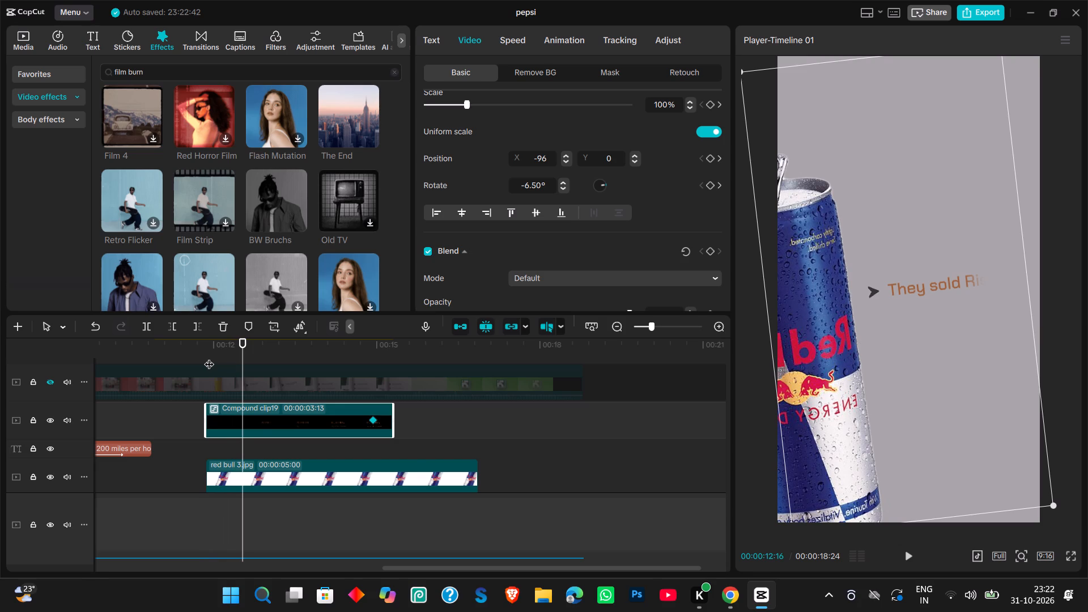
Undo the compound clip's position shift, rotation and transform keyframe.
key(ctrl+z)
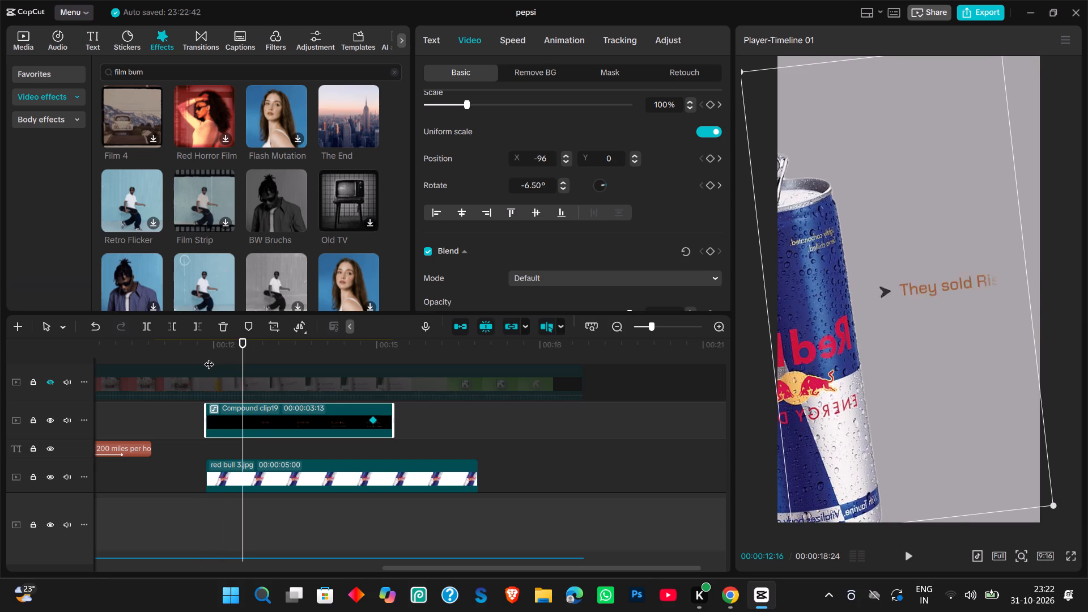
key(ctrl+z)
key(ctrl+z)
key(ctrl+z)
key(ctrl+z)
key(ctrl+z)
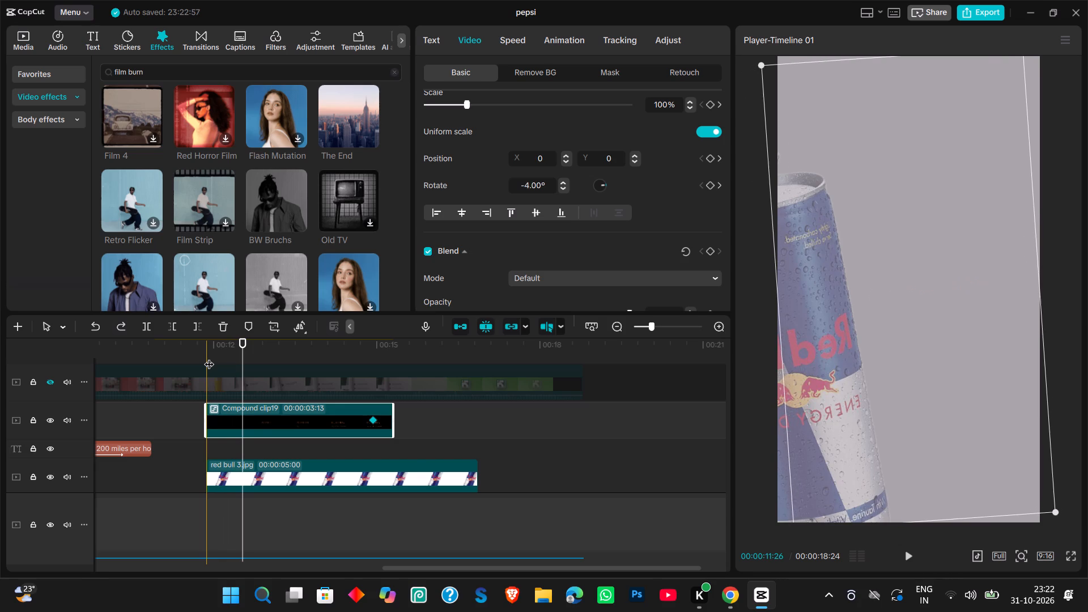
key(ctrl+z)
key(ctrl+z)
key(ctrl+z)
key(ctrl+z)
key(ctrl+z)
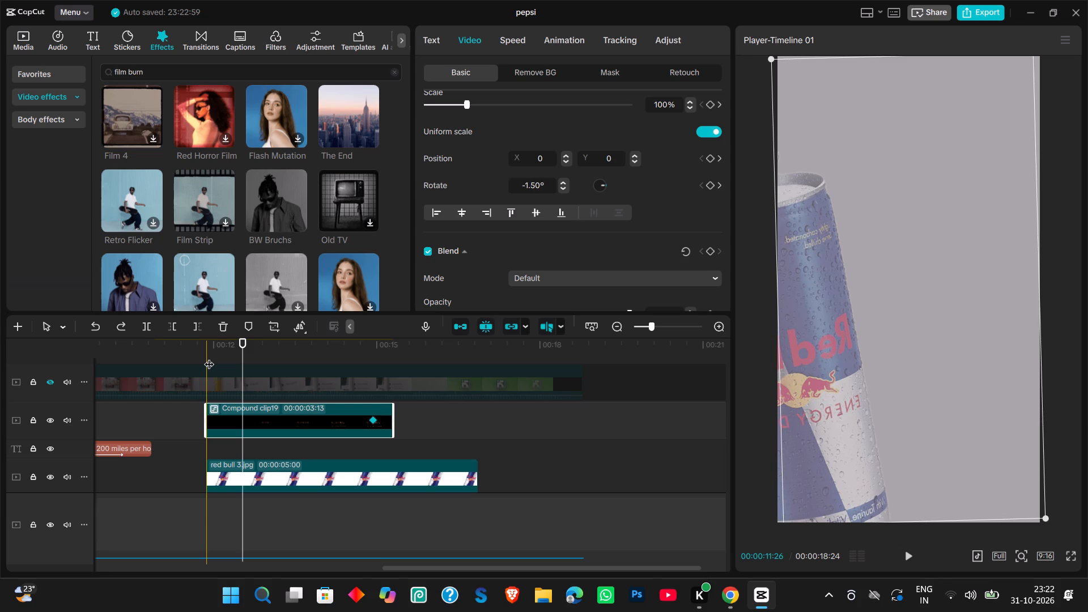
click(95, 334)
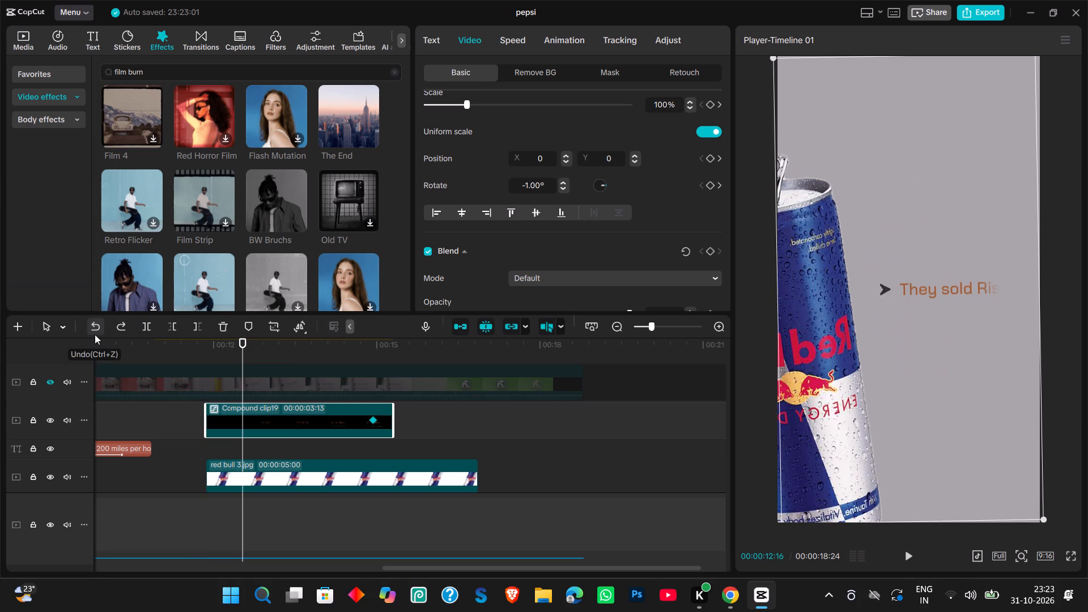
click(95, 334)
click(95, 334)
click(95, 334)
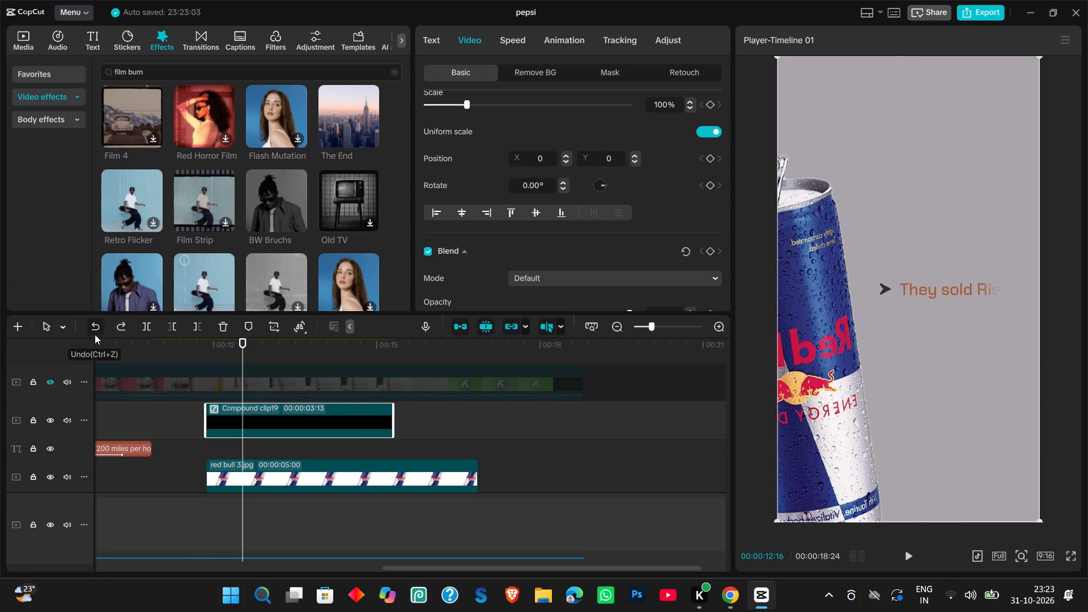
At 00:00:12:06, add a transform keyframe to the compound clip and scale it to 116%.
drag(245, 341, 224, 345)
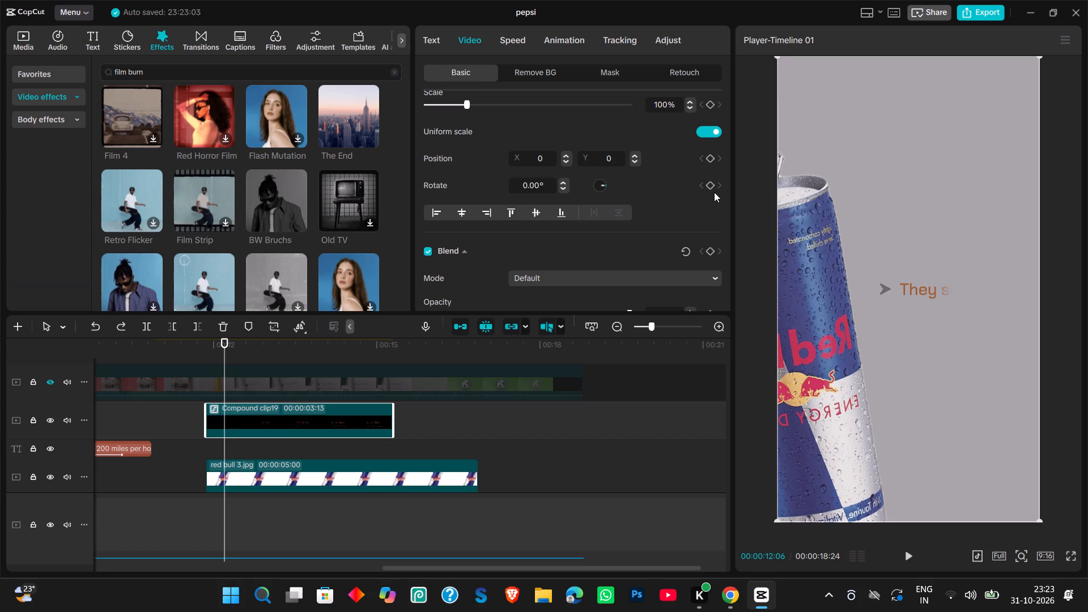
click(714, 183)
scroll(695, 133, up, 1)
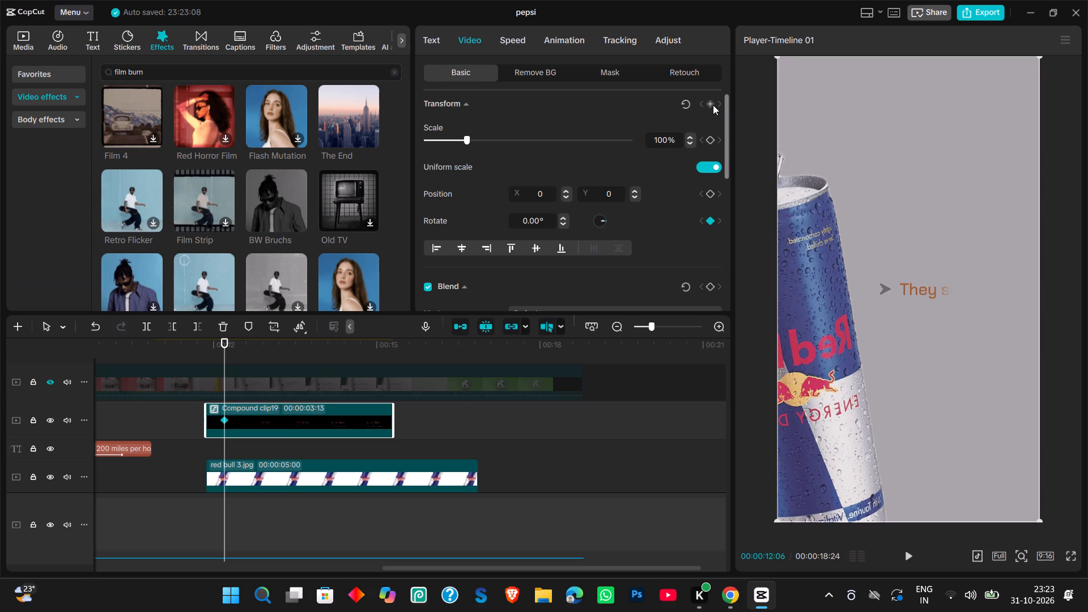
click(713, 104)
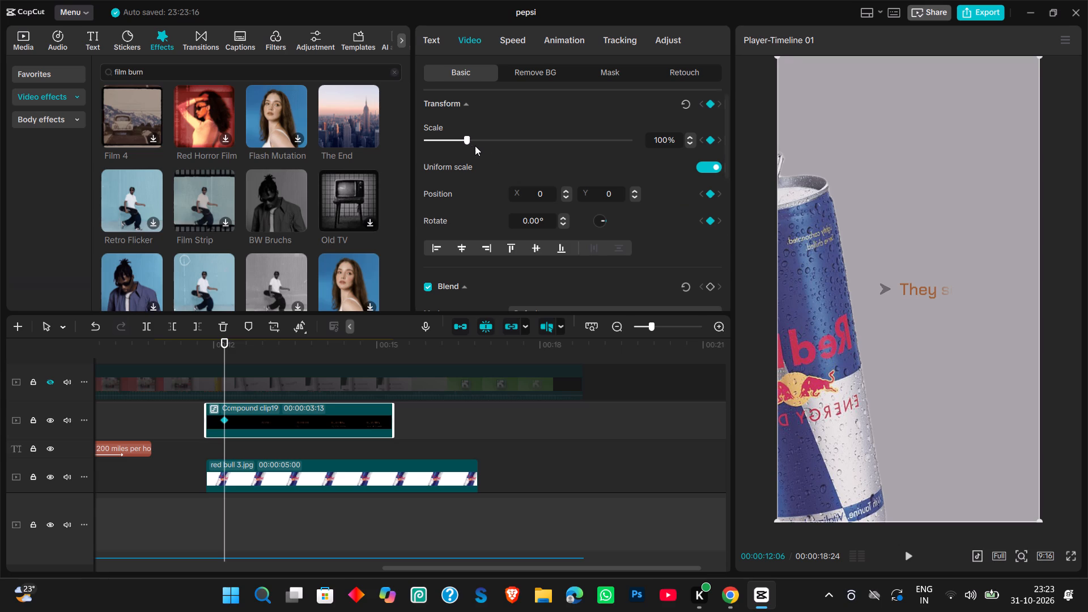
click(473, 141)
click(473, 141)
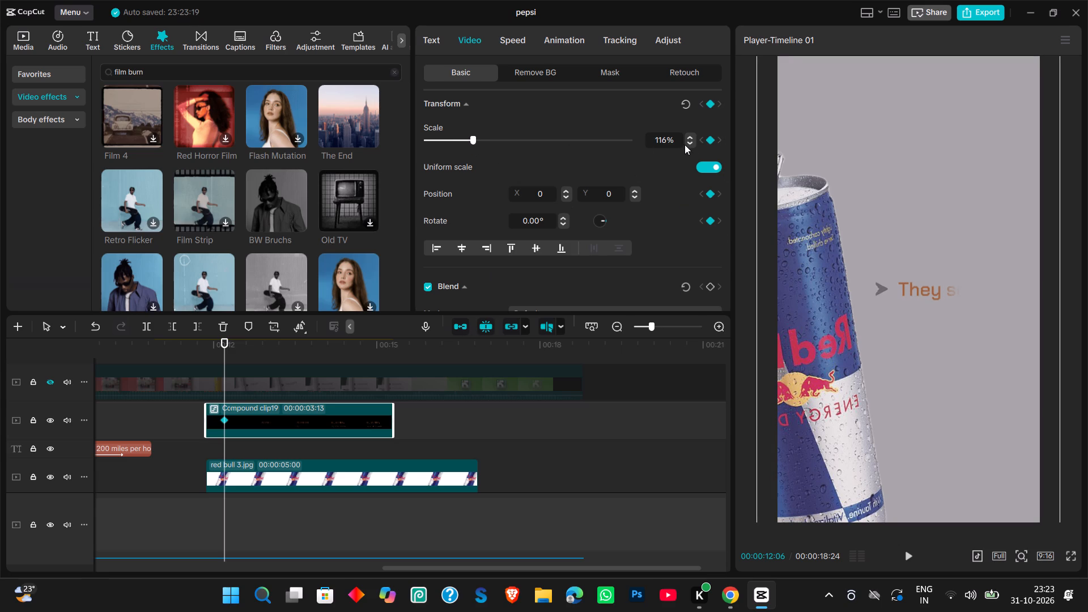
Set the compound clip's rotation to -6.5° at the 00:00:12:06 keyframe.
scroll(606, 240, down, 1)
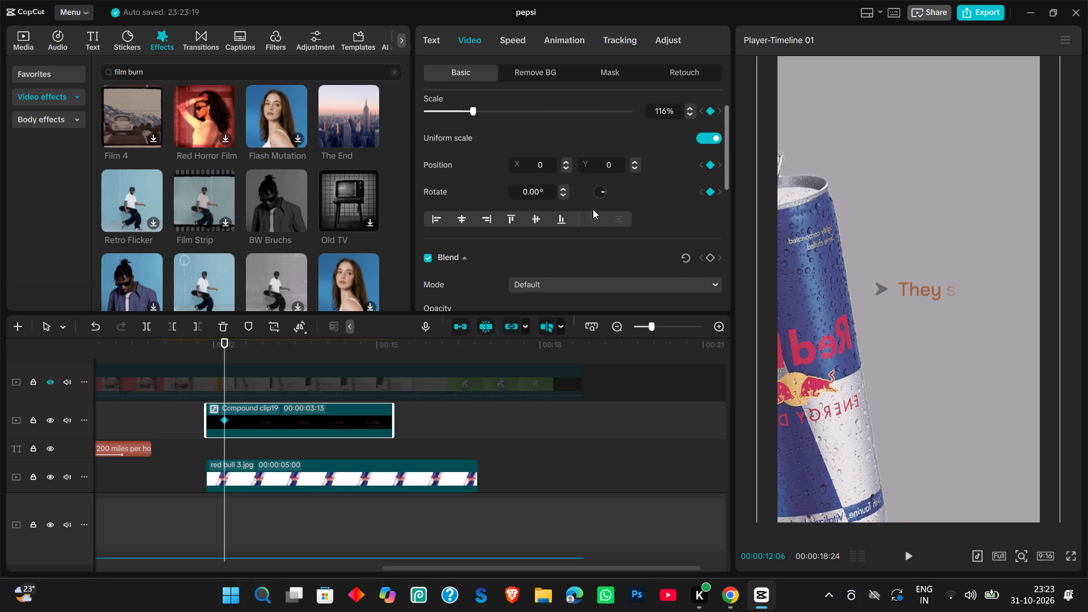
triple_click(564, 193)
triple_click(564, 193)
triple_click(564, 193)
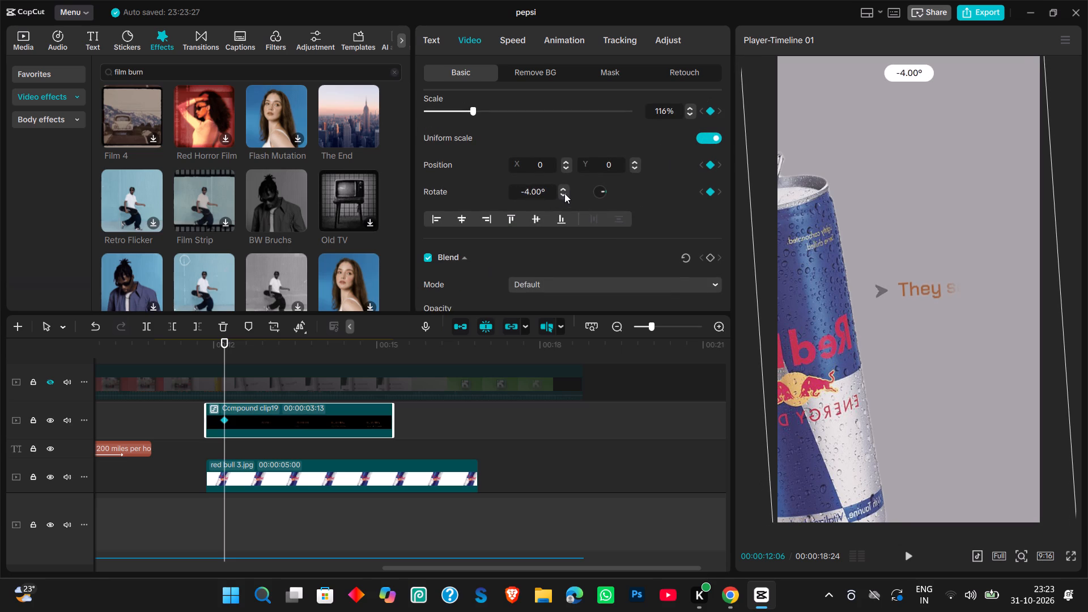
triple_click(564, 193)
click(564, 193)
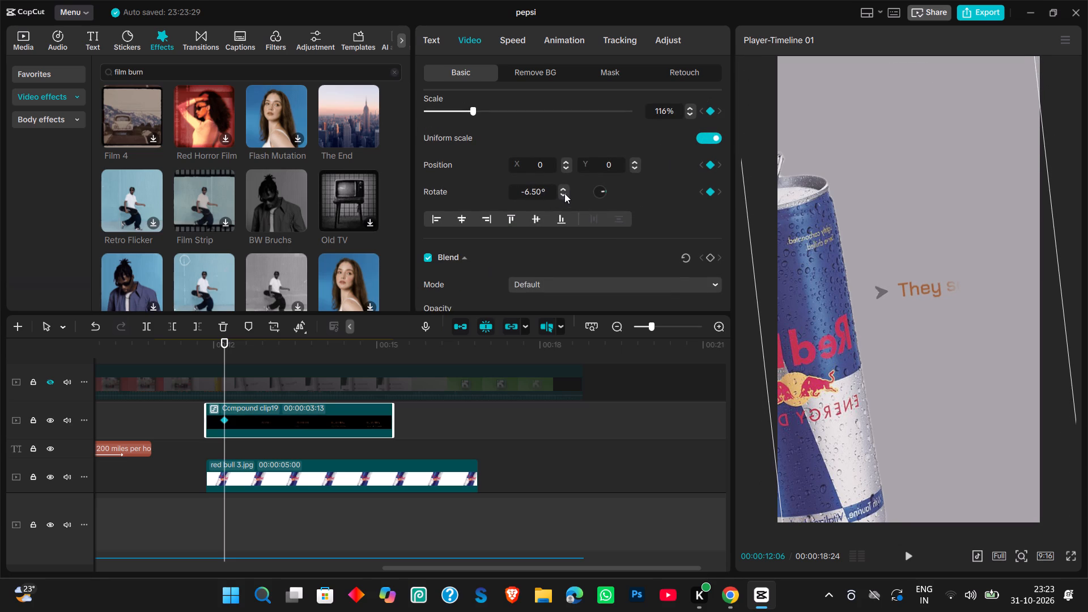
At 00:00:14:24, add a rotation keyframe to the compound clip and set its rotation to -1°.
key(Right)
key(Right)
key(Right)
key(Right)
key(Right)
key(Right)
key(Right)
key(Right)
key(Right)
key(Right)
key(Right)
key(Right)
key(Right)
key(Right)
key(Right)
key(Right)
key(Right)
key(Right)
key(Right)
key(Right)
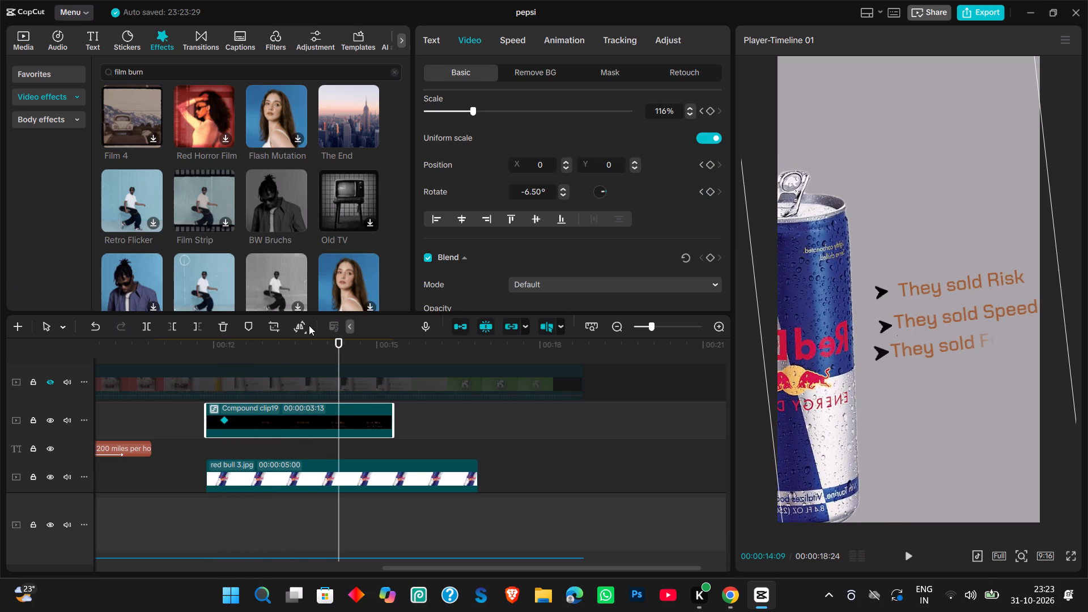
key(Right)
key(Right)
key(Right)
key(Right)
key(Right)
key(Right)
key(Right)
key(Right)
key(Right)
key(Right)
key(Right)
key(Right)
key(Right)
key(Right)
key(Right)
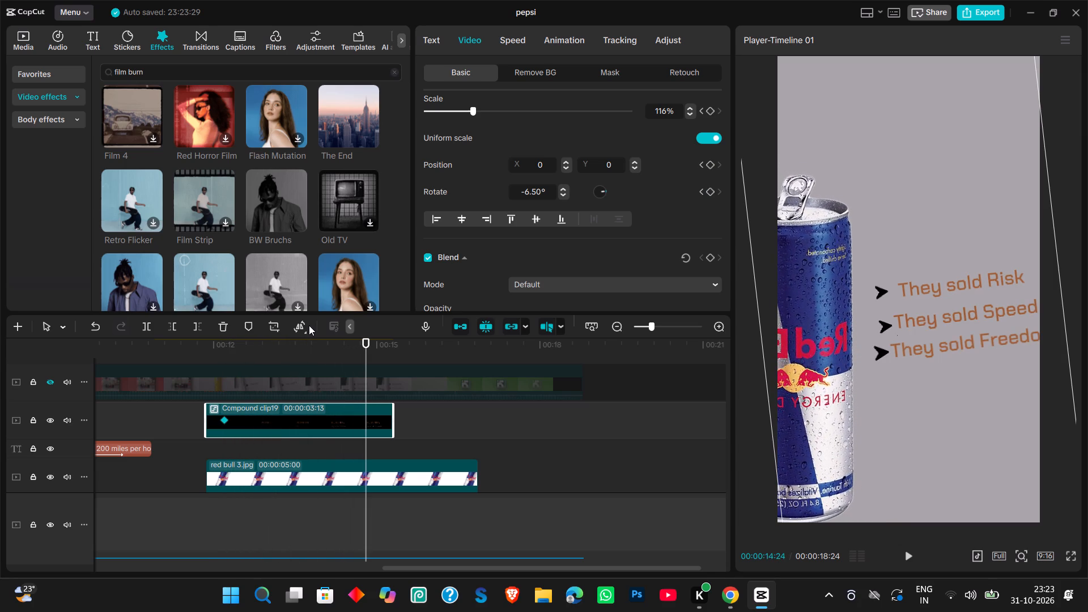
click(712, 188)
triple_click(562, 189)
triple_click(562, 189)
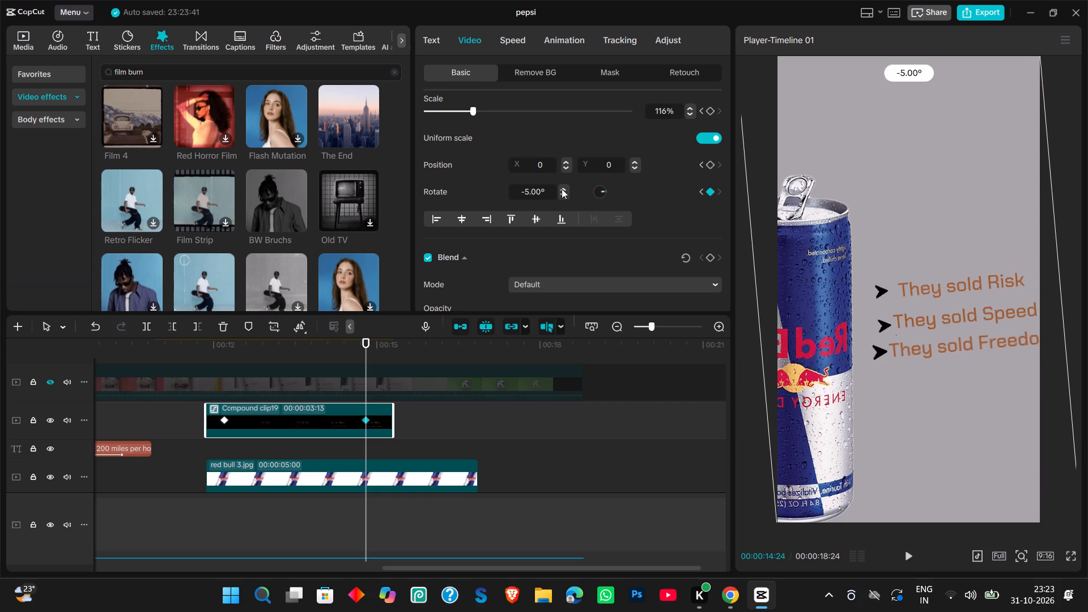
triple_click(562, 189)
double_click(562, 189)
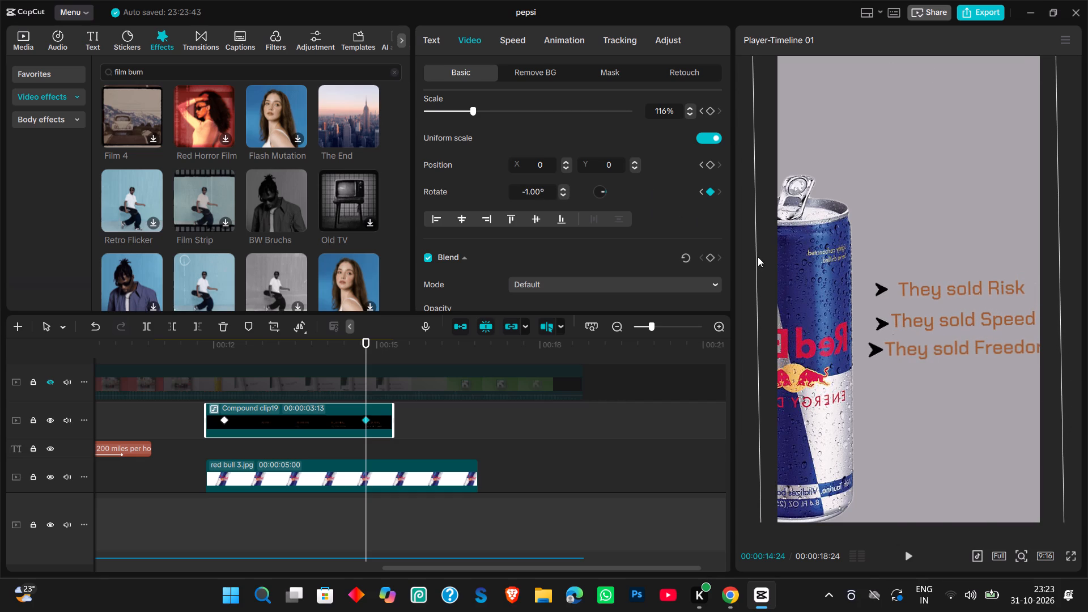
Set the compound clip's scale to 100% at the 00:00:14:24 keyframe.
scroll(660, 177, up, 2)
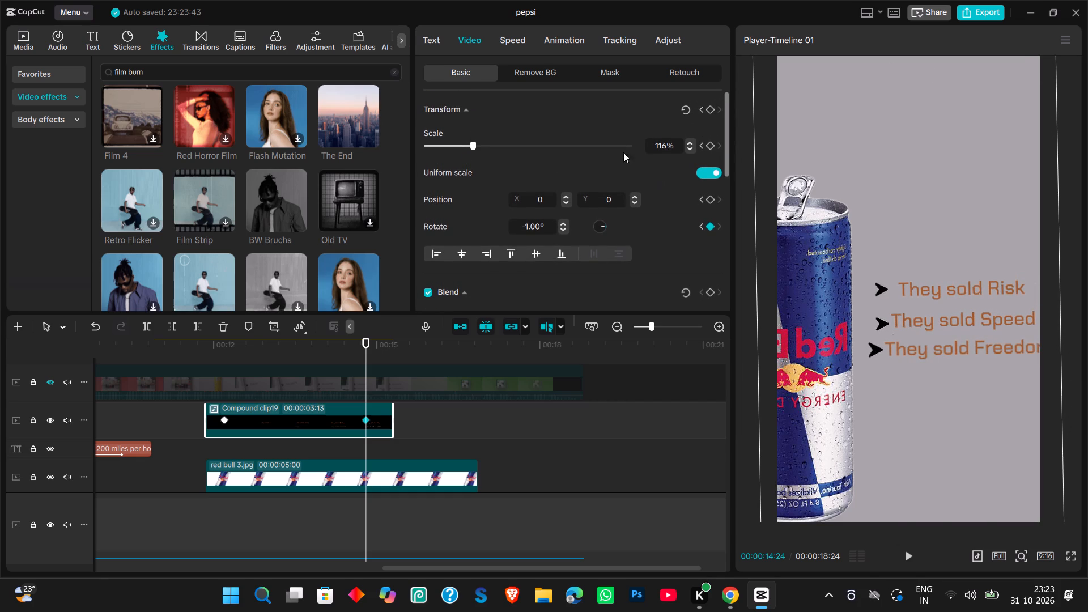
triple_click(692, 150)
triple_click(692, 150)
triple_click(692, 150)
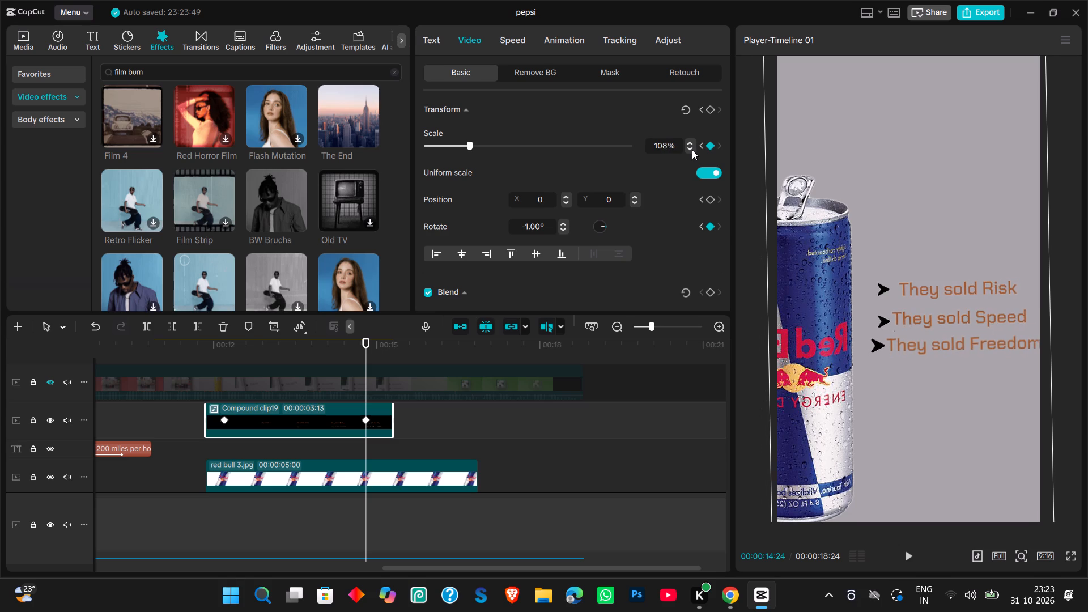
triple_click(692, 150)
triple_click(692, 150)
double_click(692, 150)
click(692, 150)
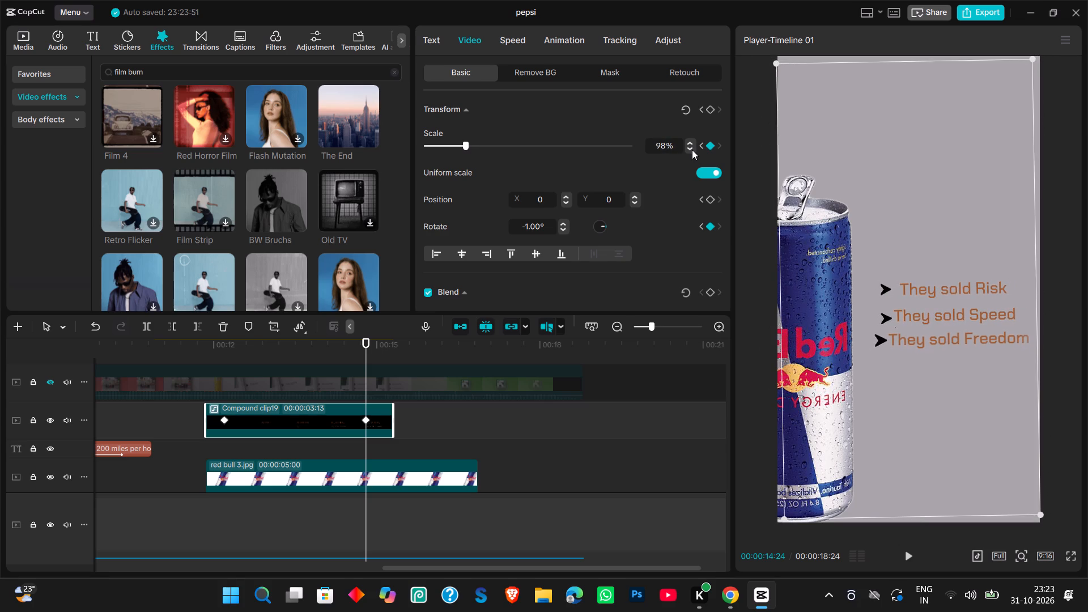
double_click(690, 141)
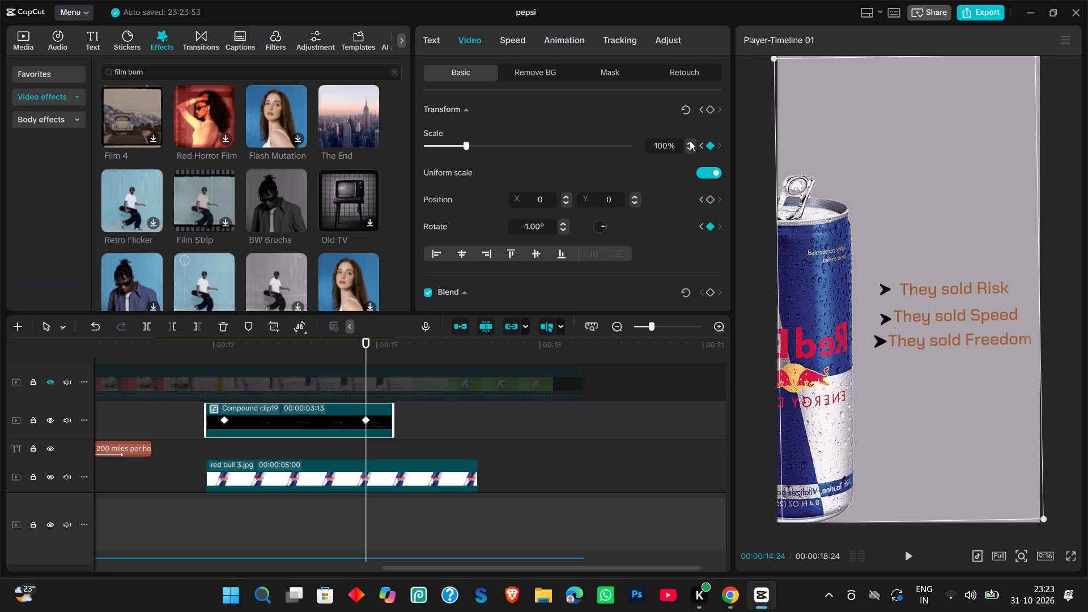
Move the compound clip's first keyframe from 00:00:12:06 back to the start of the clip.
click(368, 423)
drag(365, 362, 223, 364)
click(209, 362)
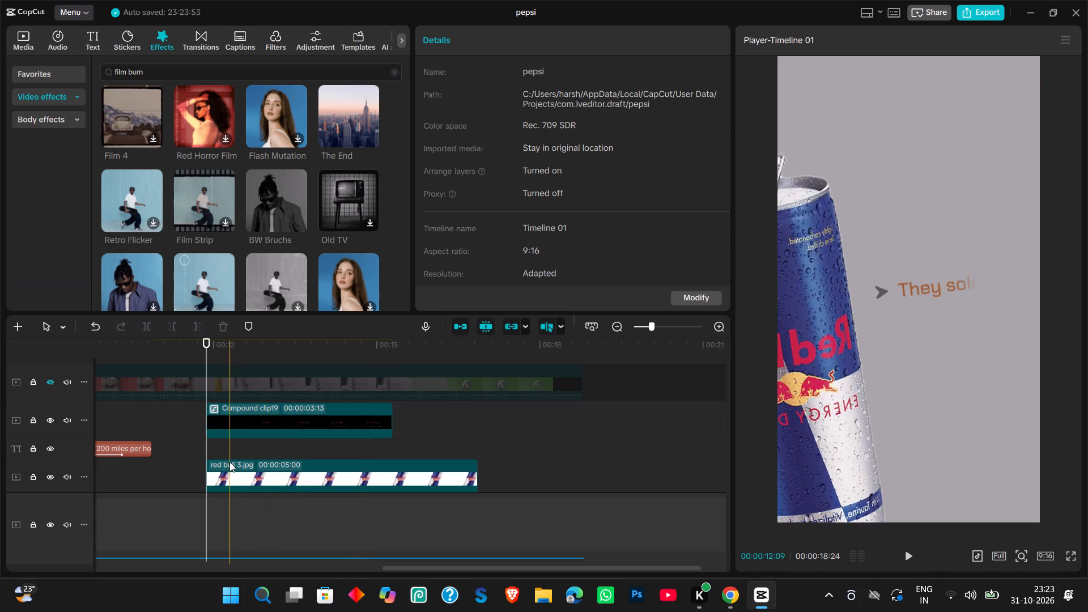
click(250, 422)
drag(224, 421, 214, 421)
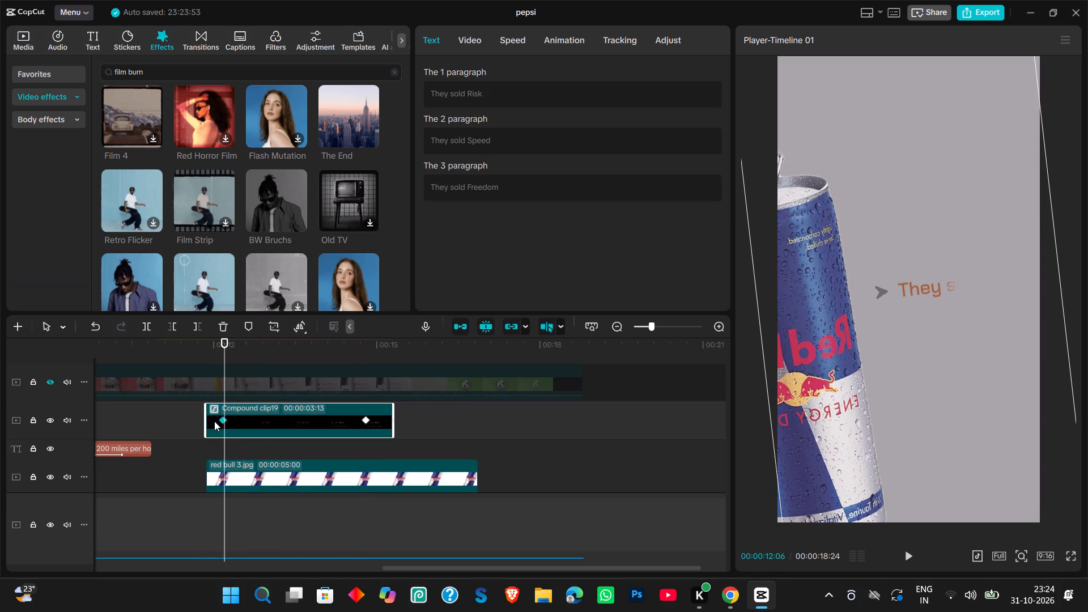
drag(214, 421, 207, 422)
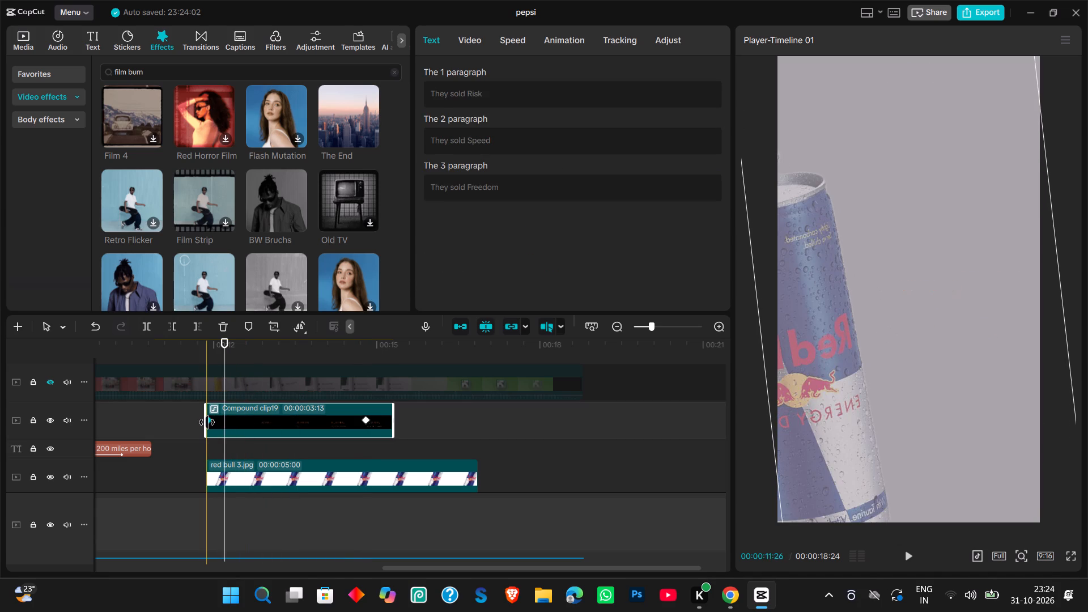
Review the compound clip's tilt and scale animation in small increments from its start to its end.
key(Right)
key(Right)
key(Right)
key(Right)
key(Right)
key(Right)
key(Right)
key(Right)
key(Right)
key(Right)
key(Right)
key(Right)
key(Right)
key(Right)
key(Right)
key(Right)
key(Right)
key(Right)
key(Right)
key(Right)
key(Right)
key(Right)
key(Right)
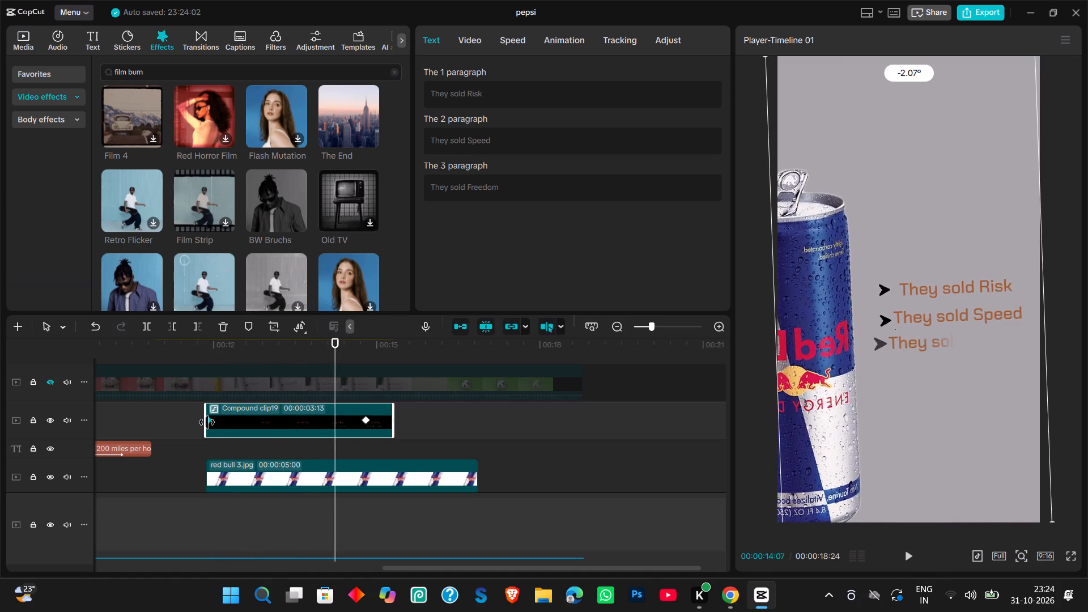
key(Right)
key(Right)
key(Right)
key(Right)
key(Right)
key(Right)
key(Right)
key(Right)
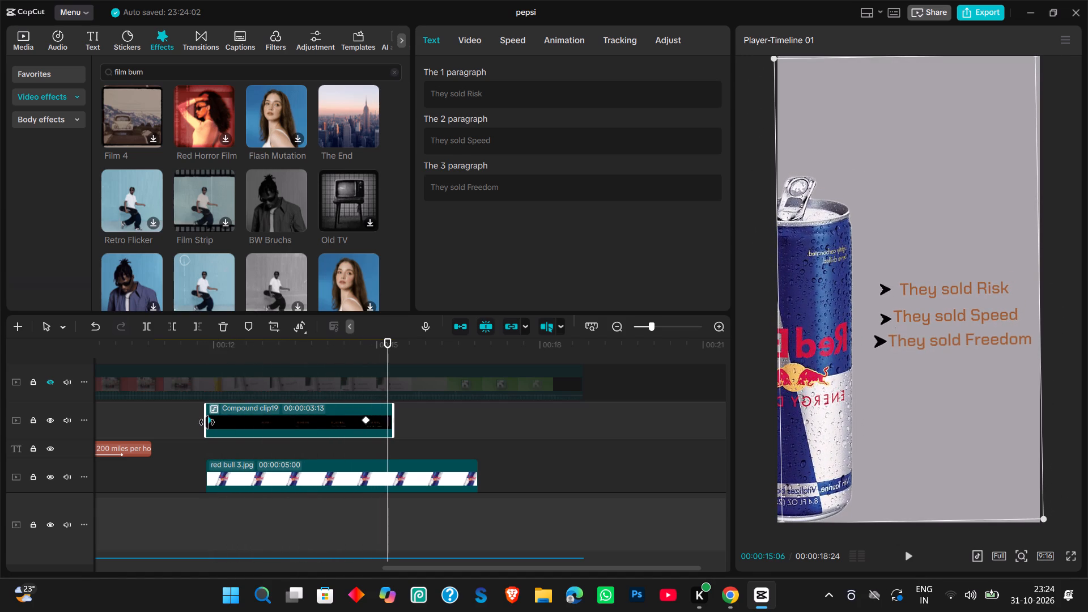
key(Right)
key(Right)
key(Right)
key(Right)
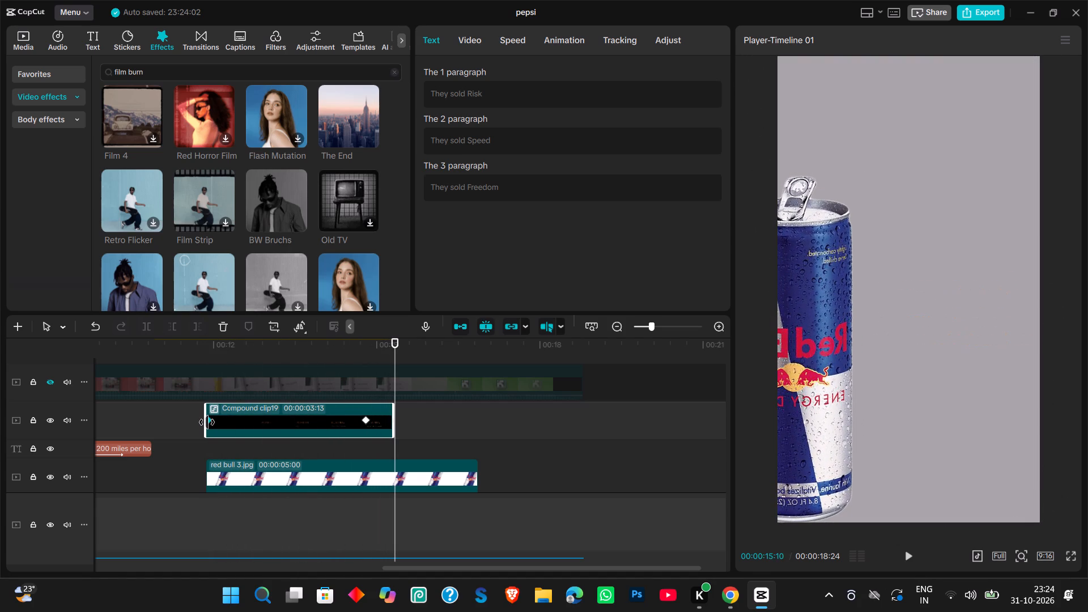
Trim the end of the red bull 3.jpg clip to 00:00:15:10, for a duration of 00:00:03:14.
click(447, 486)
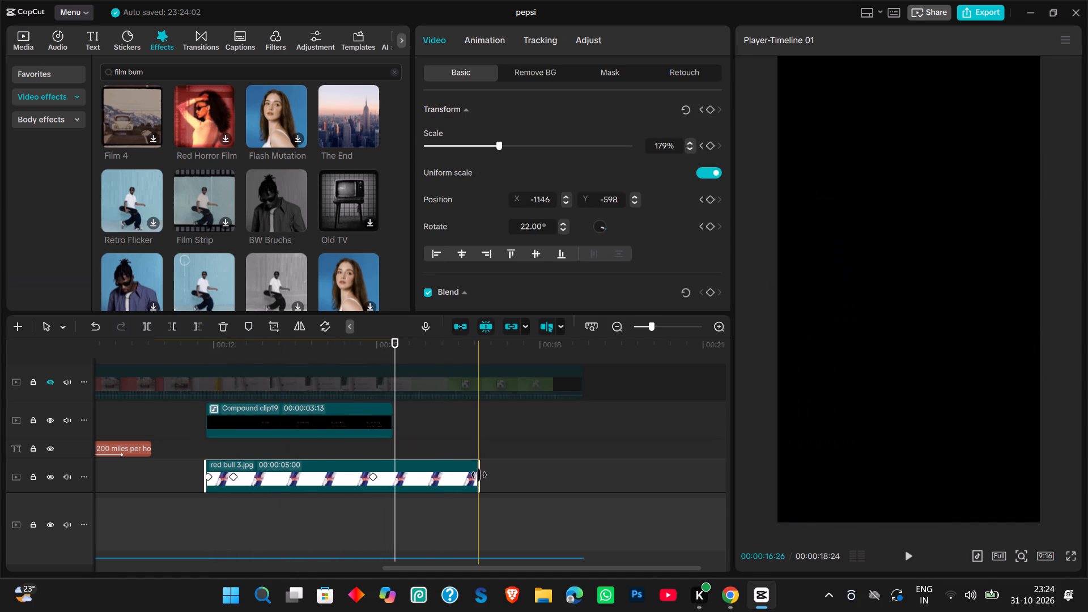
drag(479, 475, 394, 474)
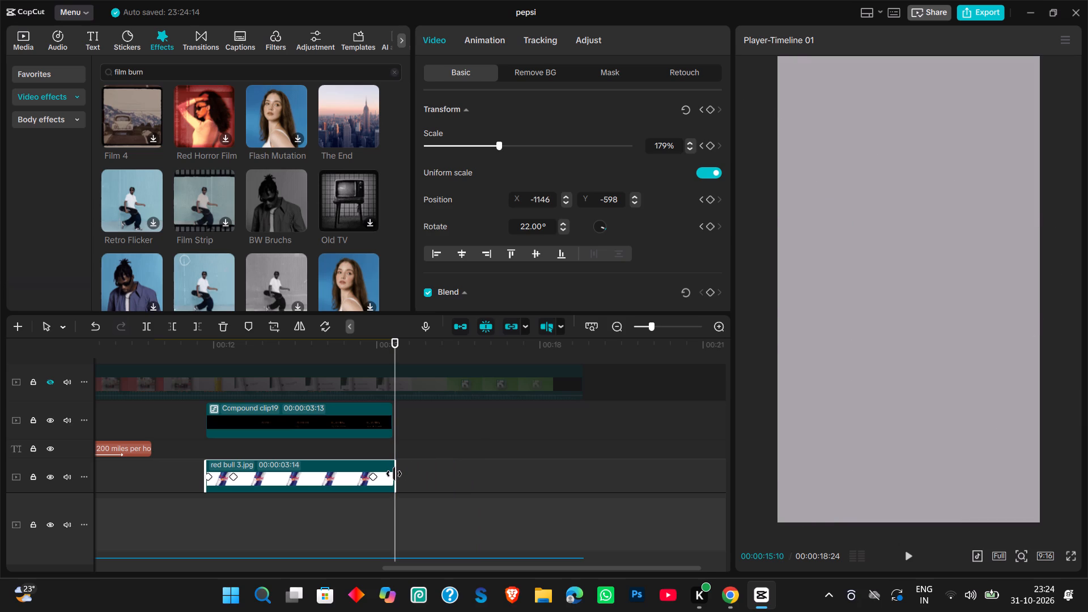
click(394, 474)
Scrub through the final scene, including the change from the previous one, to check the can and text animation together.
drag(399, 345, 218, 358)
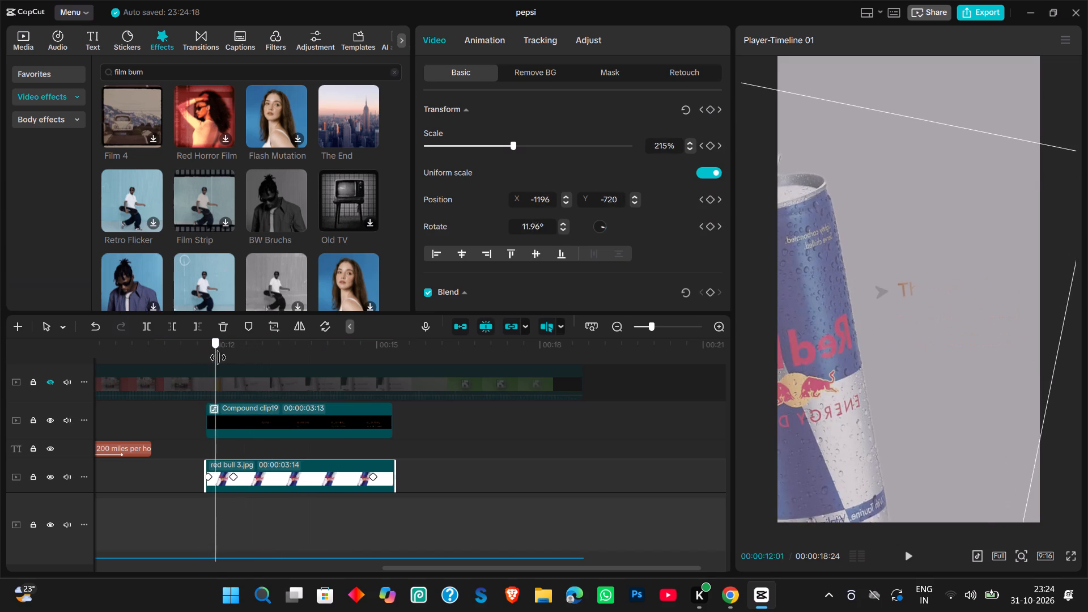
drag(218, 358, 236, 379)
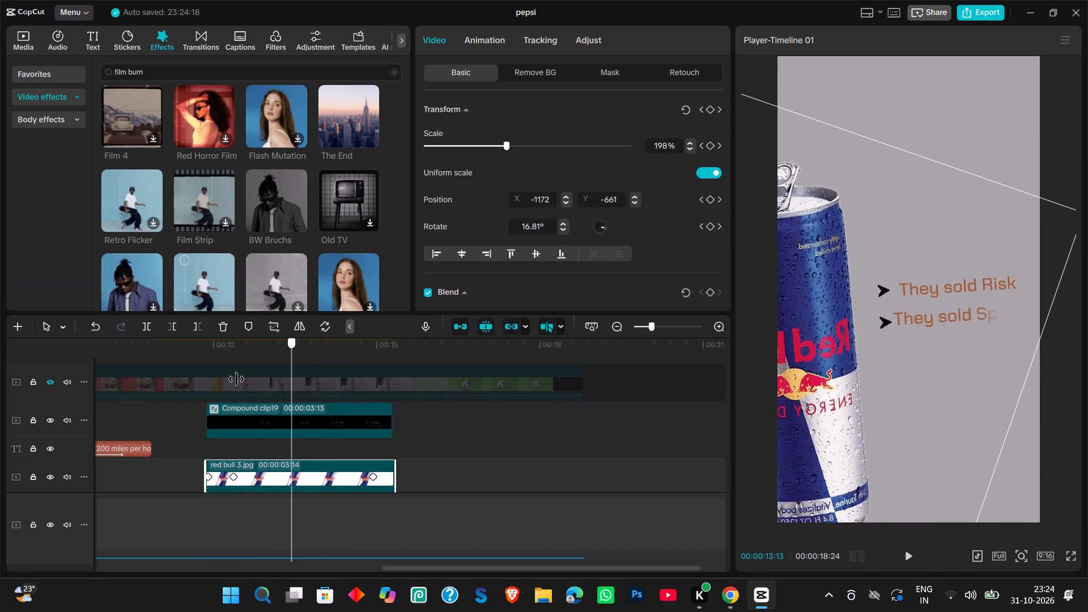
drag(236, 379, 172, 374)
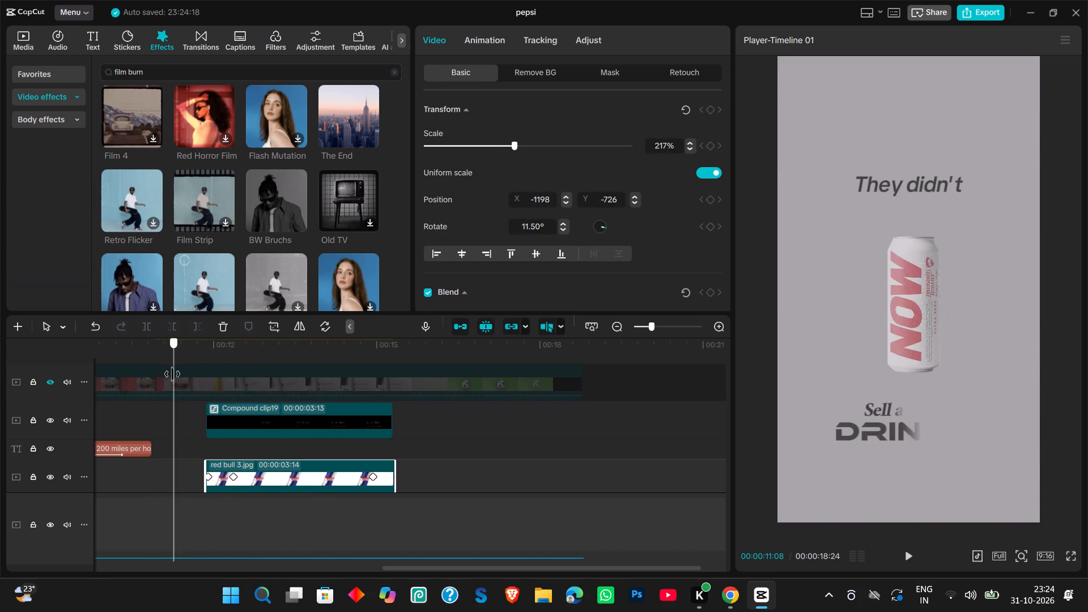
drag(172, 374, 190, 375)
scroll(203, 427, down, 1)
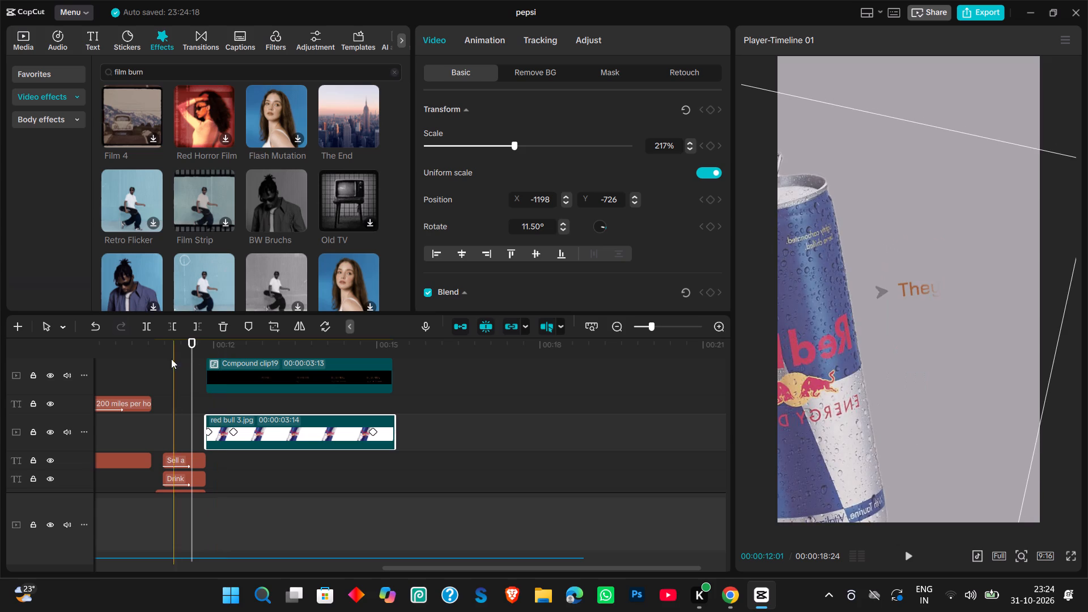
drag(190, 342, 206, 340)
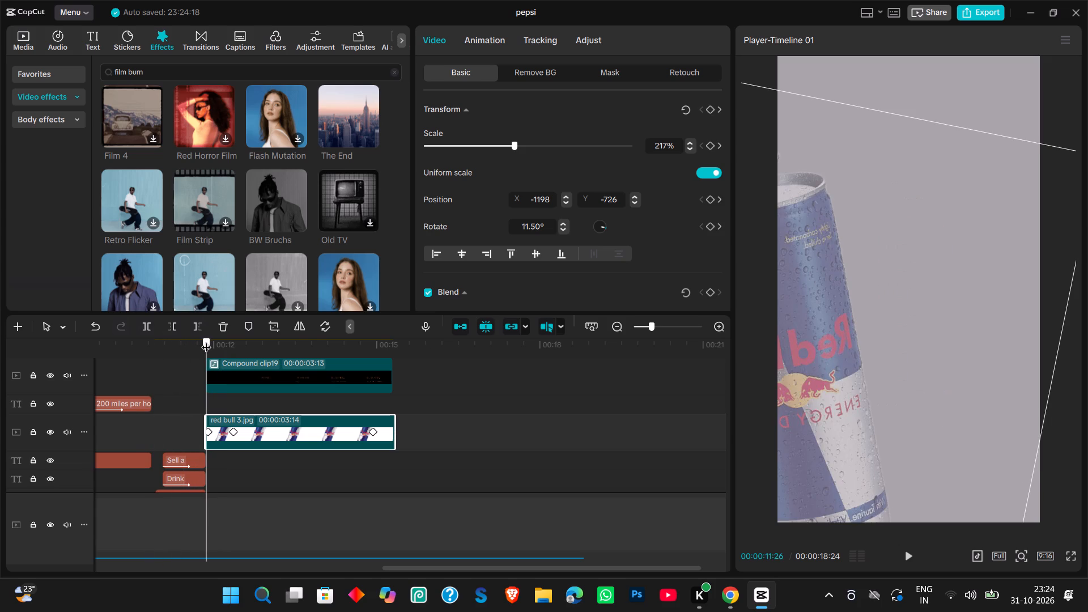
drag(206, 340, 300, 345)
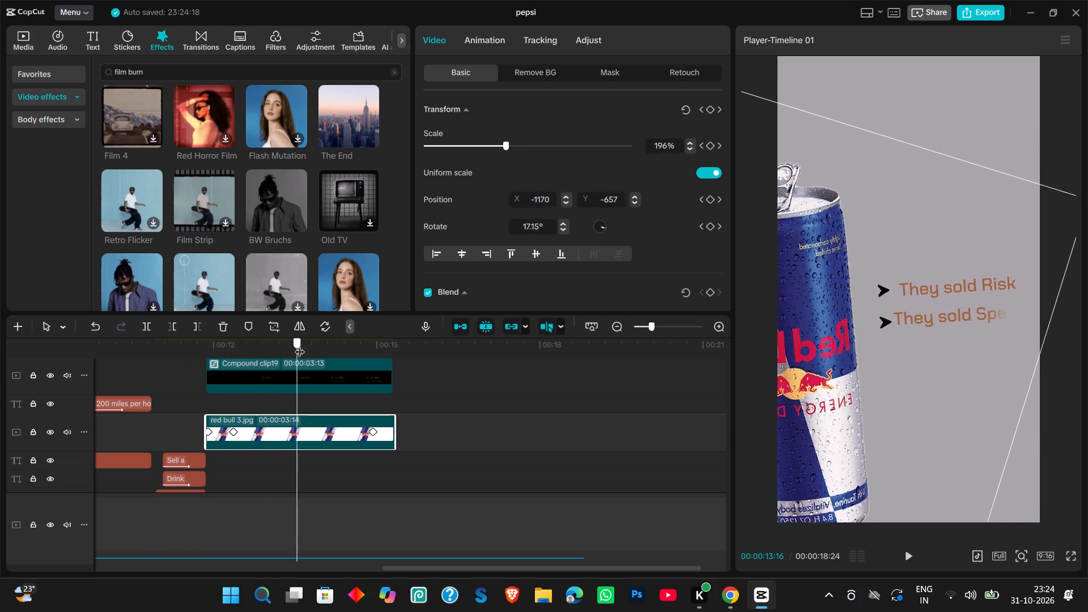
drag(300, 345, 386, 345)
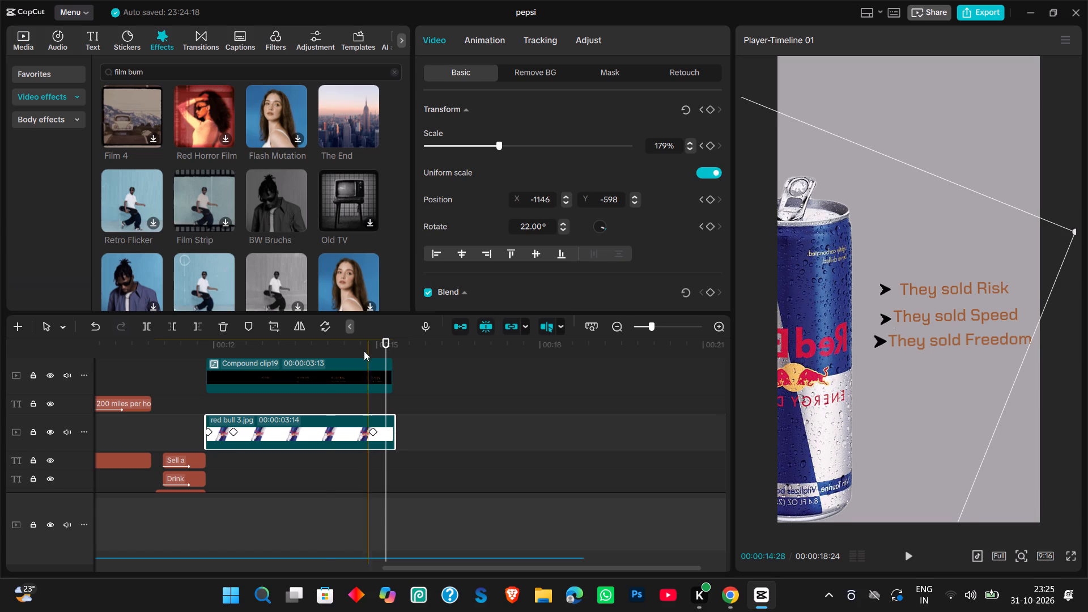
Save the text-and-arrow compound clip to My presets.
click(325, 368)
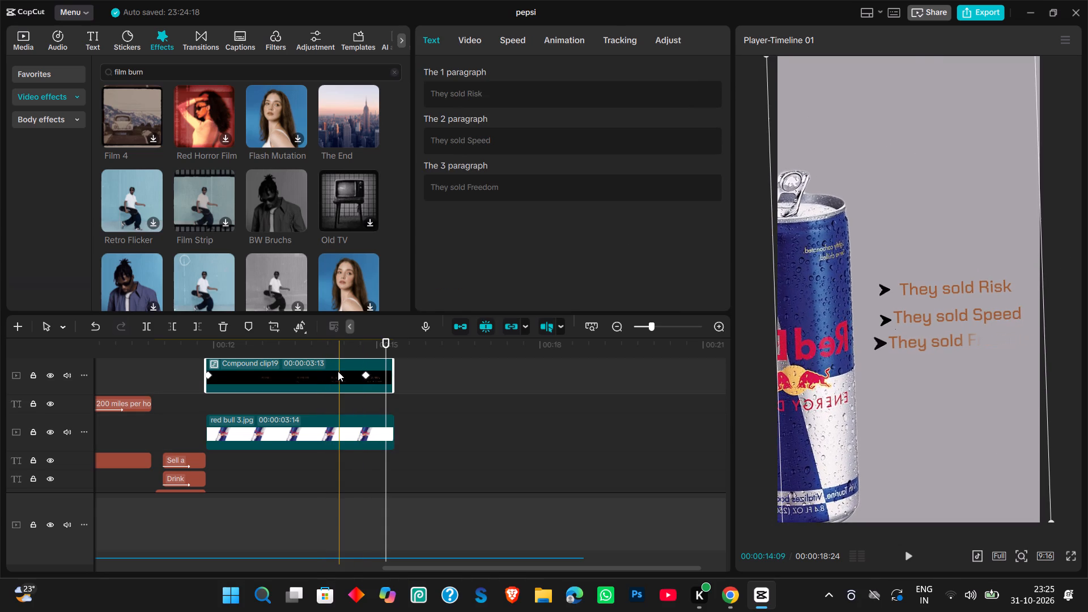
right_click(271, 356)
right_click(285, 378)
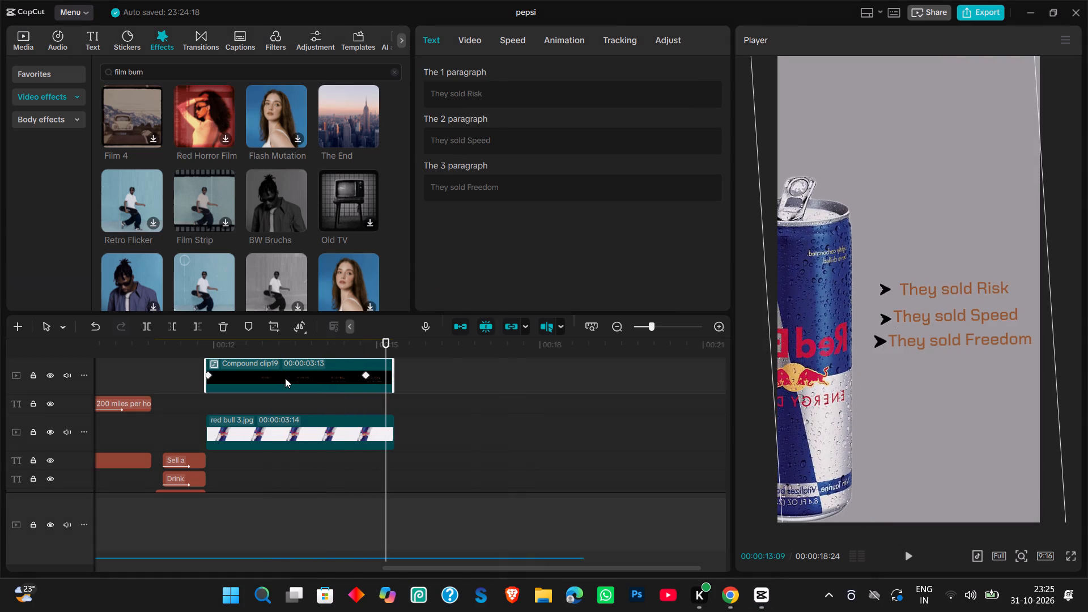
click(322, 343)
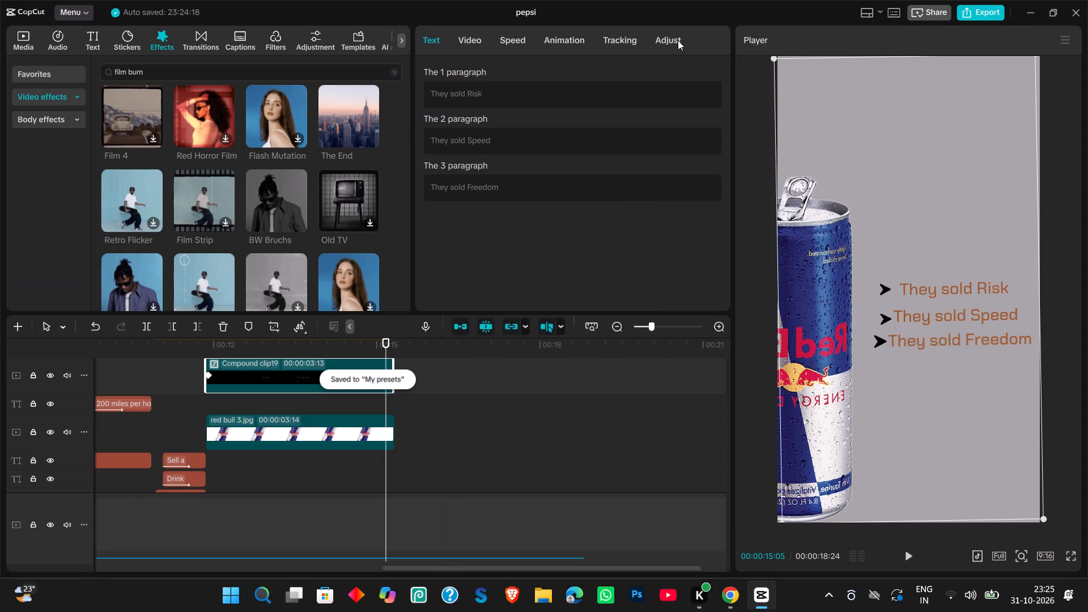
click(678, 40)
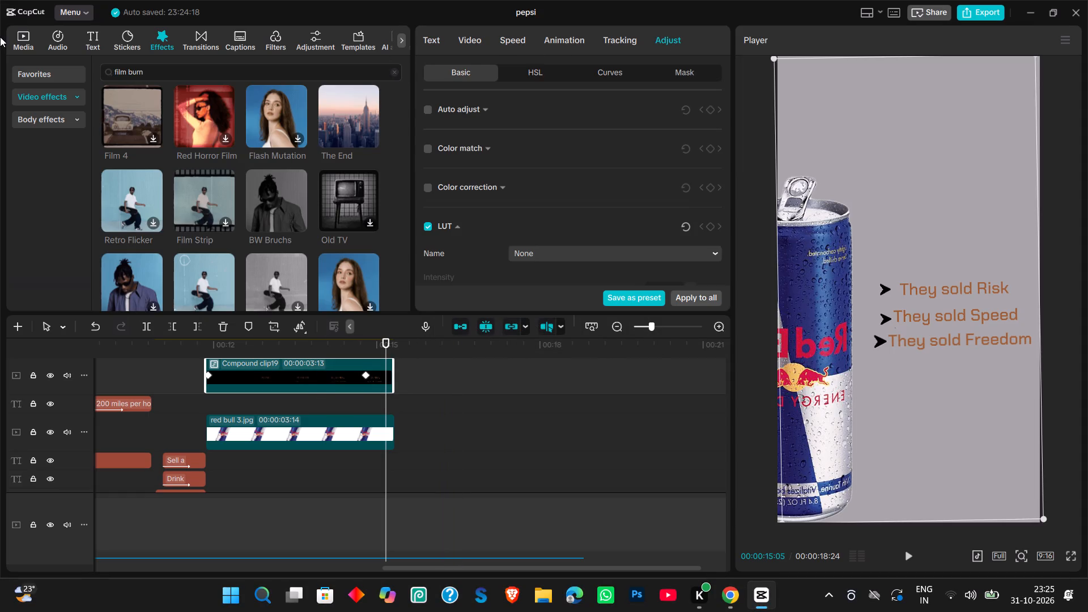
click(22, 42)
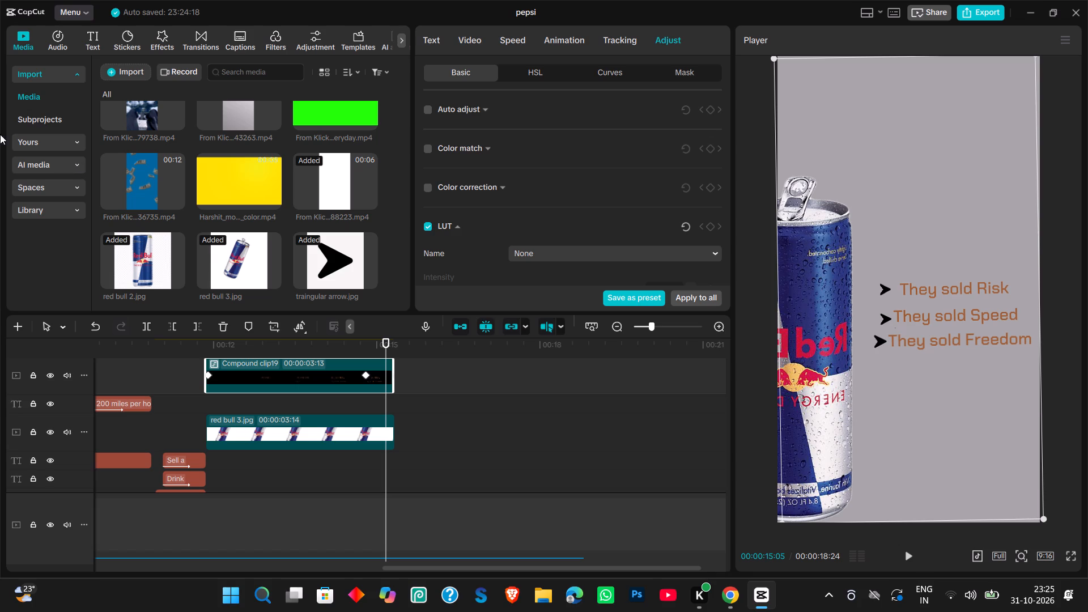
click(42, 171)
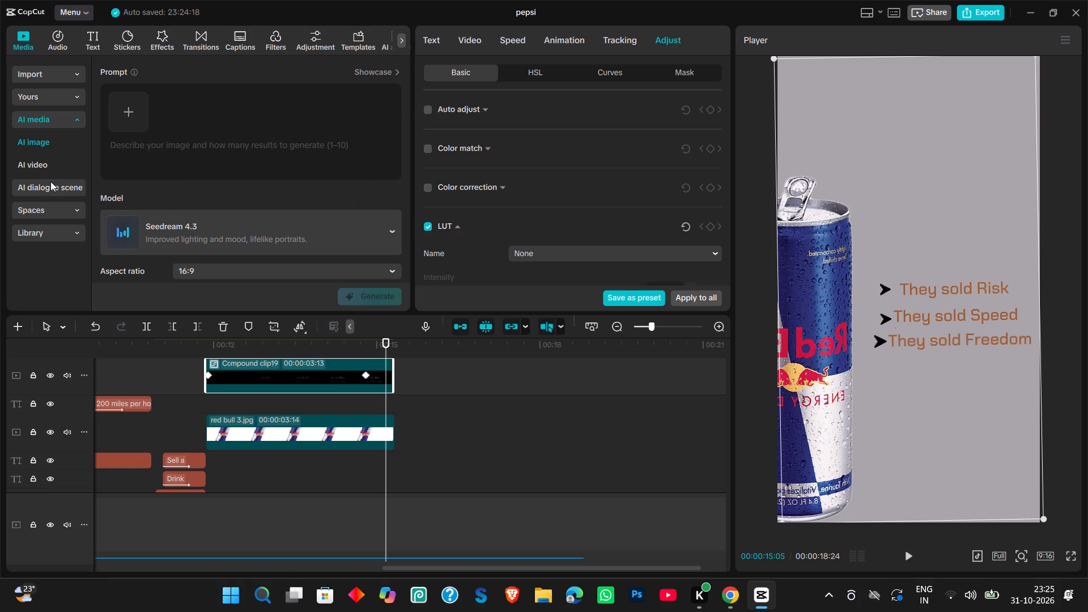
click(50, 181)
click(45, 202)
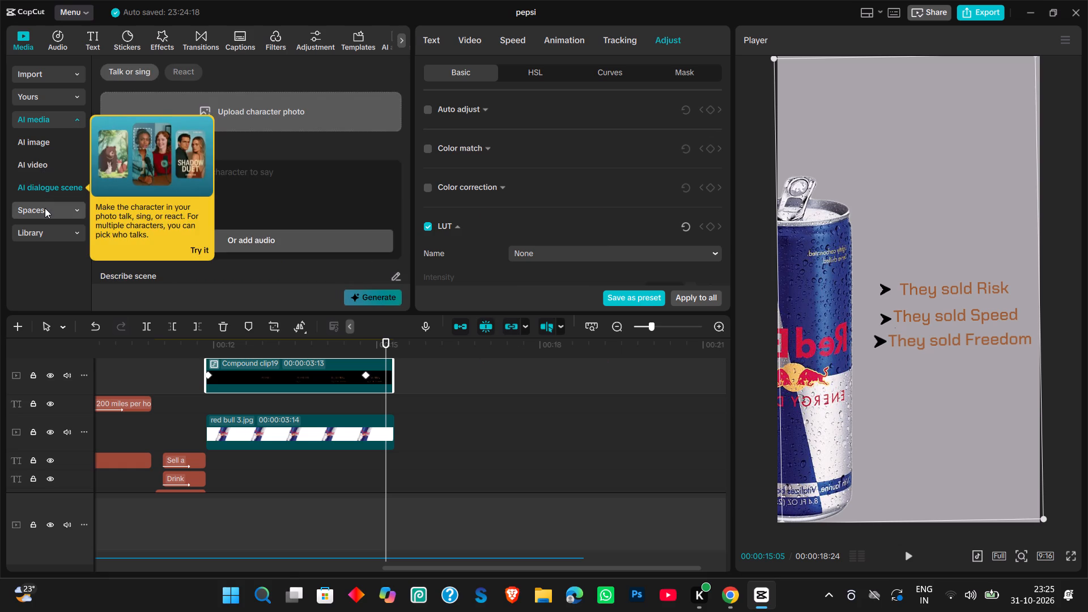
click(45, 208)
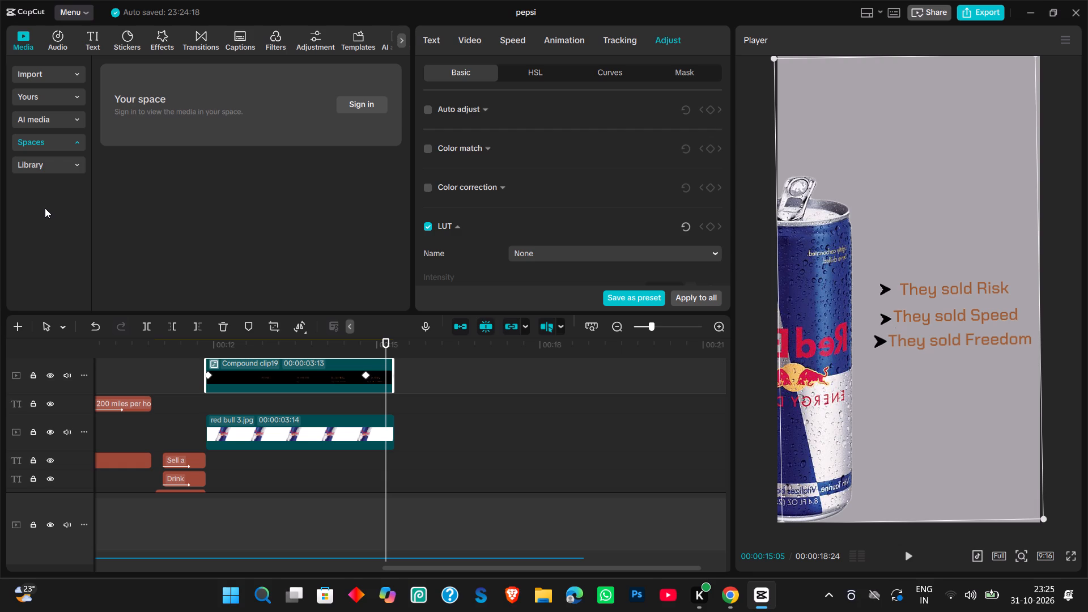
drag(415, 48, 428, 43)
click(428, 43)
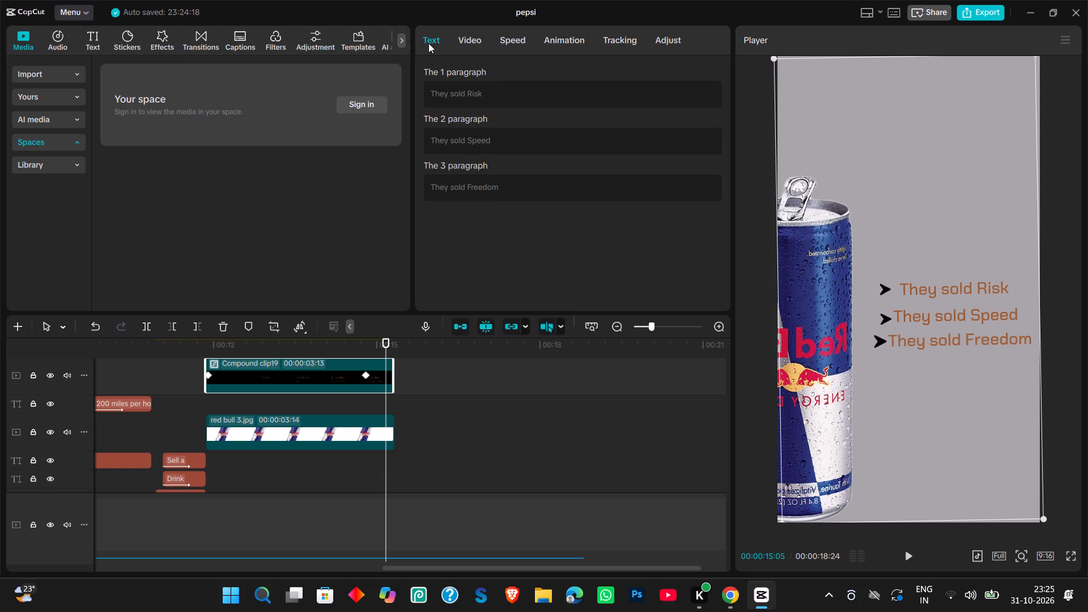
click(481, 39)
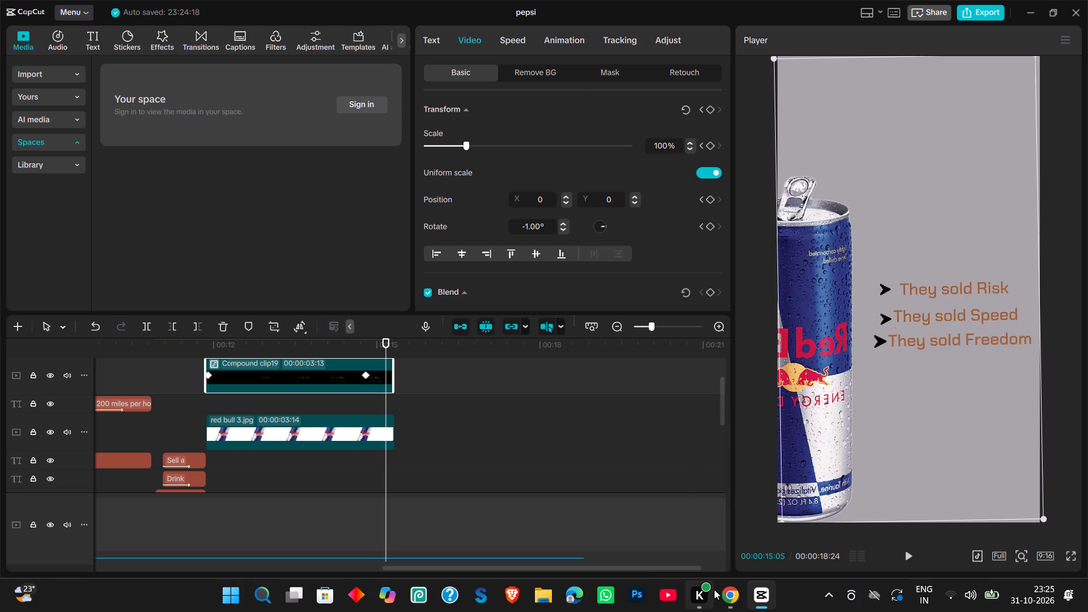
Switch to Chrome and search Pinterest for "bar code png".
click(728, 595)
click(439, 75)
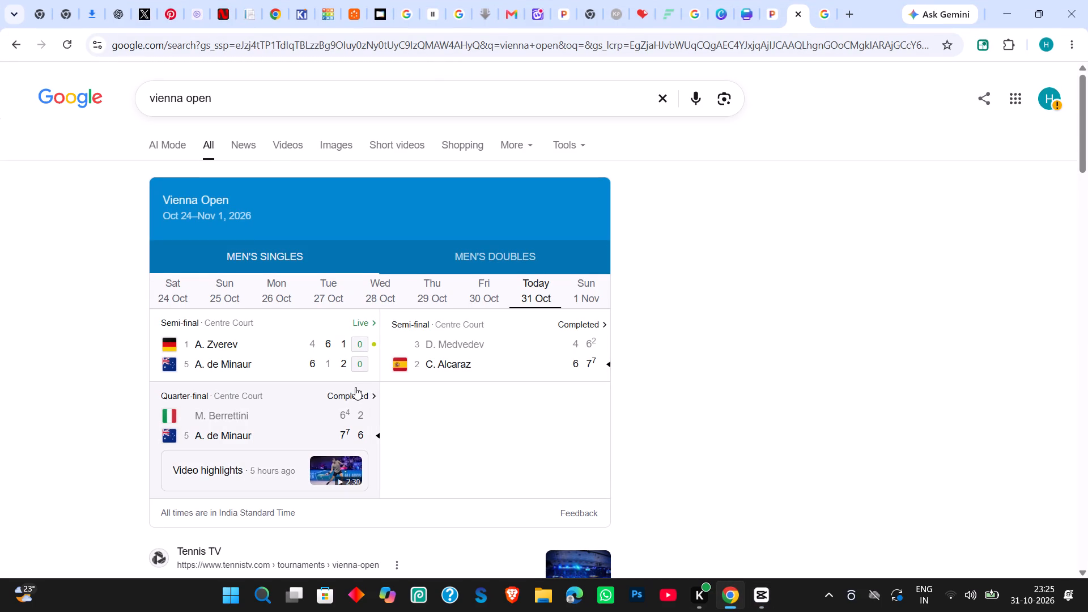
click(163, 19)
click(243, 103)
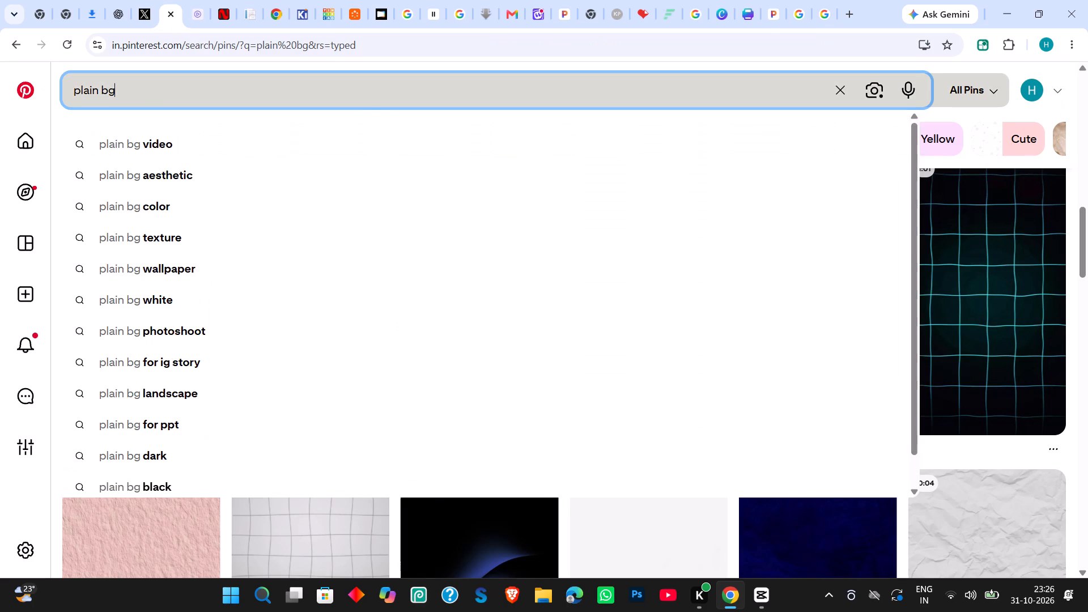
key(BackSpace)
key(BackSpace)
key(BackSpace)
key(BackSpace)
key(BackSpace)
key(BackSpace)
key(BackSpace)
key(BackSpace)
key(BackSpace)
key(BackSpace)
key(BackSpace)
key(BackSpace)
key(BackSpace)
key(BackSpace)
text(bar code pm)
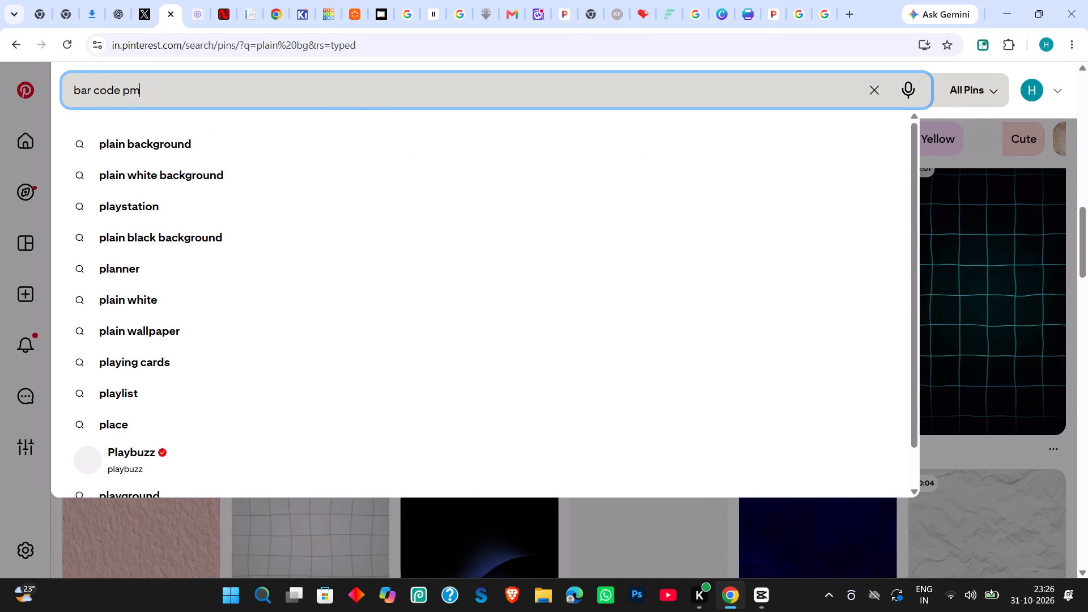
key(BackSpace)
text(ng)
key(Return)
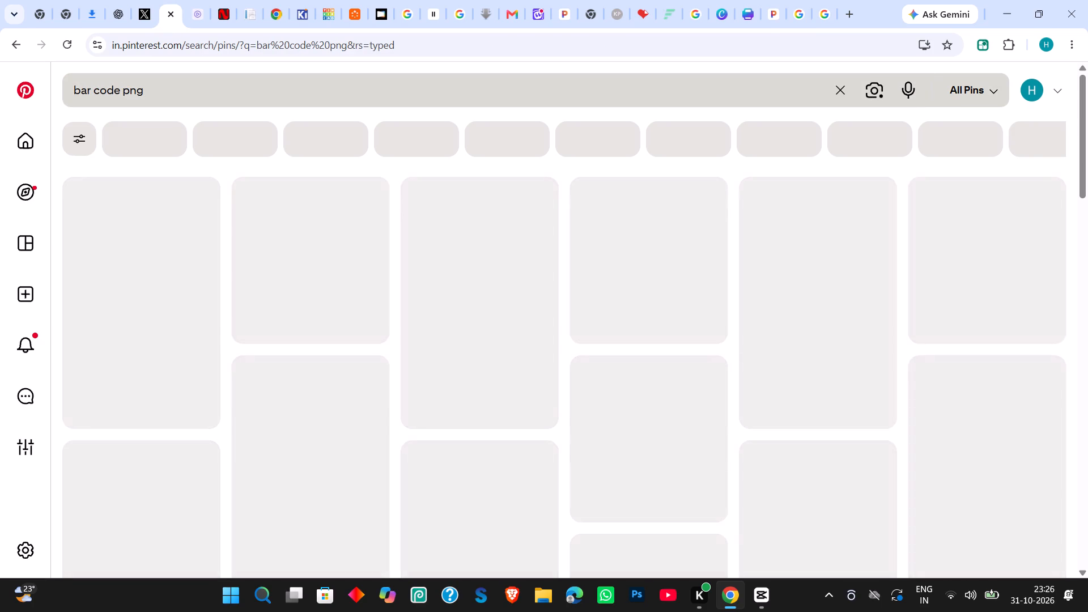
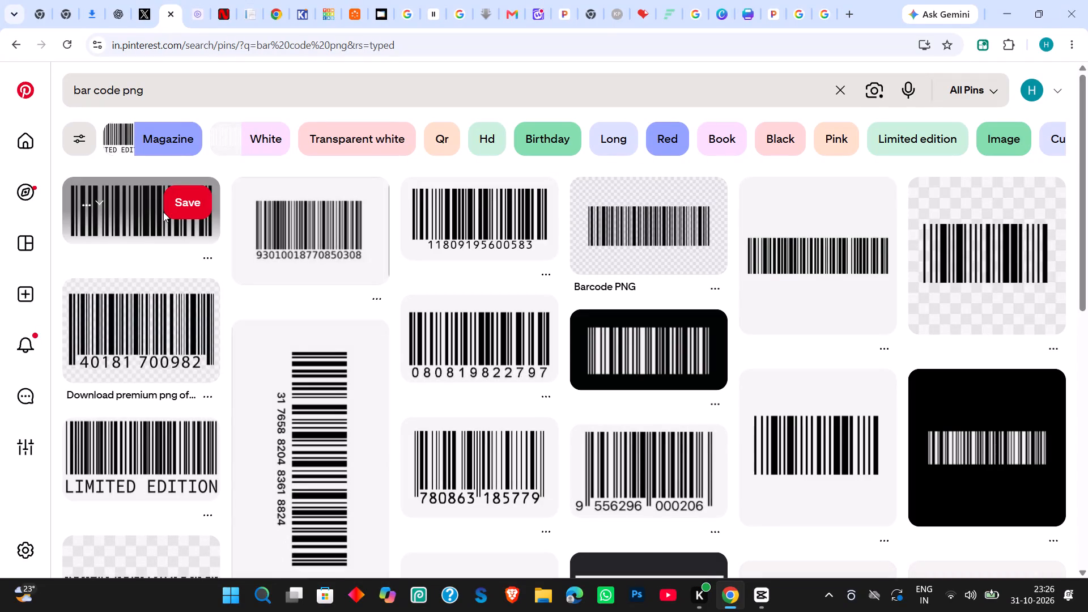
Open the "Barcode PNG" pin that shows a barcode on a transparent checkered background.
click(607, 229)
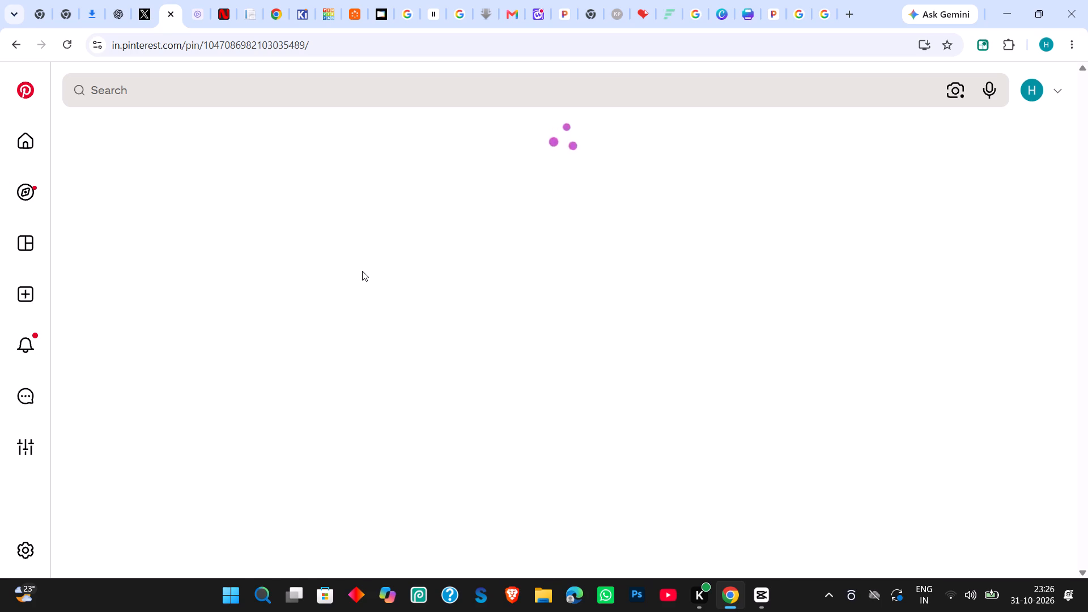
Connect the computer to the "realme 15x 5G t7wh" Wi-Fi network, with automatic connection enabled.
click(970, 602)
click(883, 340)
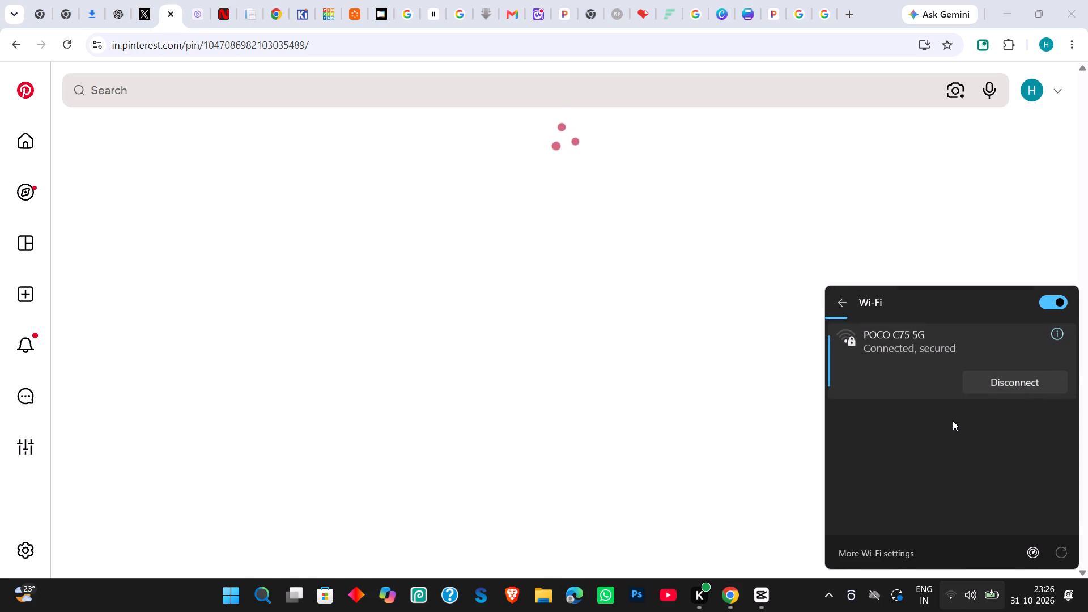
scroll(953, 420, up, 4)
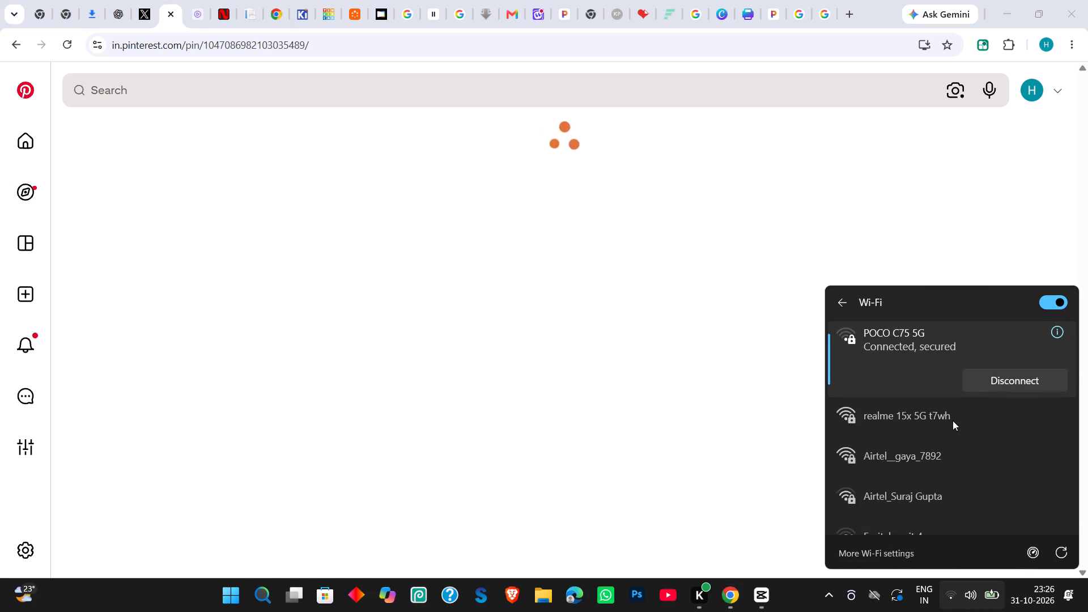
click(947, 420)
click(1026, 456)
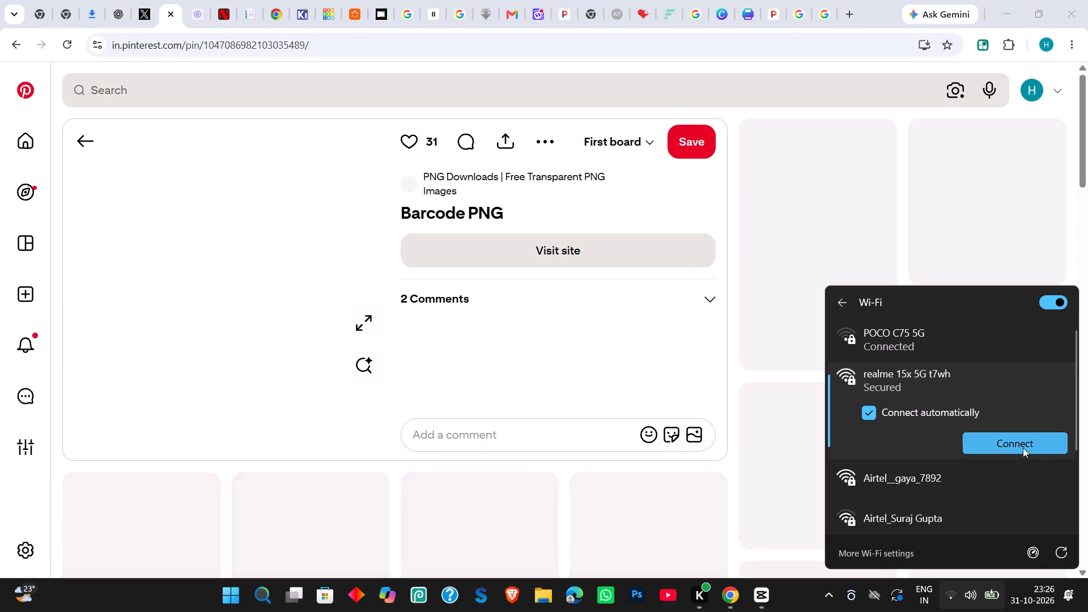
click(1023, 448)
click(874, 20)
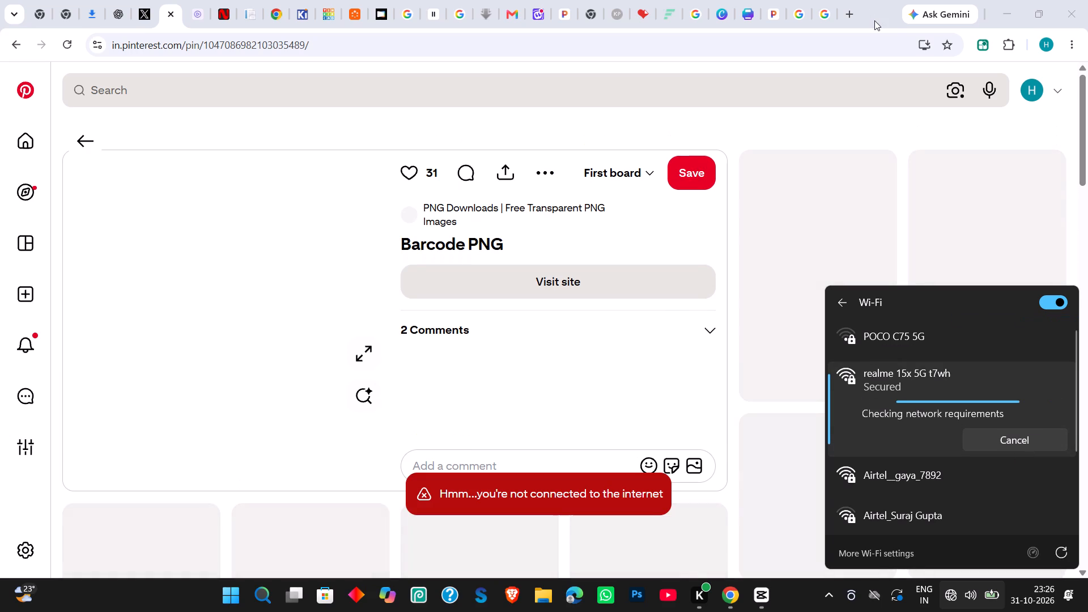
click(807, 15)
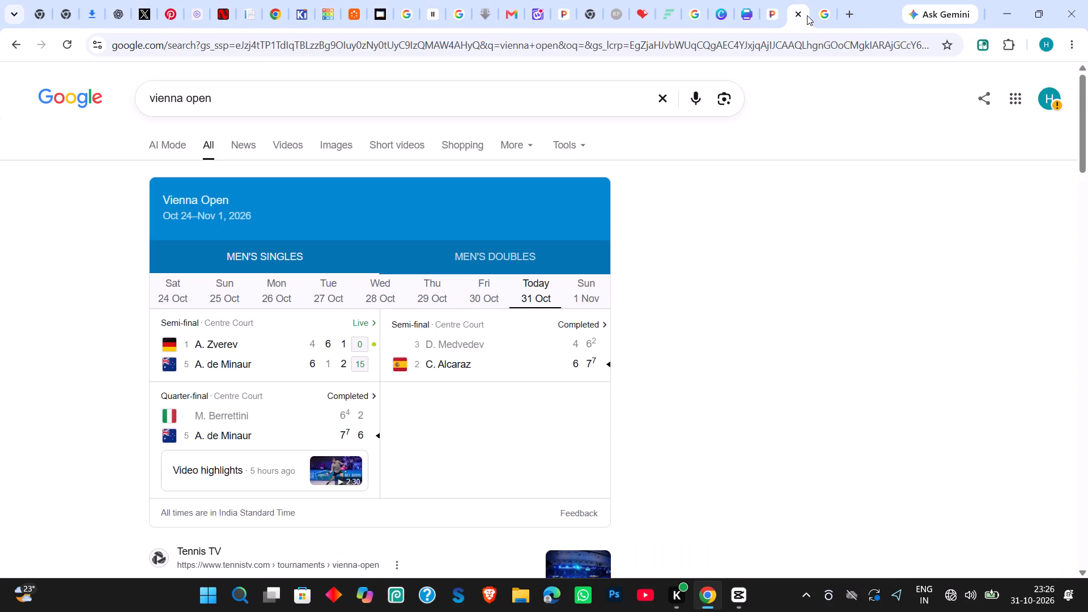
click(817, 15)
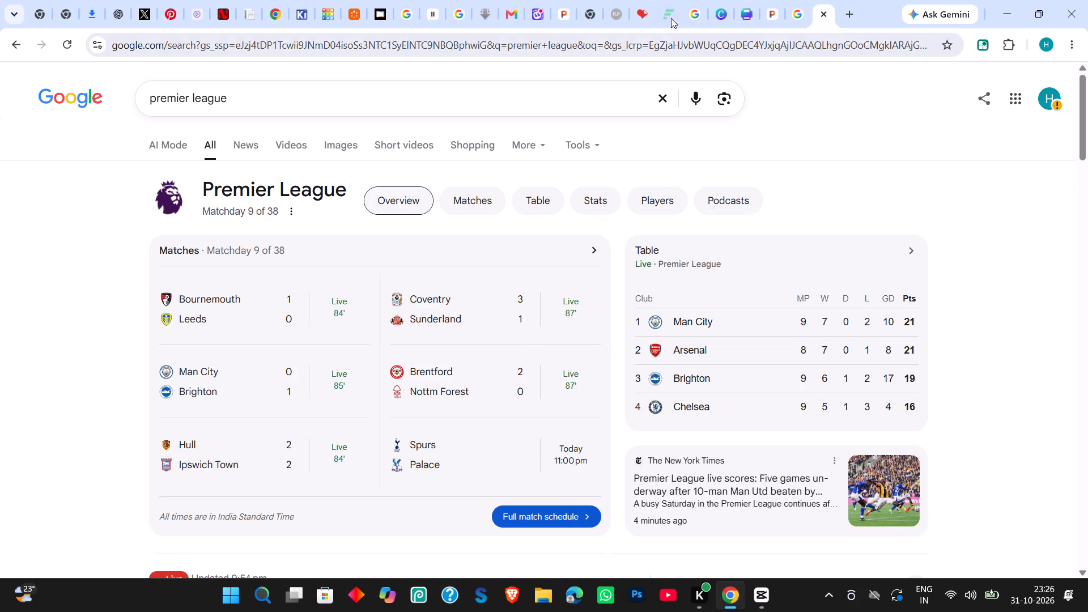
Save the Barcode PNG pin's image from Pinterest as a JPG in the editing pack folder.
click(164, 10)
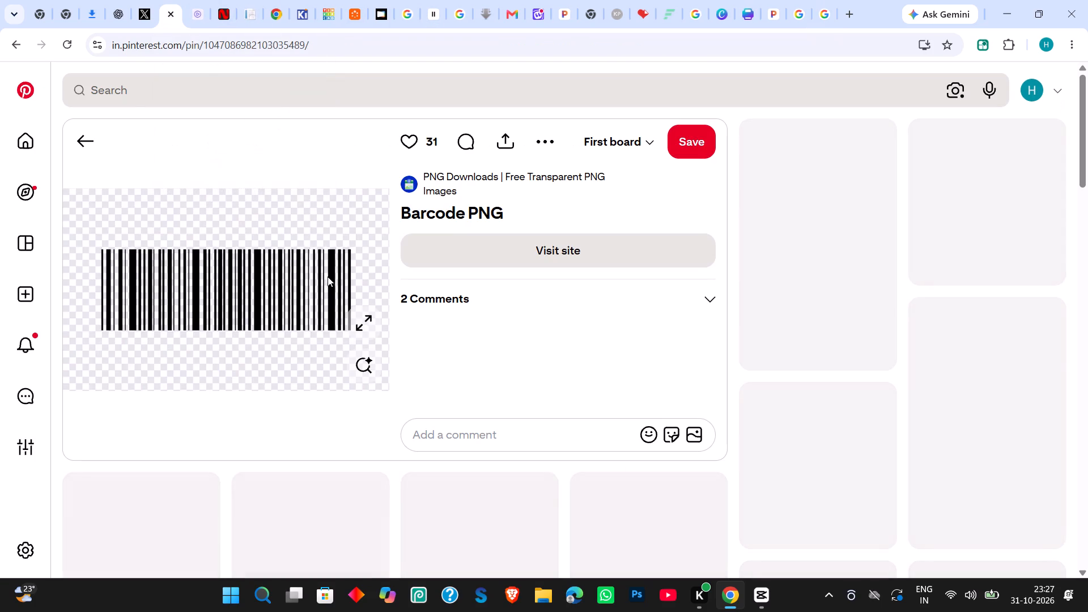
right_click(241, 270)
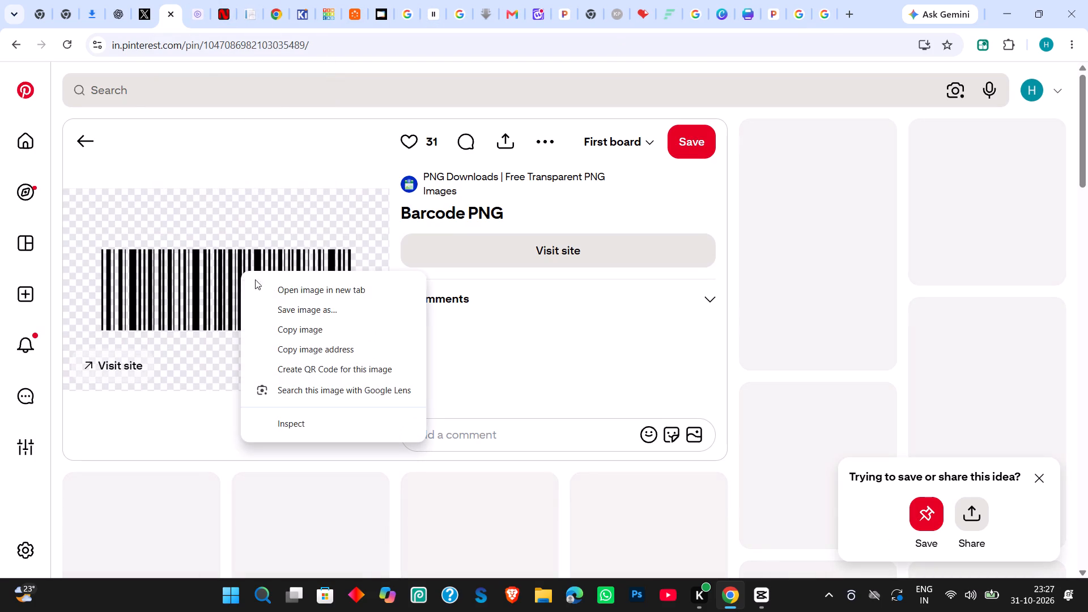
click(307, 303)
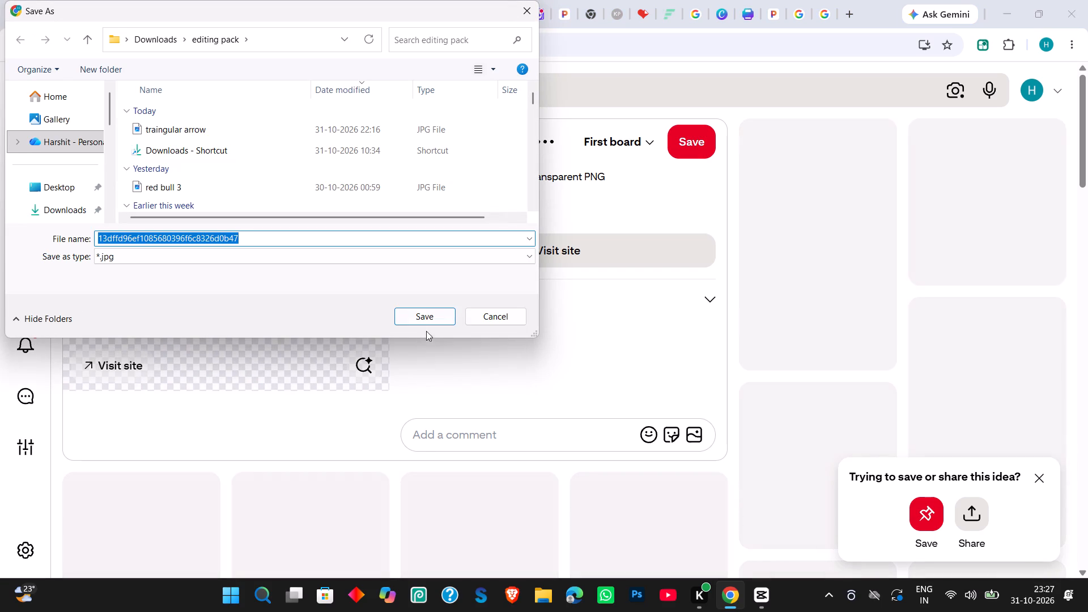
click(436, 314)
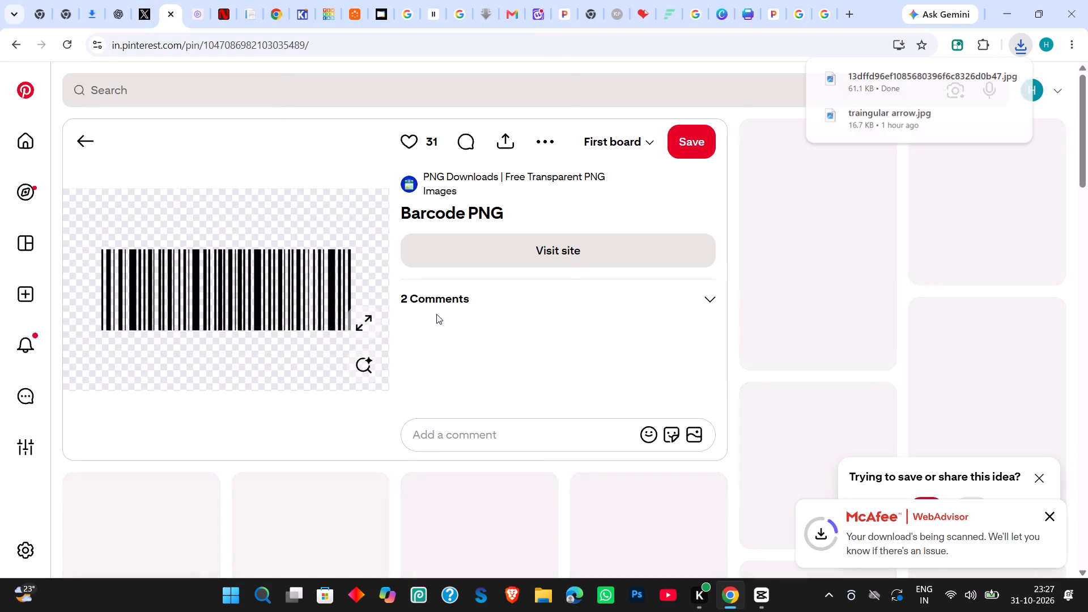
Switch to CapCut and import the downloaded barcode JPG from the editing pack folder into the project media.
click(760, 602)
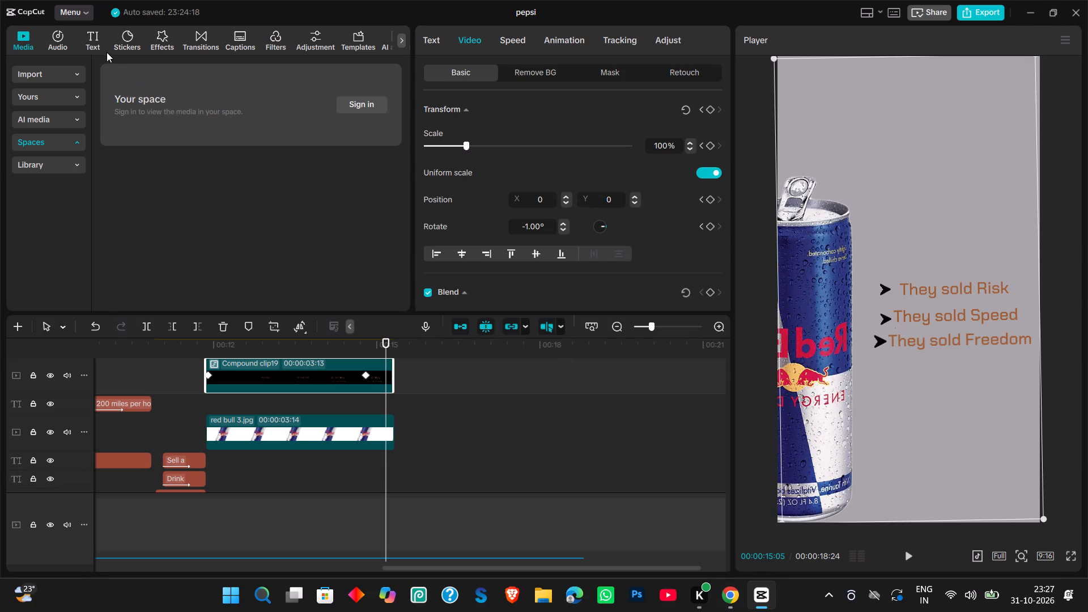
click(35, 78)
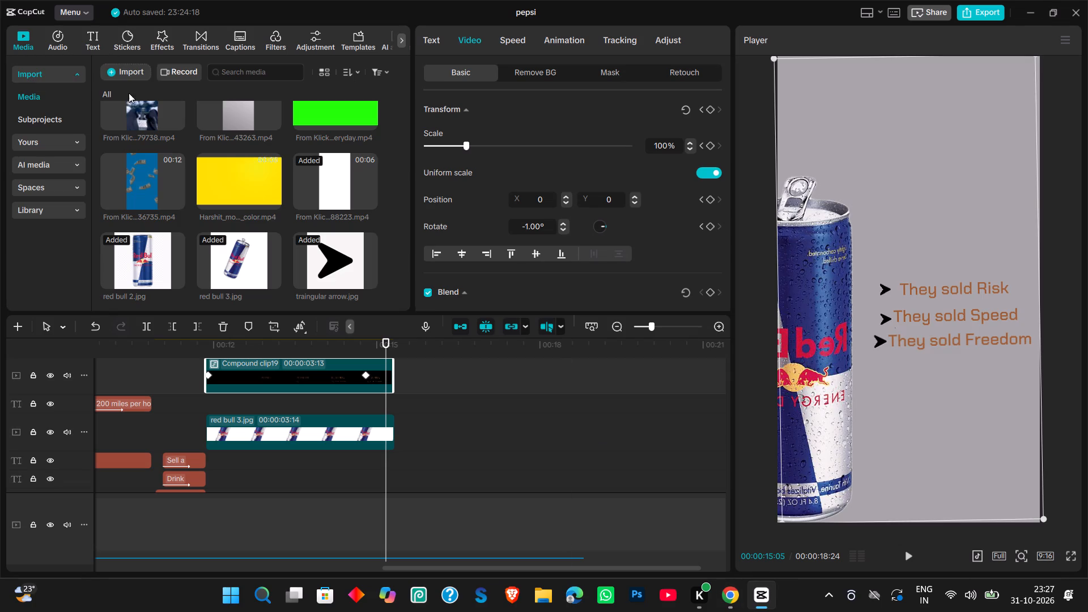
click(127, 74)
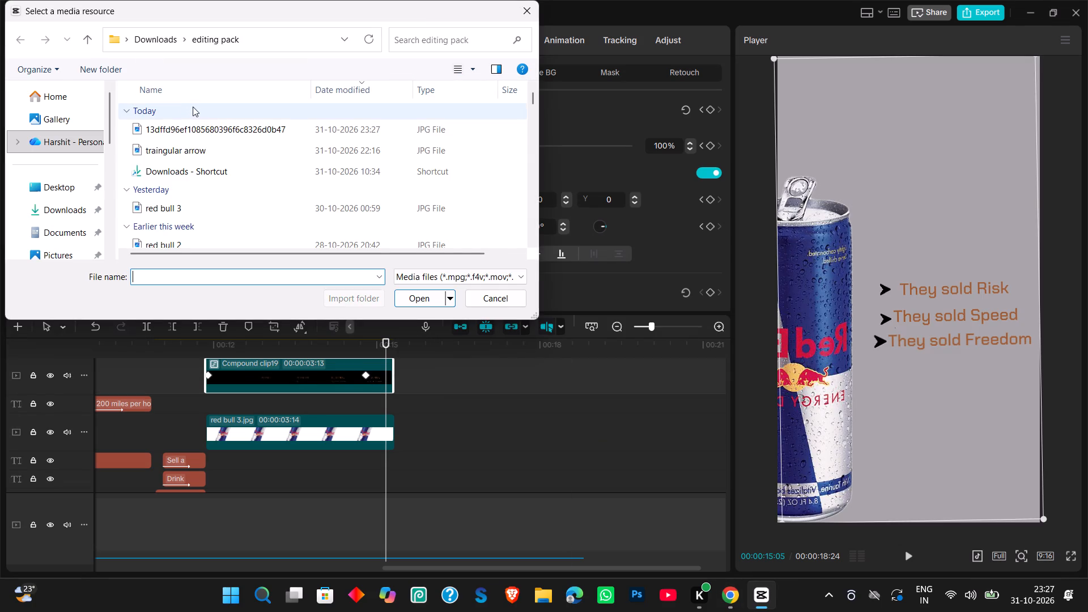
click(207, 122)
key(Return)
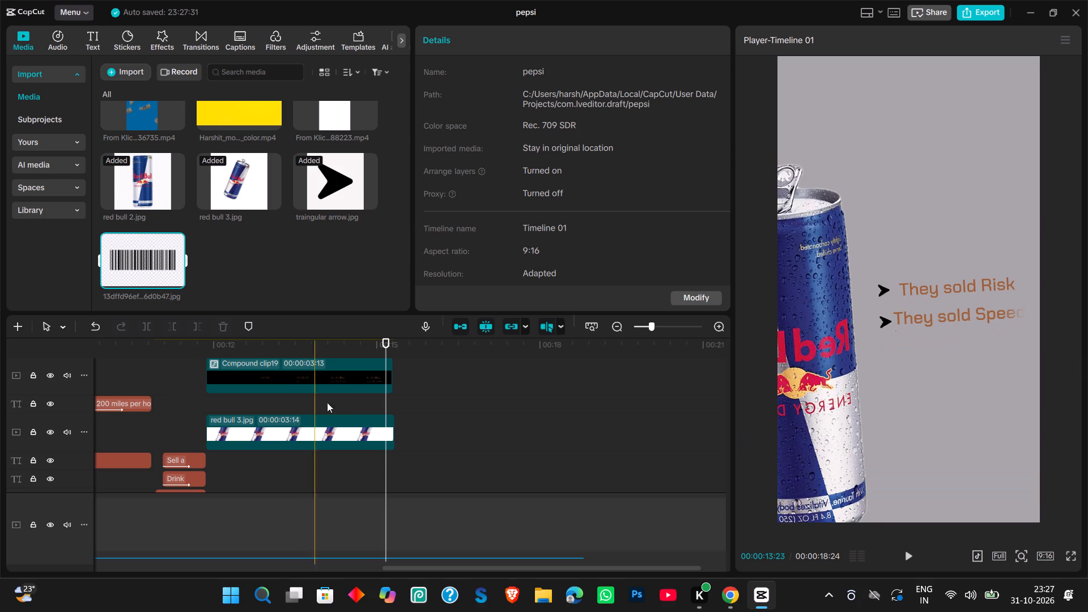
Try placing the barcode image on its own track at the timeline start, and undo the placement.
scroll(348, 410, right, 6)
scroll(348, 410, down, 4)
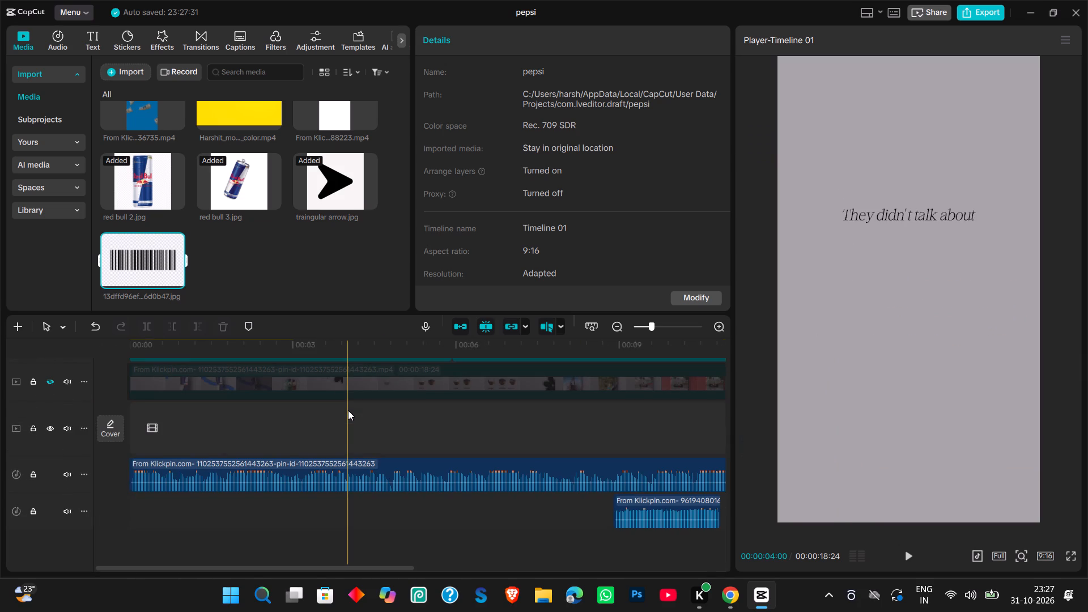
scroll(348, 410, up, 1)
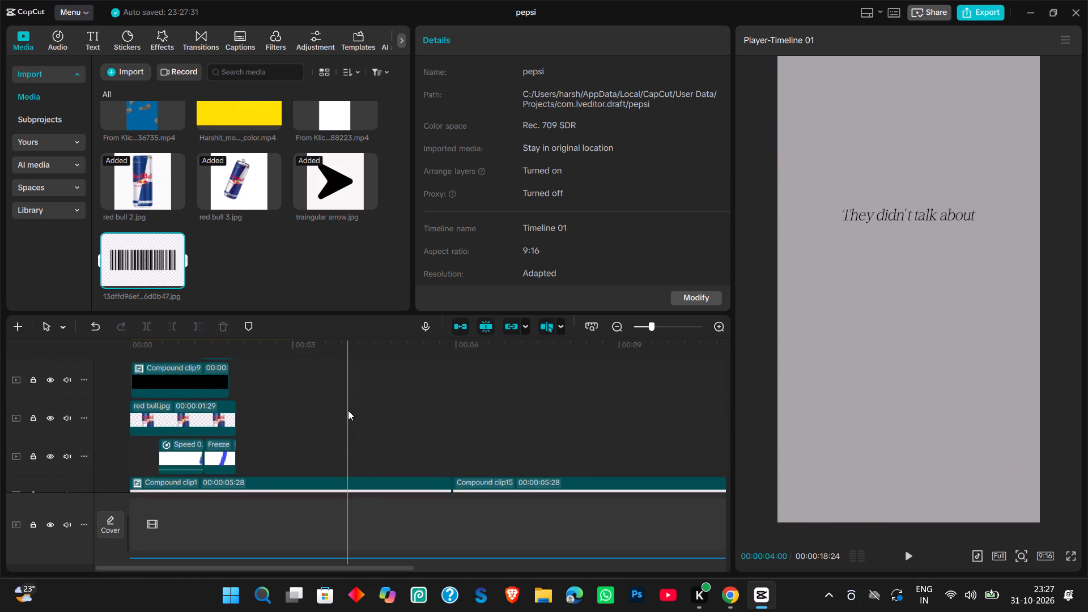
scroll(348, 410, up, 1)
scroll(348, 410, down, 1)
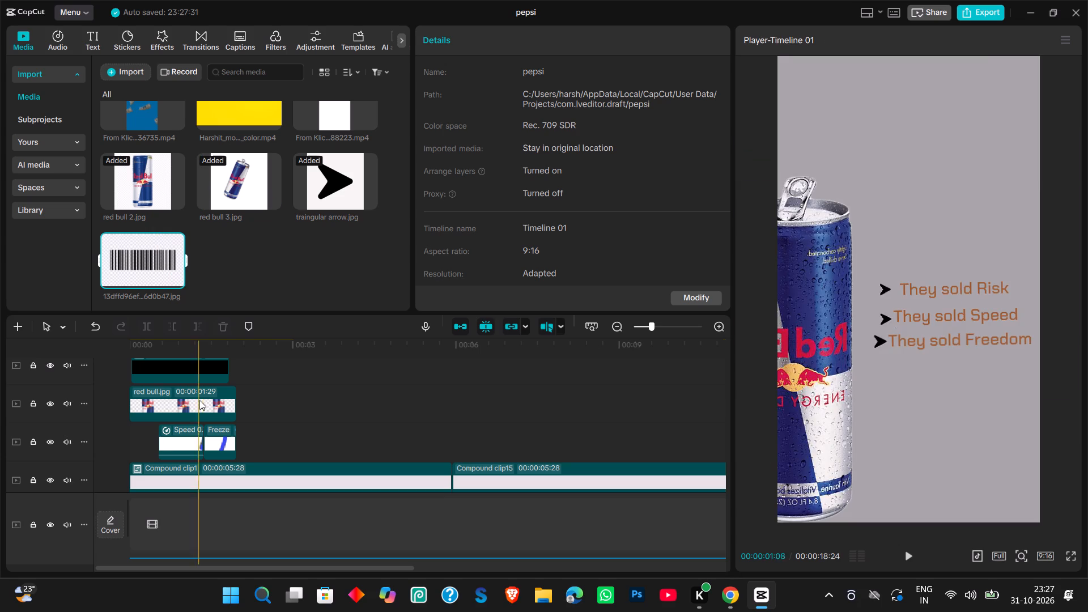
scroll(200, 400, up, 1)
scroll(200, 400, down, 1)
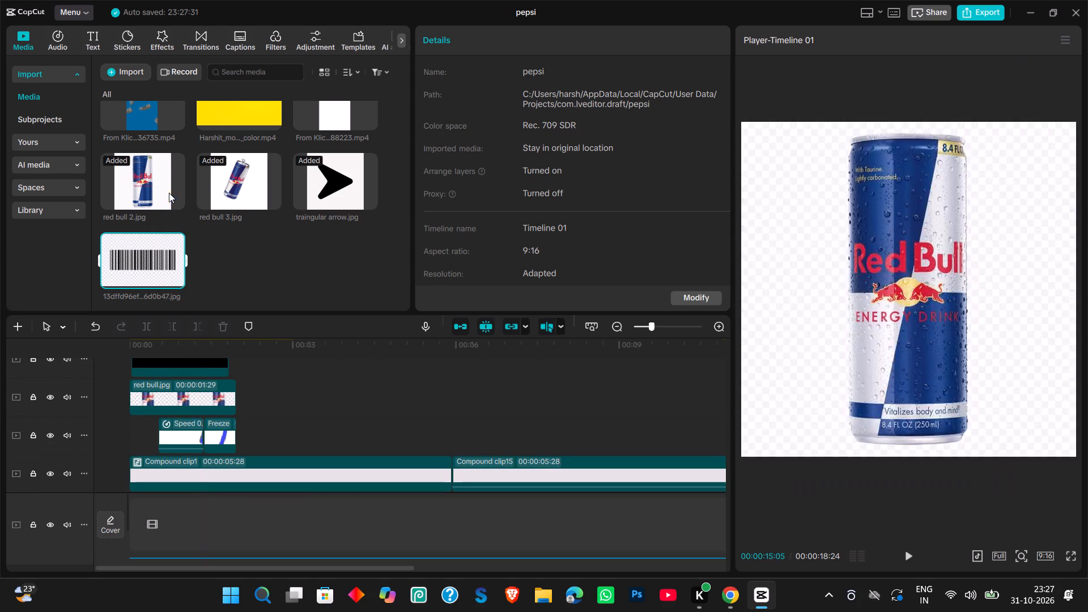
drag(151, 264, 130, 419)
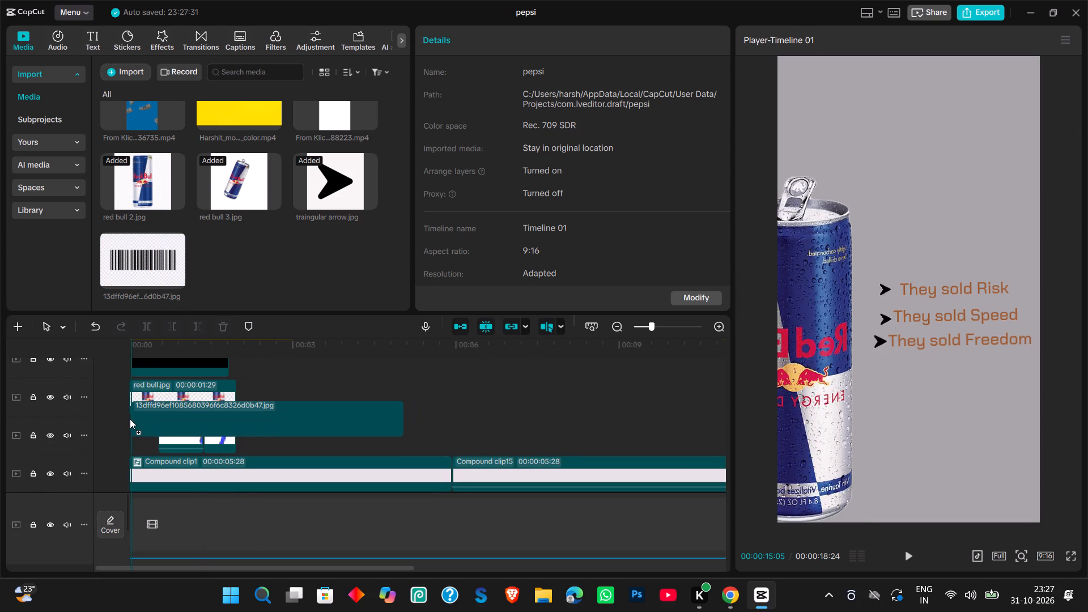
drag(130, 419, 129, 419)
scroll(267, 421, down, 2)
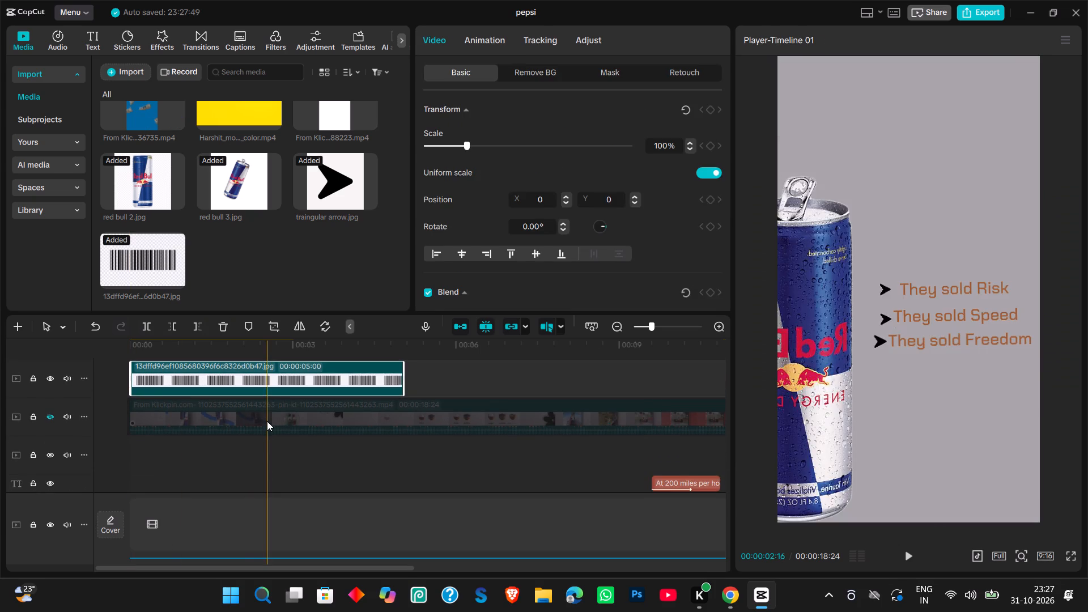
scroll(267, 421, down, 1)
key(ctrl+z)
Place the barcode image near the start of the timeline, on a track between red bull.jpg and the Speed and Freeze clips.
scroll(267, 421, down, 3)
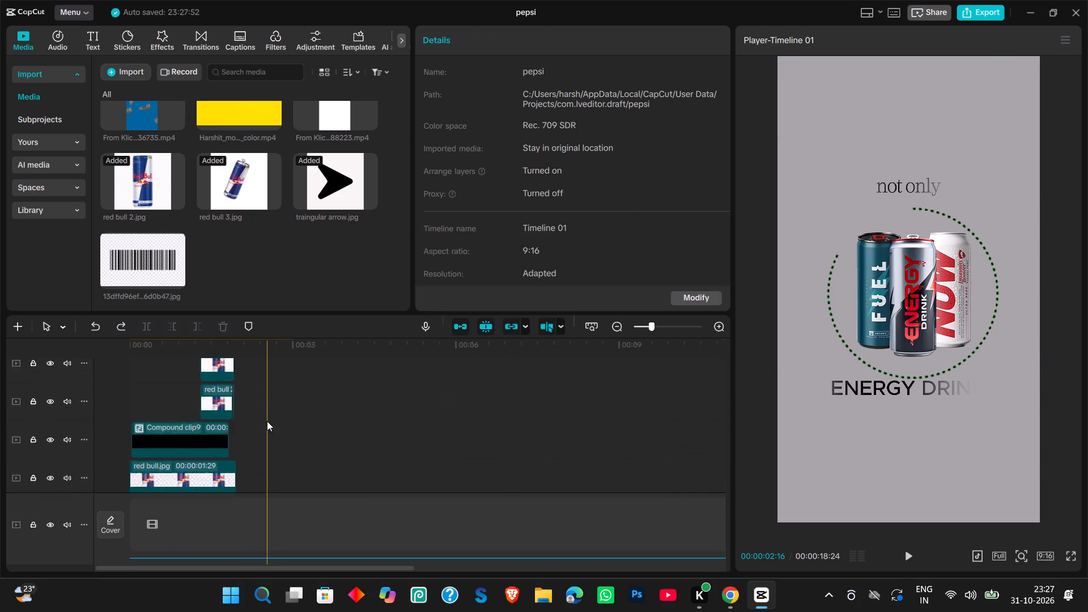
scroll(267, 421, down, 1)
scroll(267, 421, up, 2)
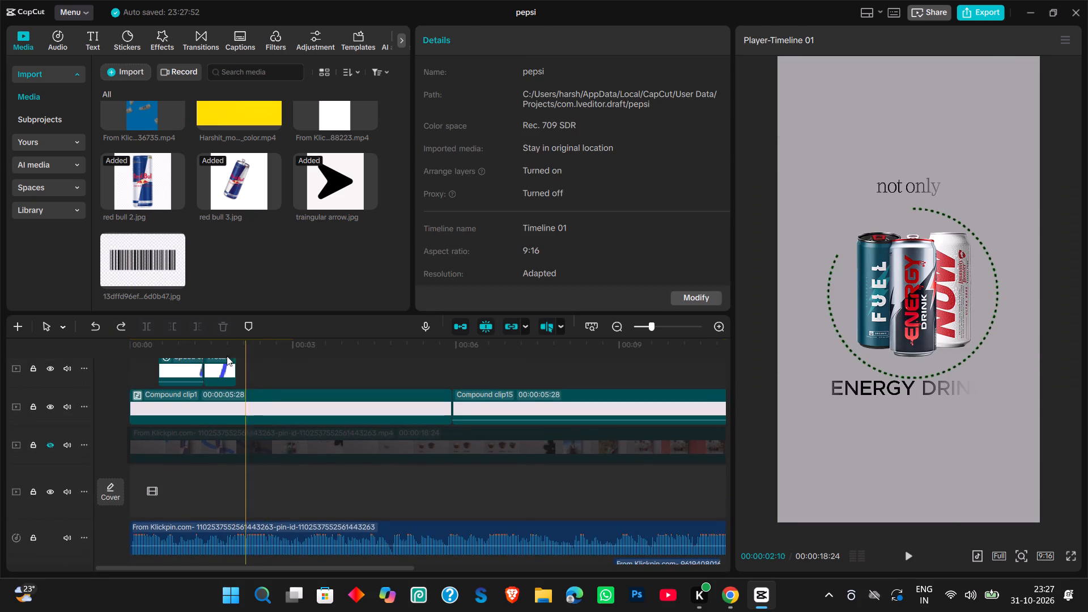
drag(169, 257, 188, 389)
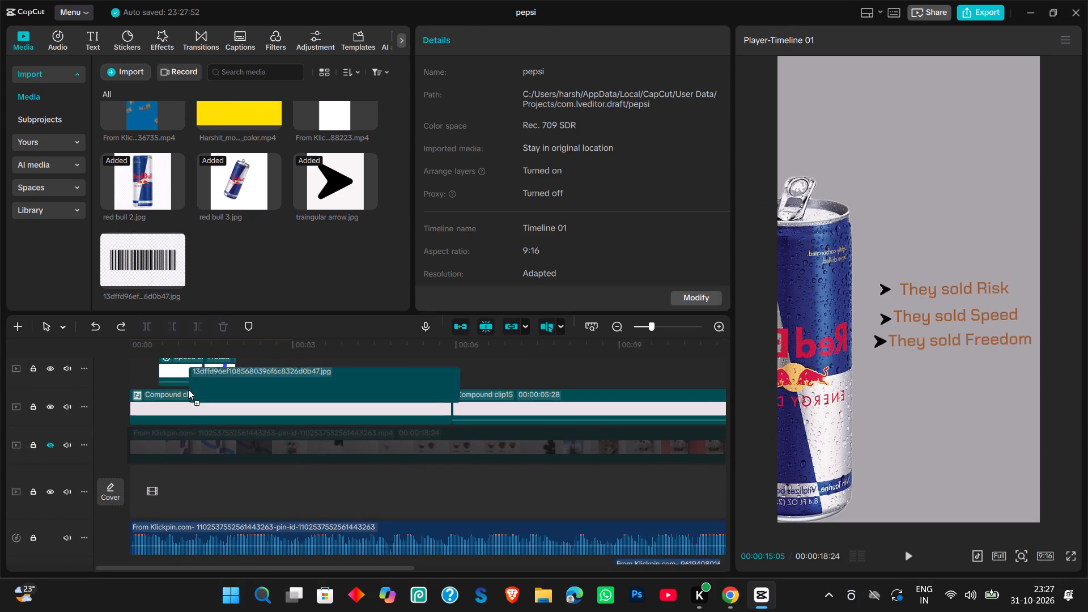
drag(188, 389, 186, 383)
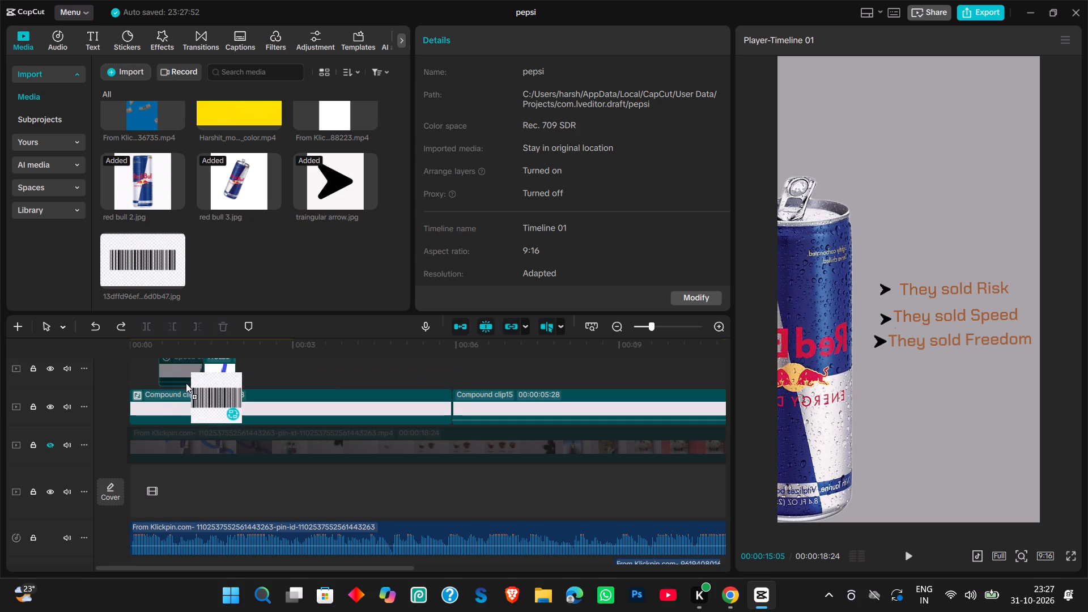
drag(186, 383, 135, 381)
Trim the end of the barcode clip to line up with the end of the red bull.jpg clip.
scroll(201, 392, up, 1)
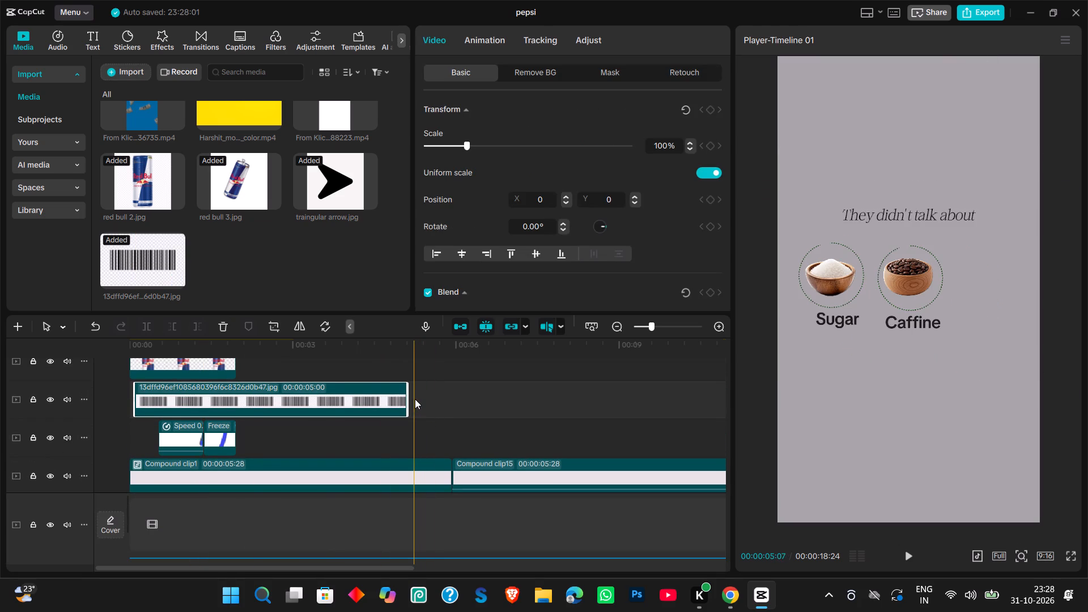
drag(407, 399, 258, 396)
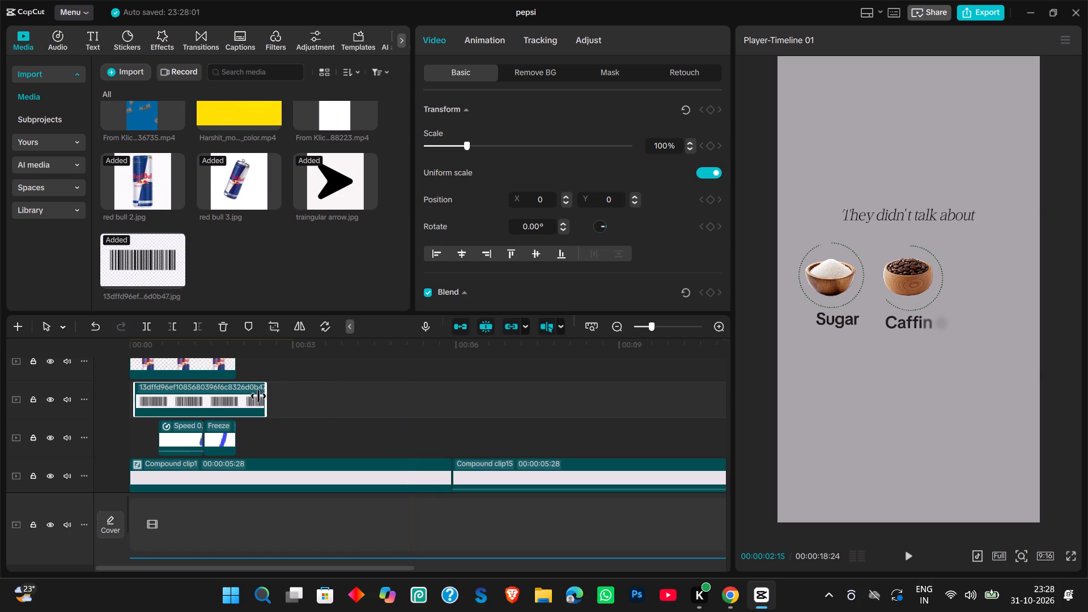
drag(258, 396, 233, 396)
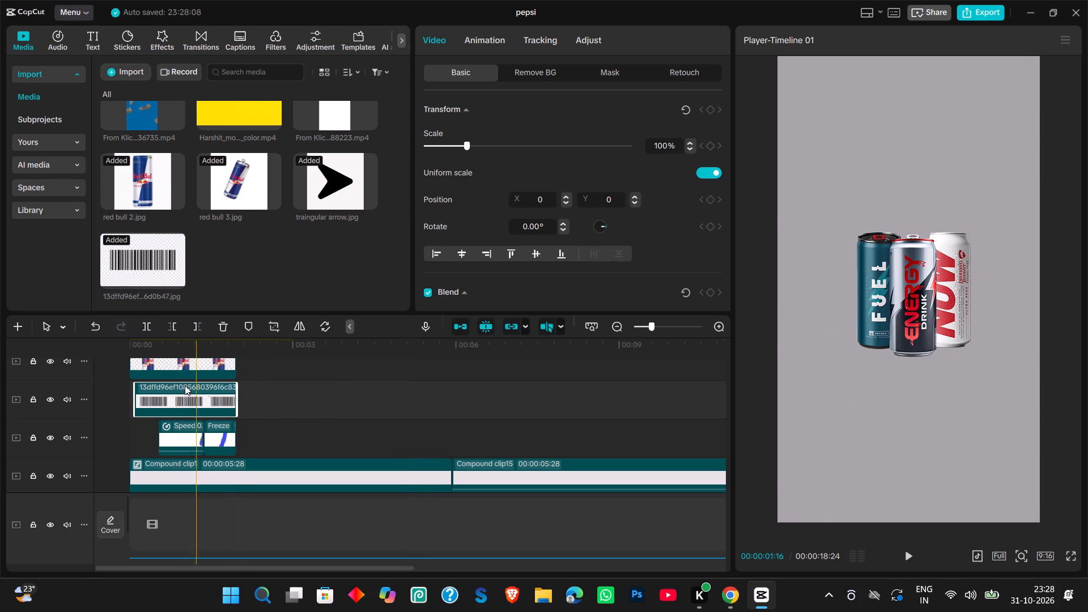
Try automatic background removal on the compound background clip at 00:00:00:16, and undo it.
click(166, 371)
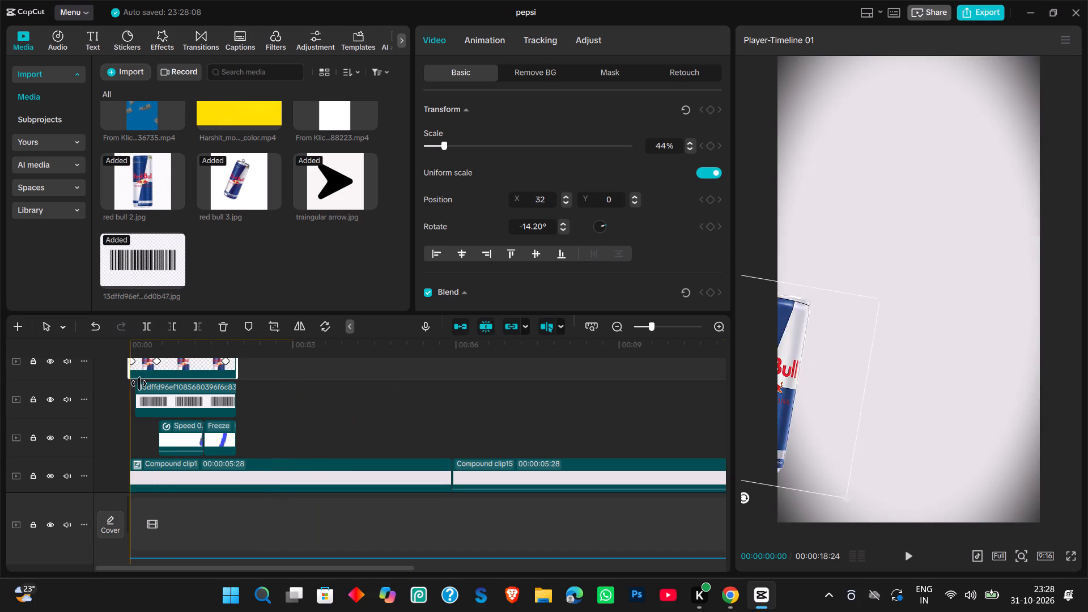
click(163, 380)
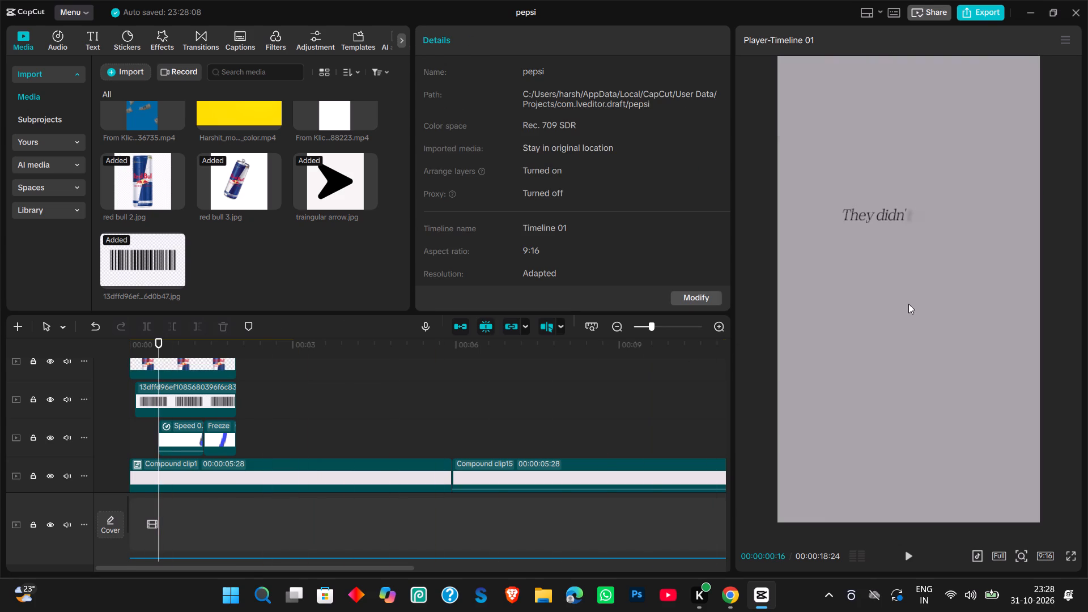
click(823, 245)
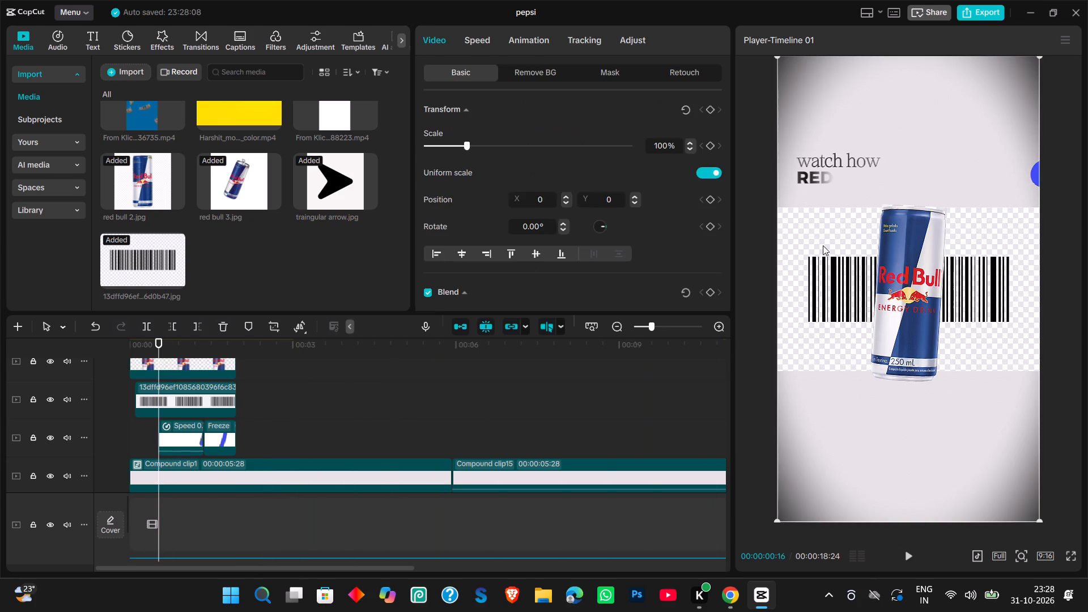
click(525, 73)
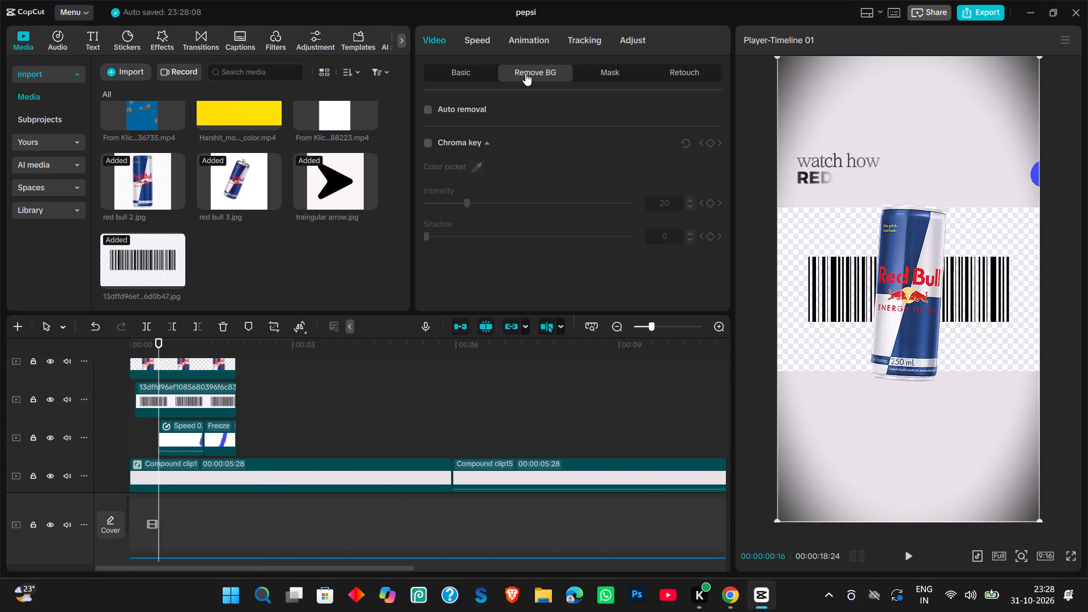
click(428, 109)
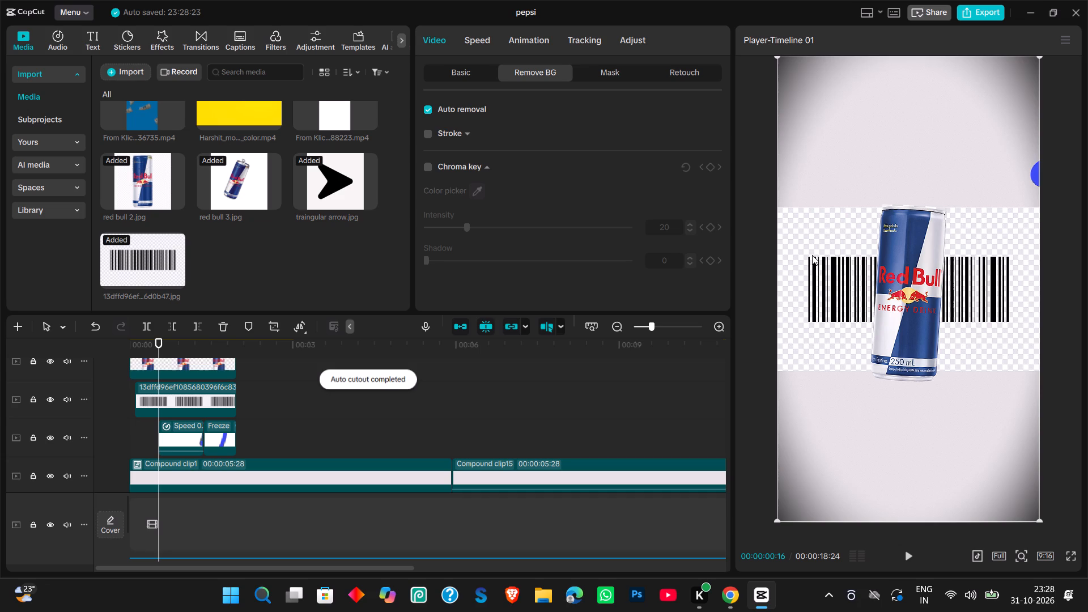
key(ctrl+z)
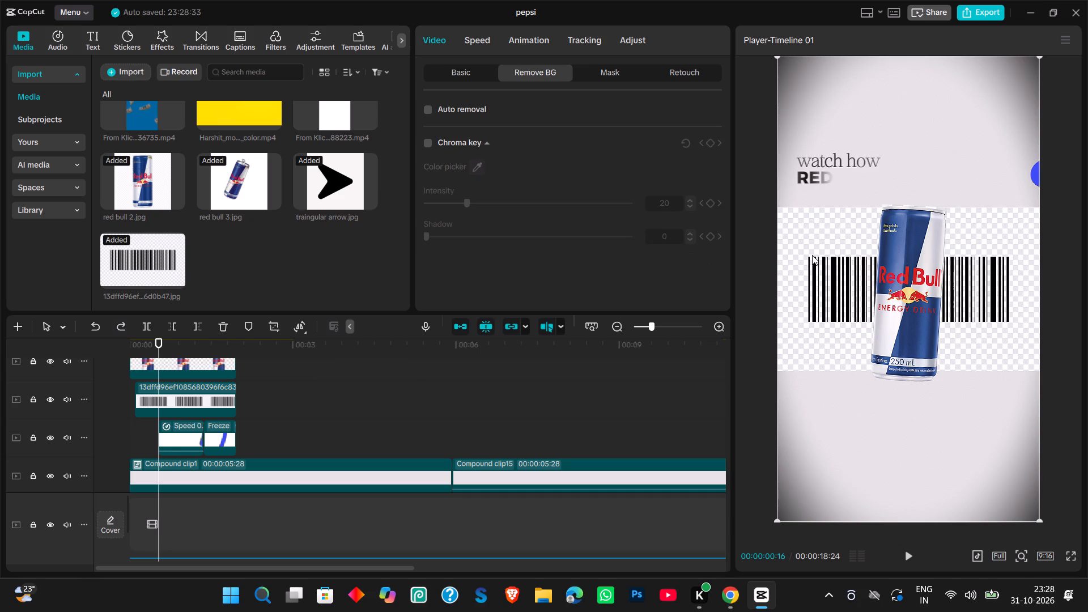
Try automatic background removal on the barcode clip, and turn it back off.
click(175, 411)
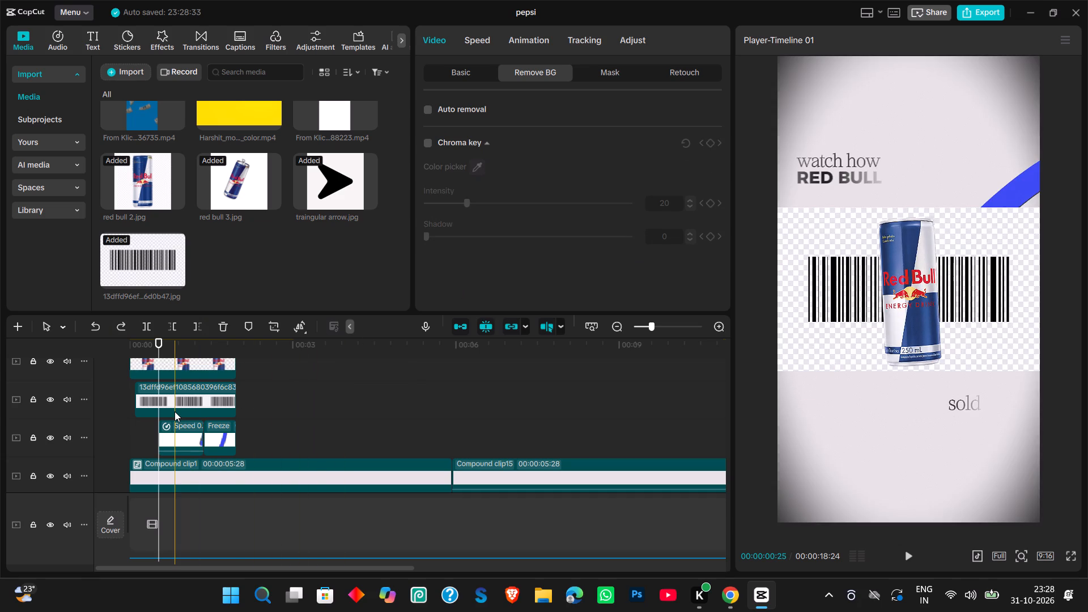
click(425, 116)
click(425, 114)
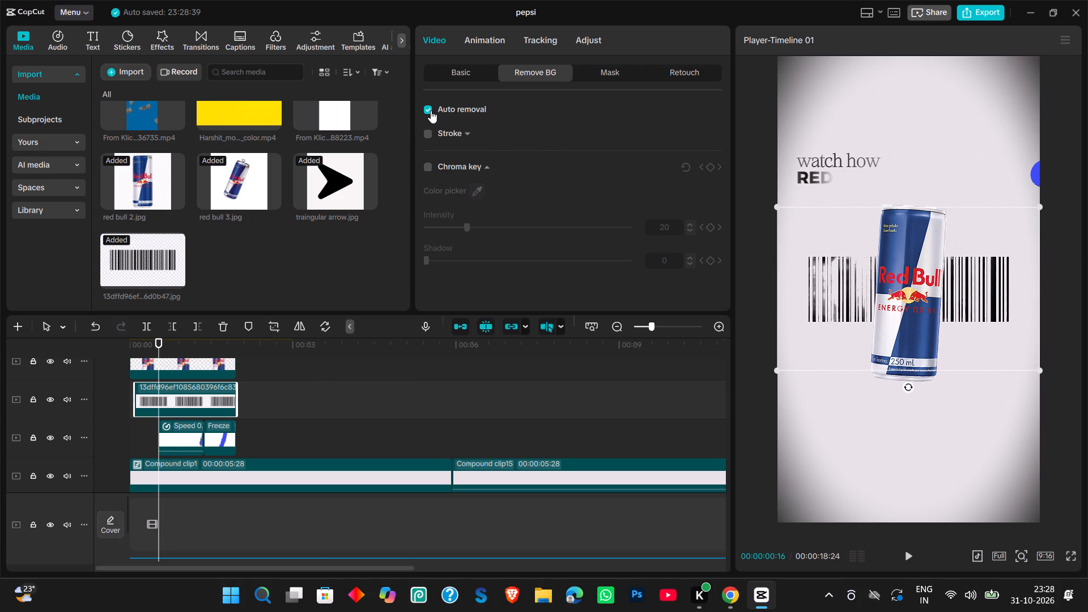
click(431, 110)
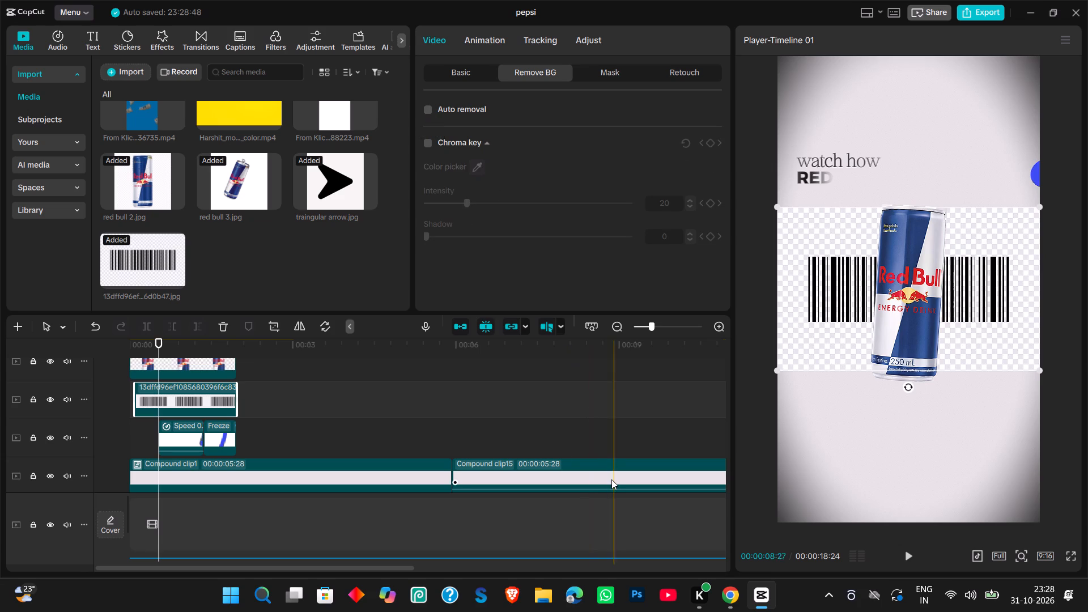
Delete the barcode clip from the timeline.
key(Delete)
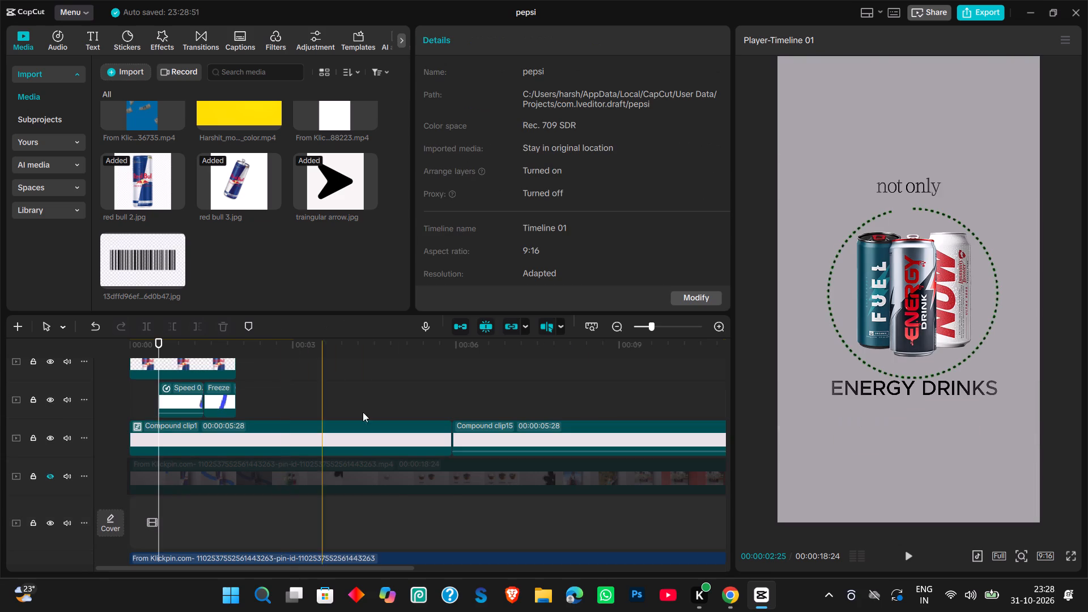
In Chrome, return to the Pinterest "bar code png" results, open a plain black barcode on white without digits, and save its image.
click(724, 596)
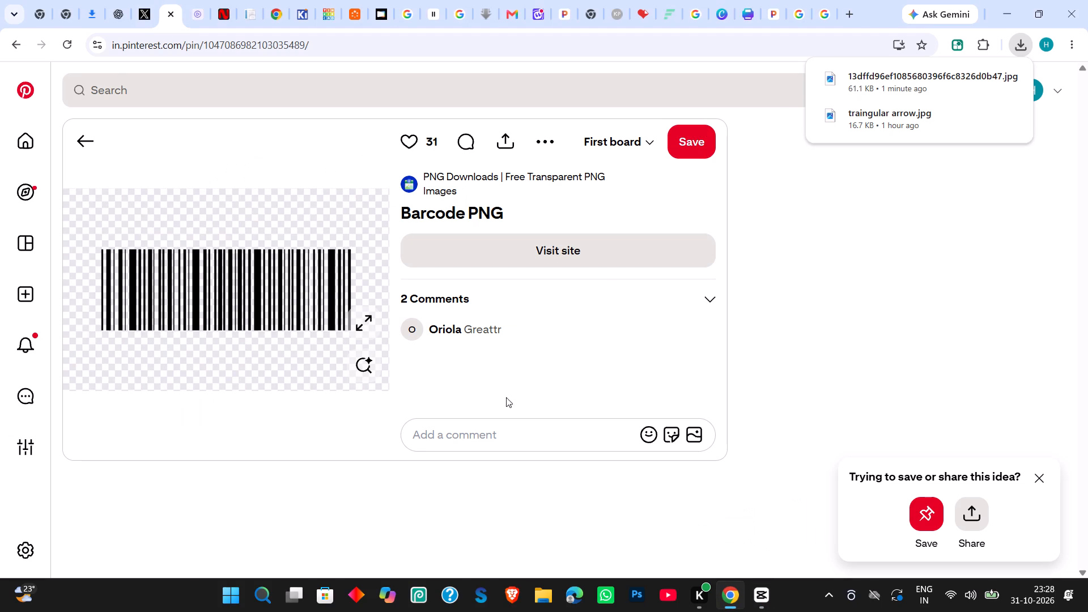
click(73, 130)
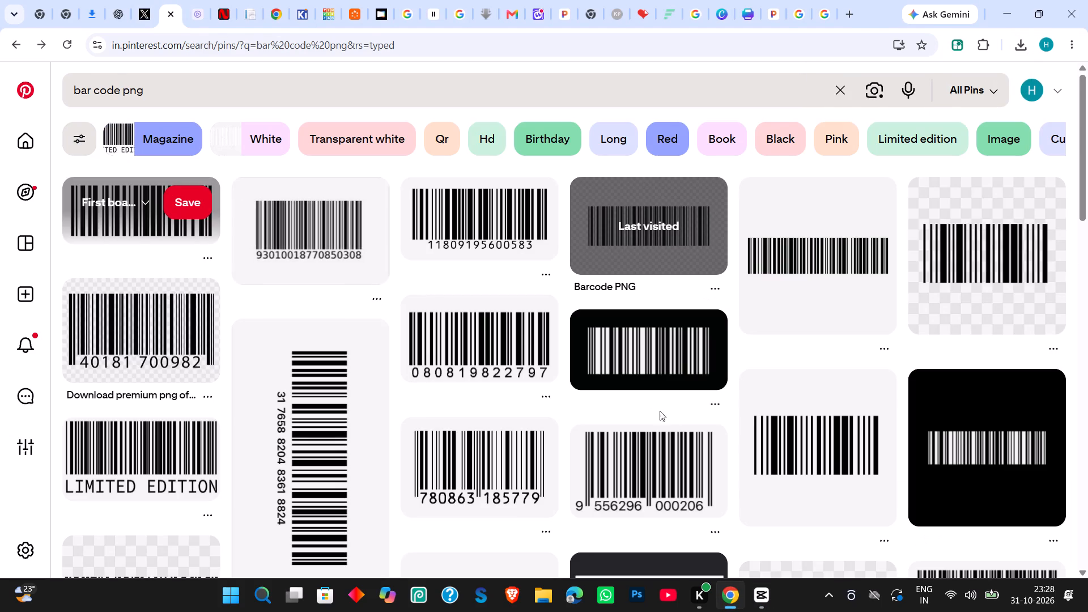
click(784, 440)
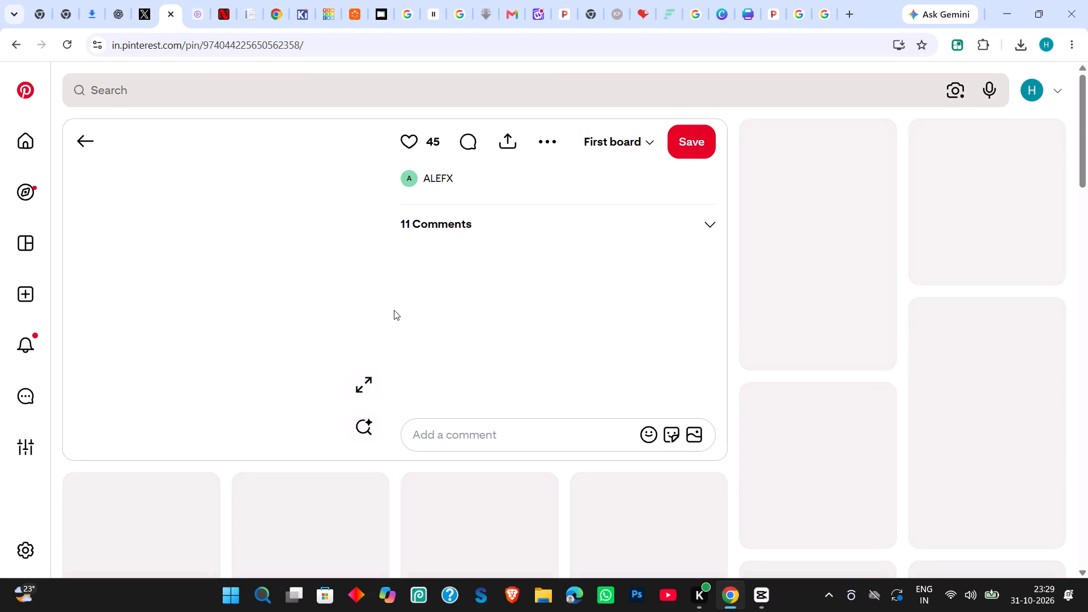
right_click(295, 279)
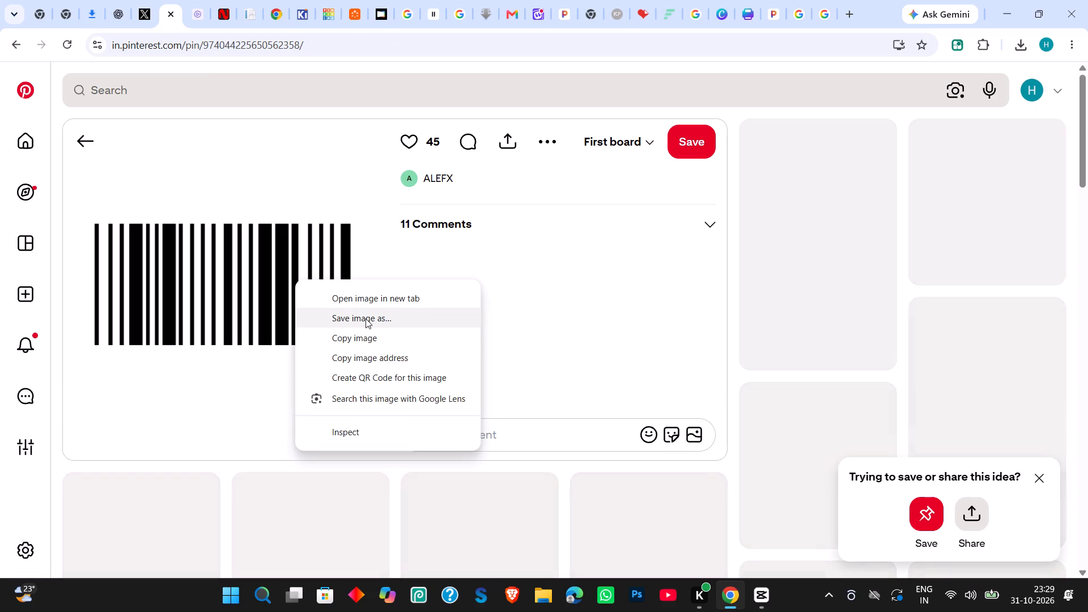
click(367, 319)
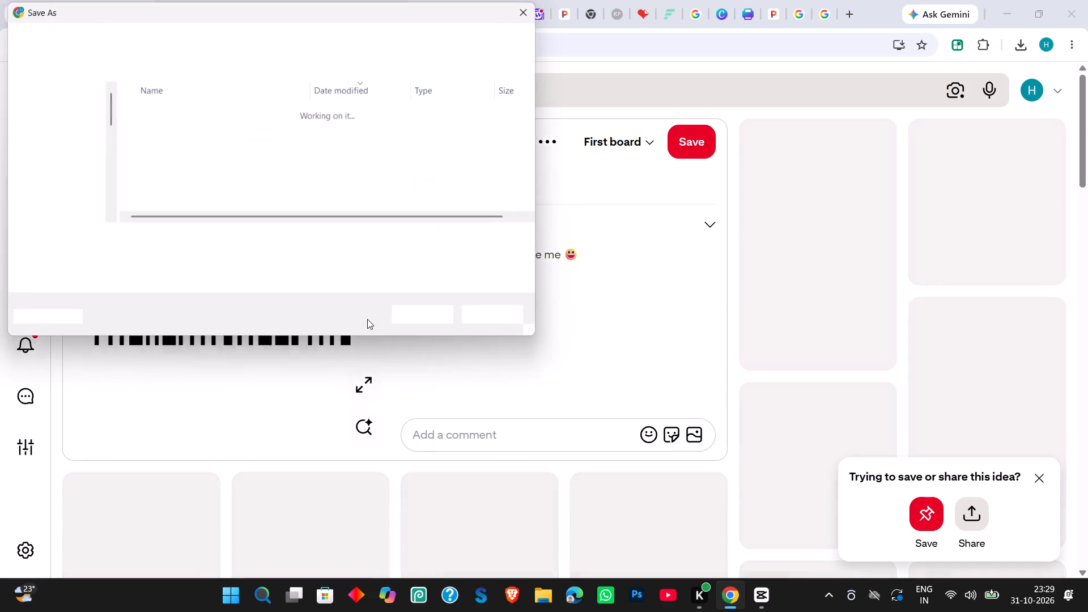
key(Return)
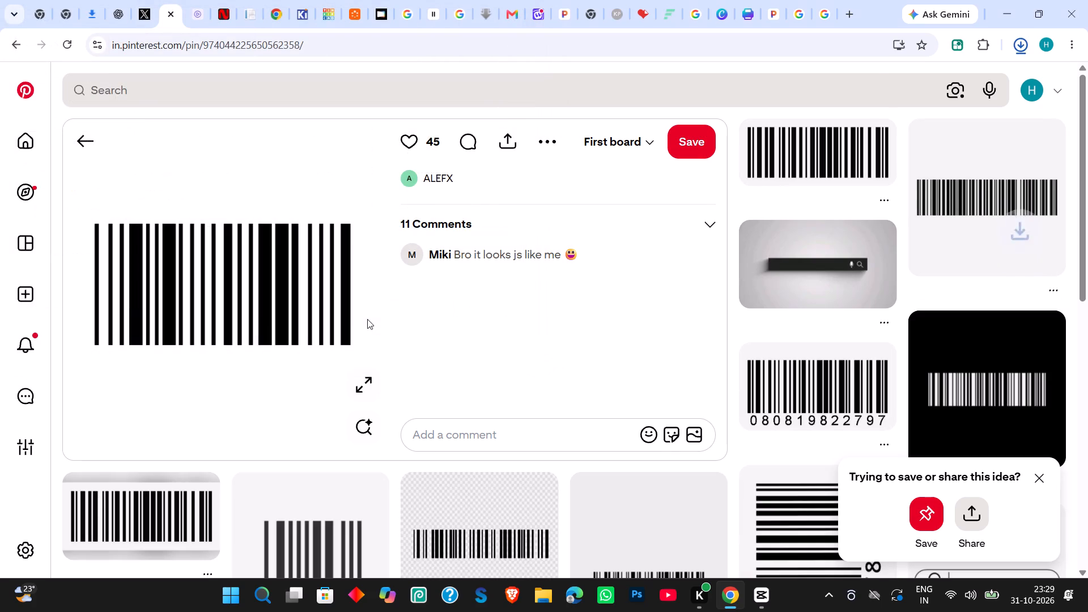
Switch to CapCut and import the newly downloaded barcode image into the project media.
click(771, 591)
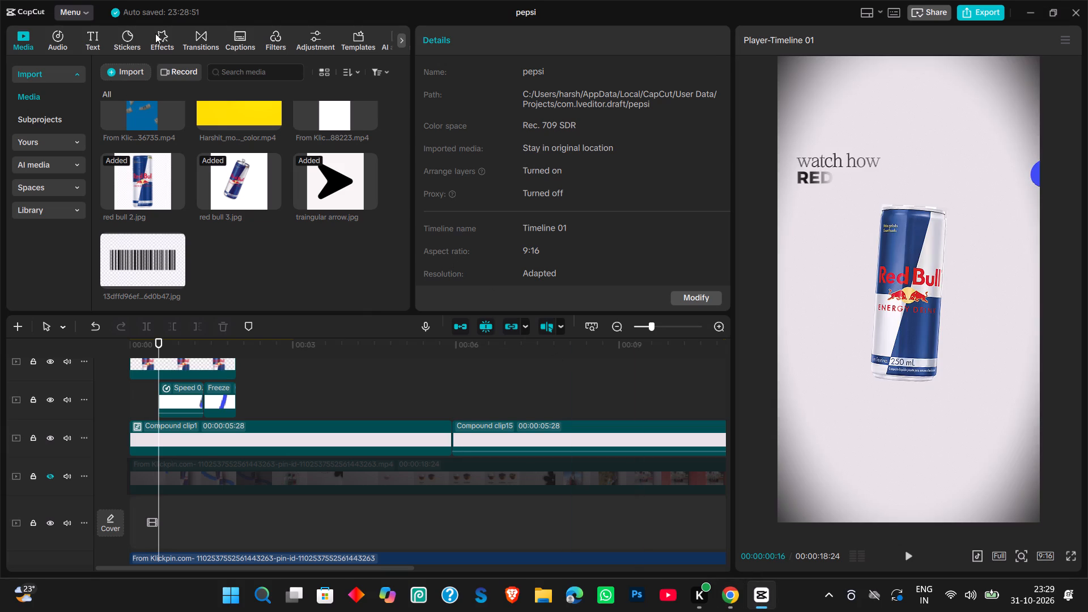
click(125, 67)
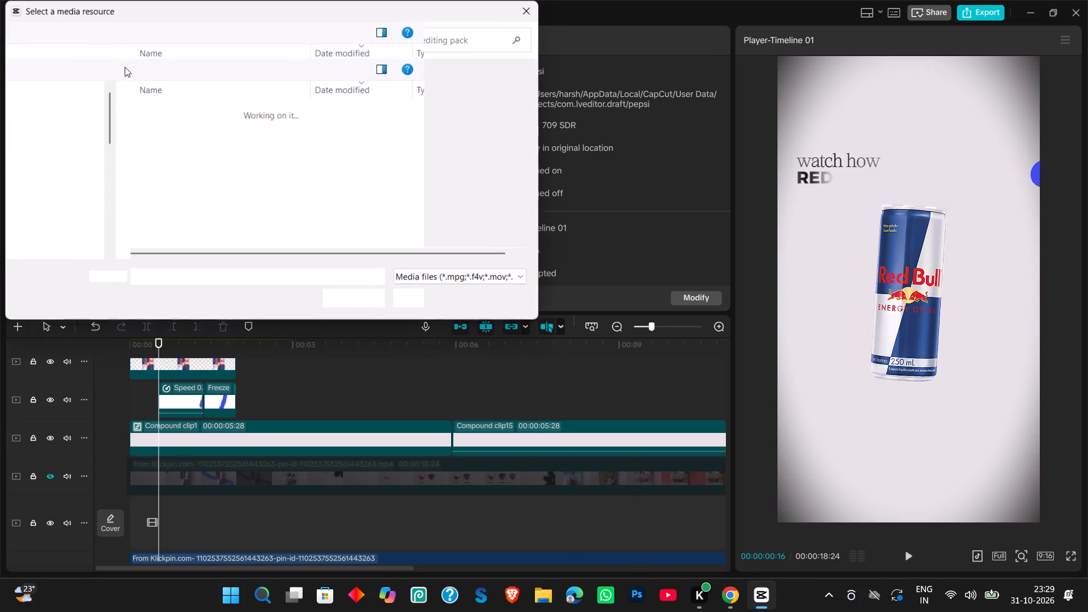
click(160, 123)
key(Return)
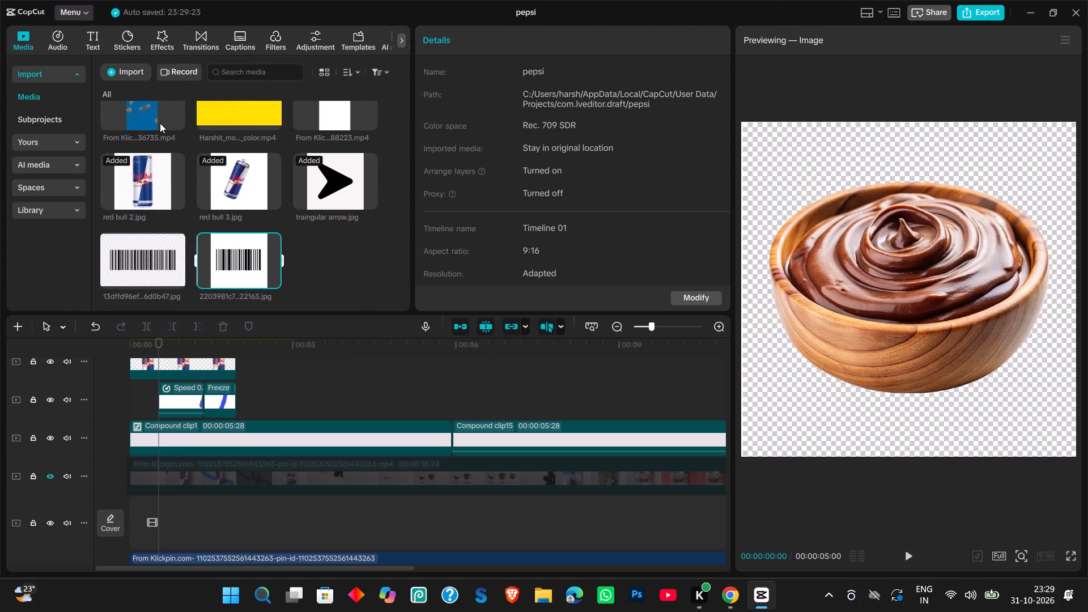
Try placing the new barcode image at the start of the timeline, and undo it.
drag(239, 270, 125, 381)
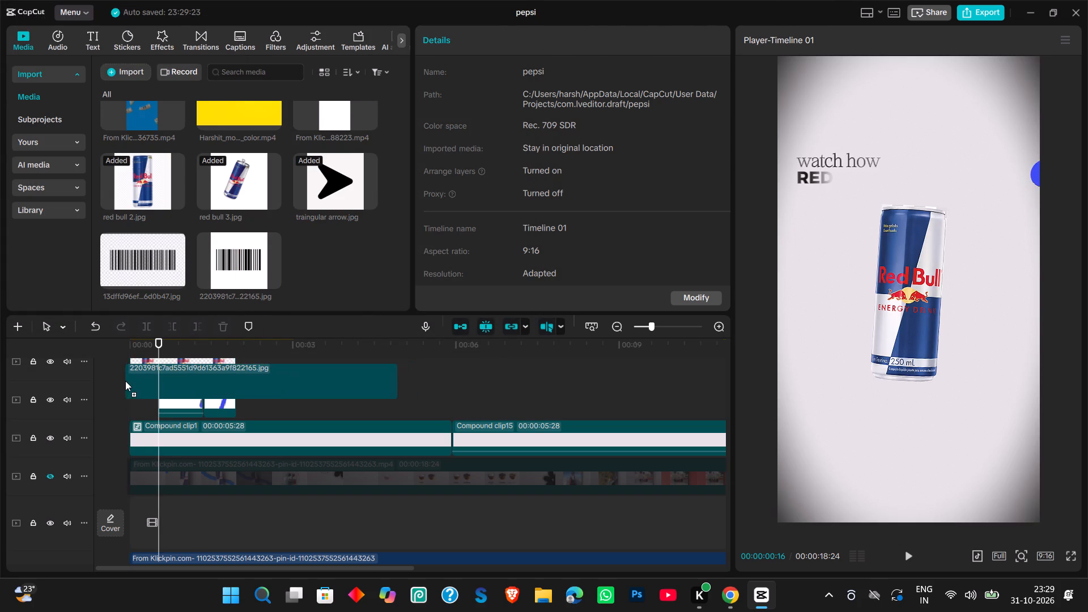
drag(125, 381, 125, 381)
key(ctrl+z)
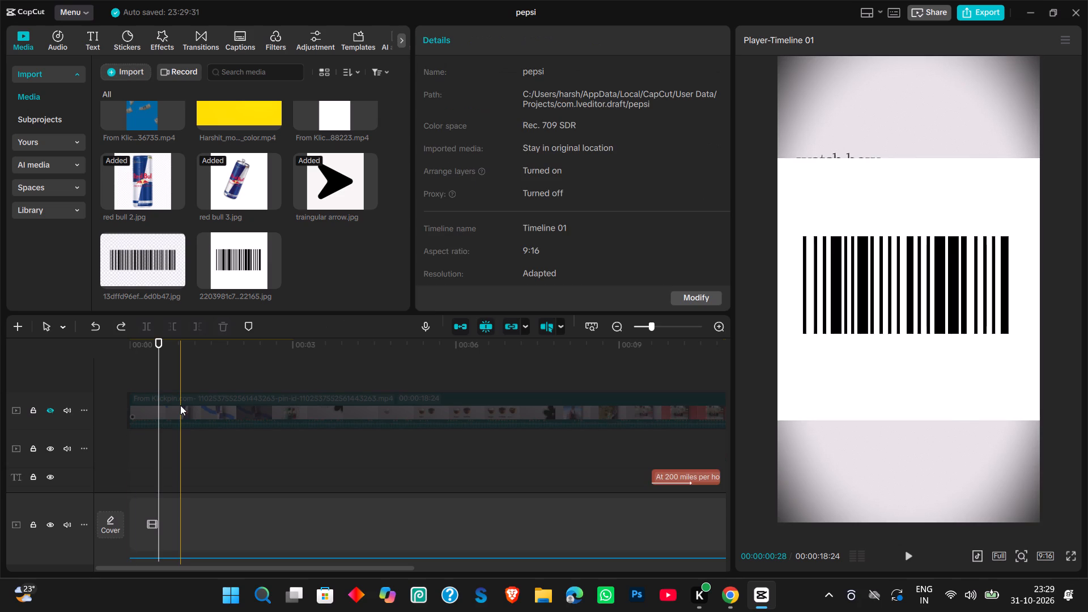
Add the new barcode image at the timeline's start, on its own track directly above the red bull.jpg clip.
scroll(180, 405, down, 7)
scroll(180, 405, up, 1)
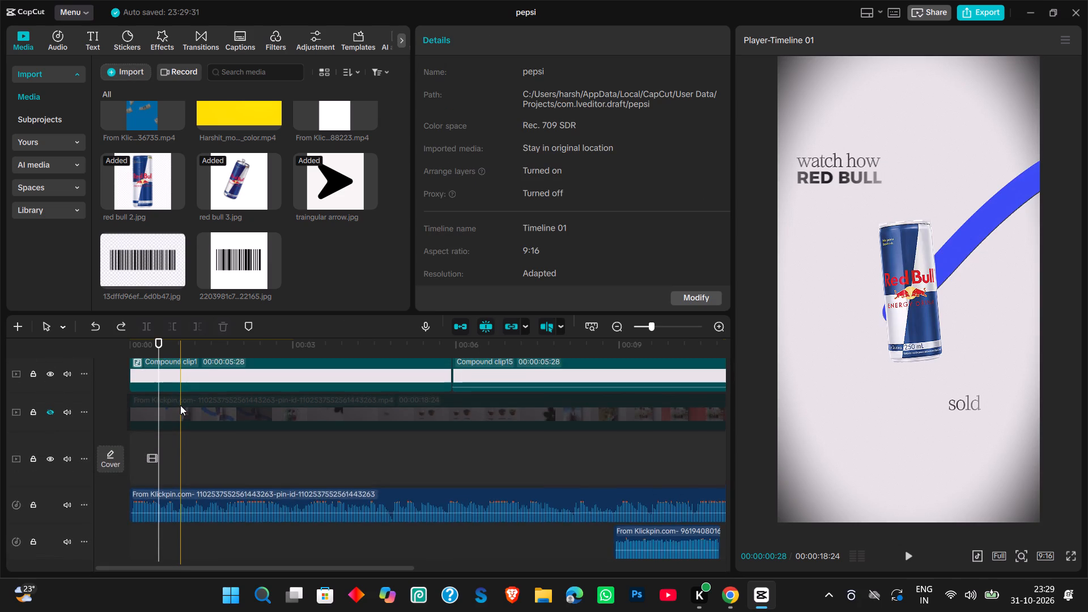
scroll(180, 405, up, 2)
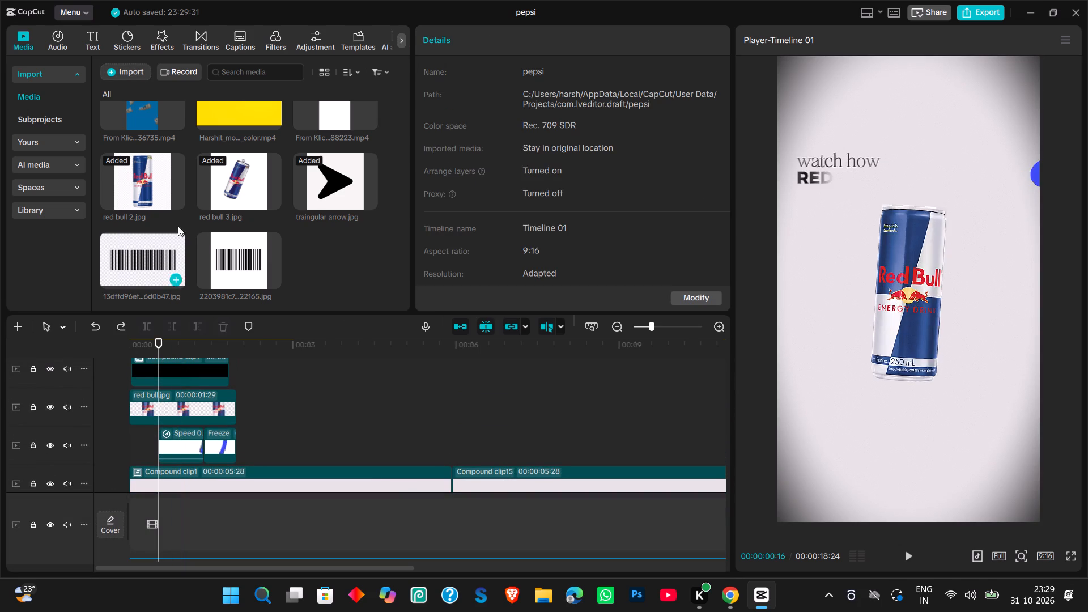
drag(224, 267, 112, 397)
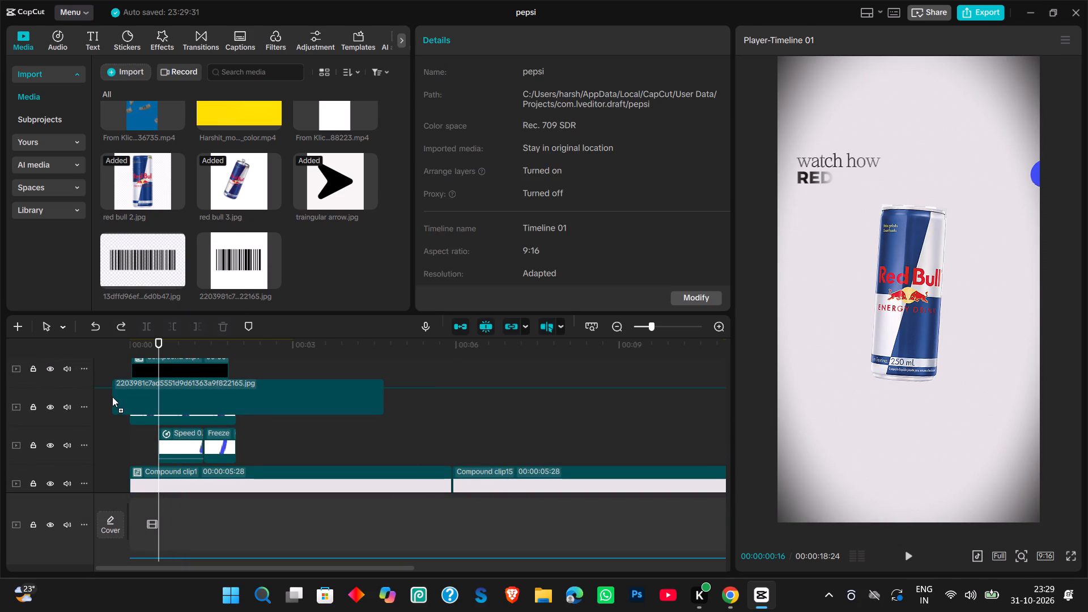
drag(112, 397, 110, 426)
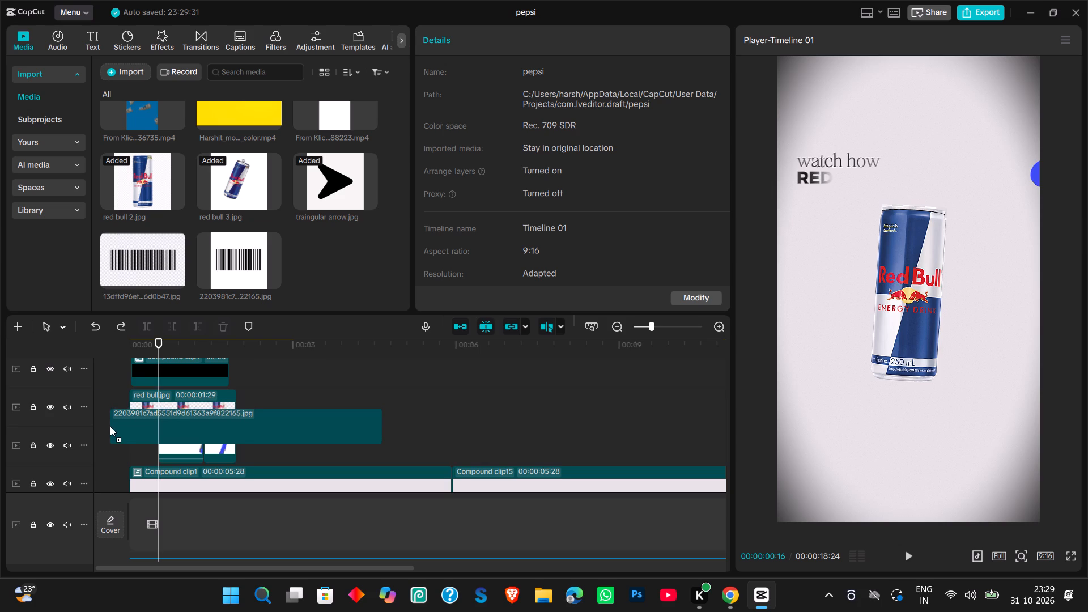
drag(110, 426, 112, 403)
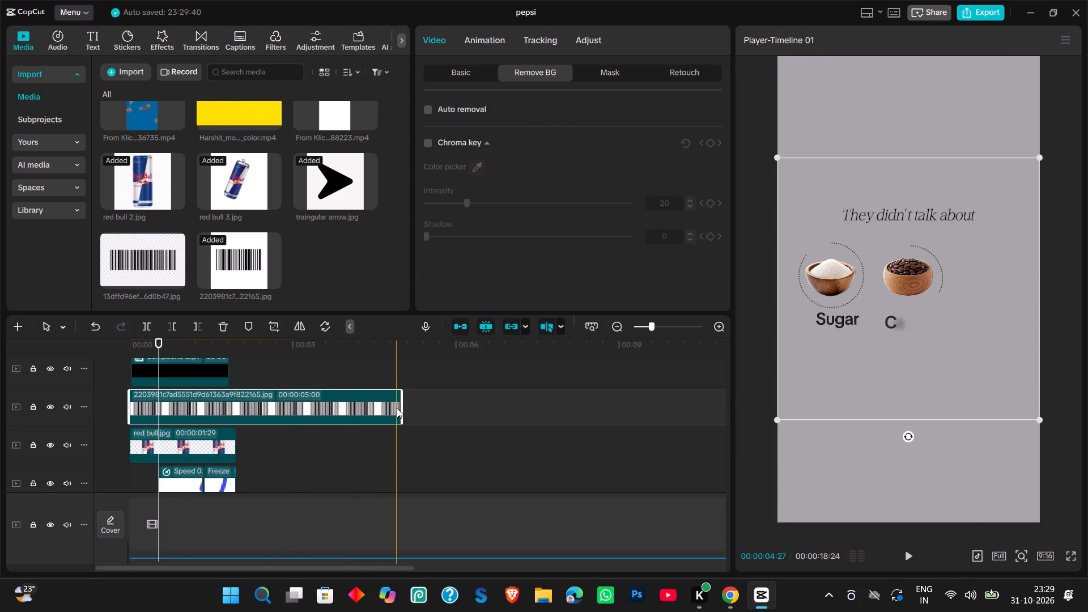
Trim the end of the barcode clip to line up with the end of the red bull.jpg clip at 00:00:01:29.
drag(400, 408, 231, 422)
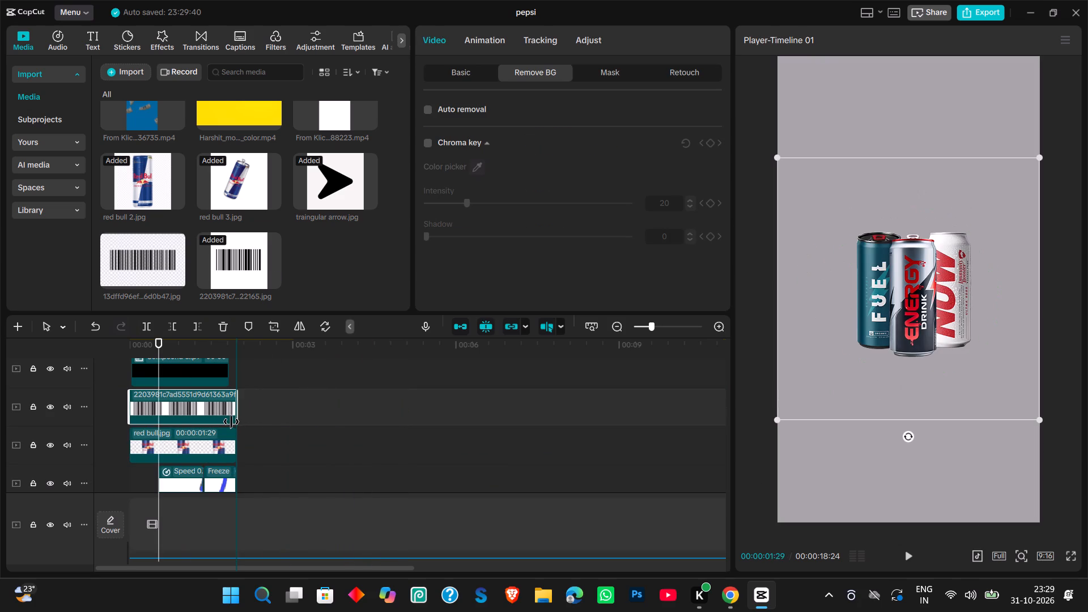
drag(231, 422, 231, 422)
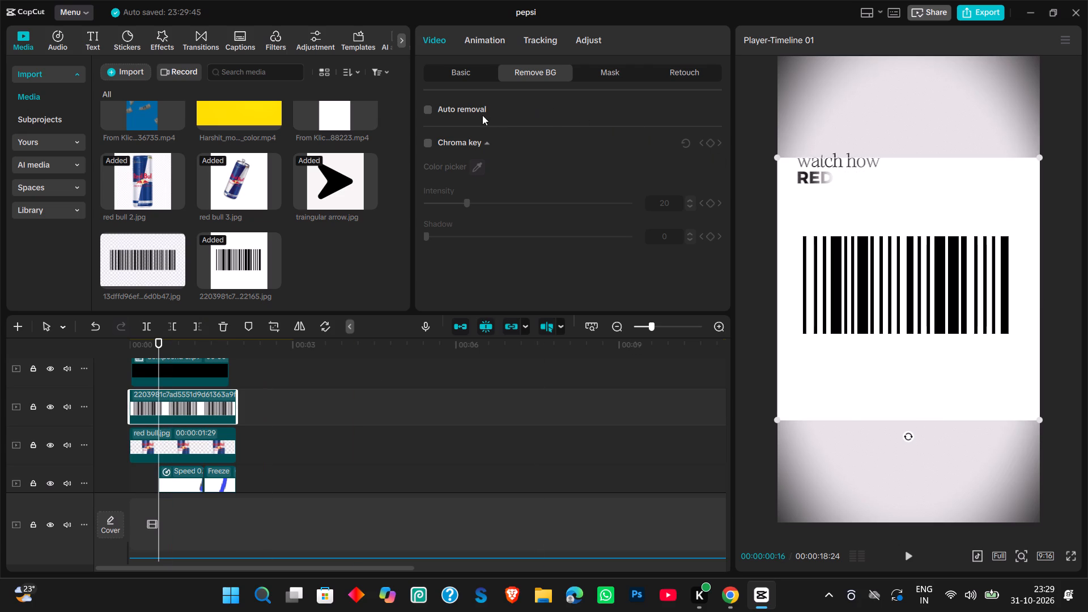
Turn on automatic background removal for the barcode clip.
click(423, 112)
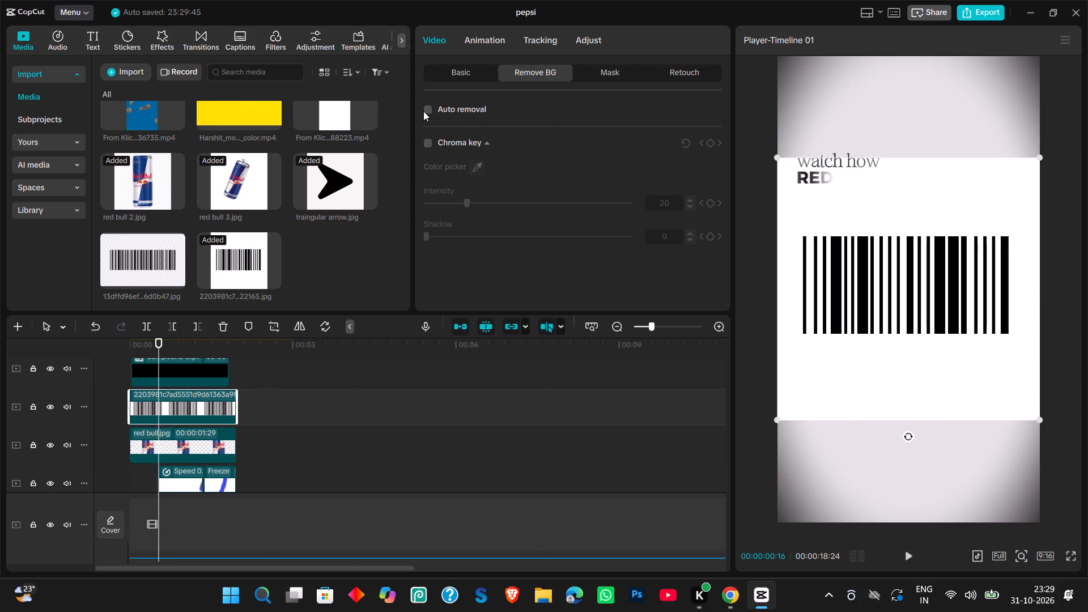
click(423, 111)
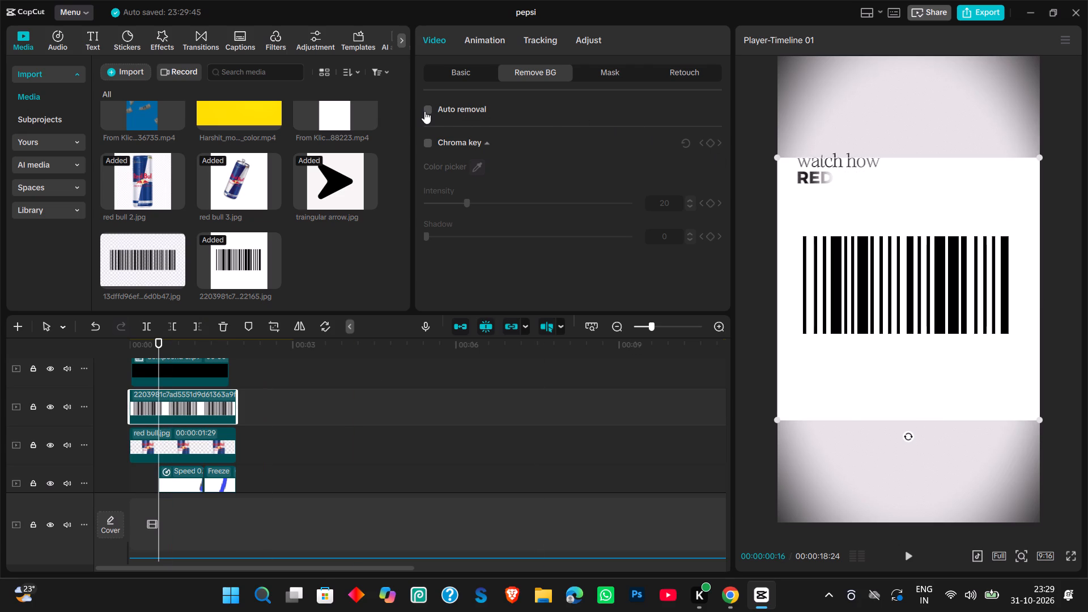
click(424, 111)
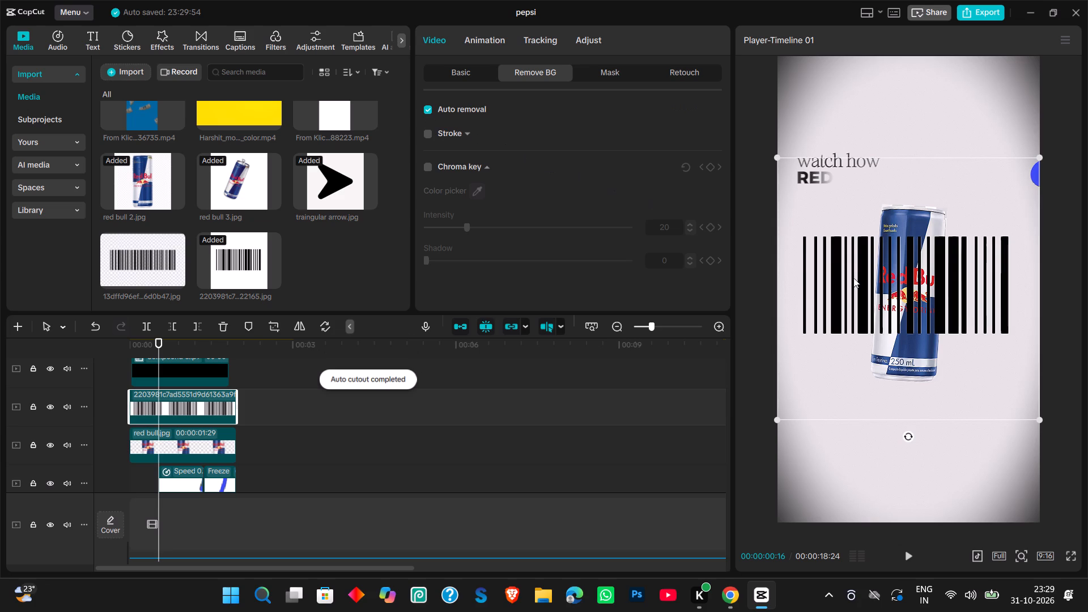
Scale the barcode down to about 49% and move it to the upper-right corner of the video frame.
drag(779, 420, 921, 356)
drag(916, 301, 977, 90)
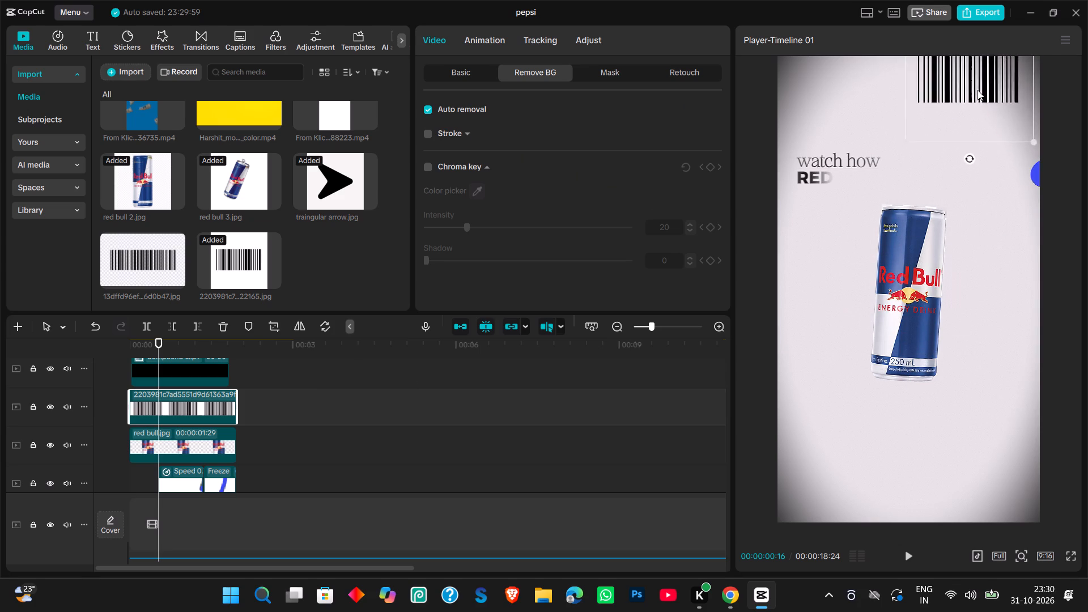
drag(977, 90, 997, 97)
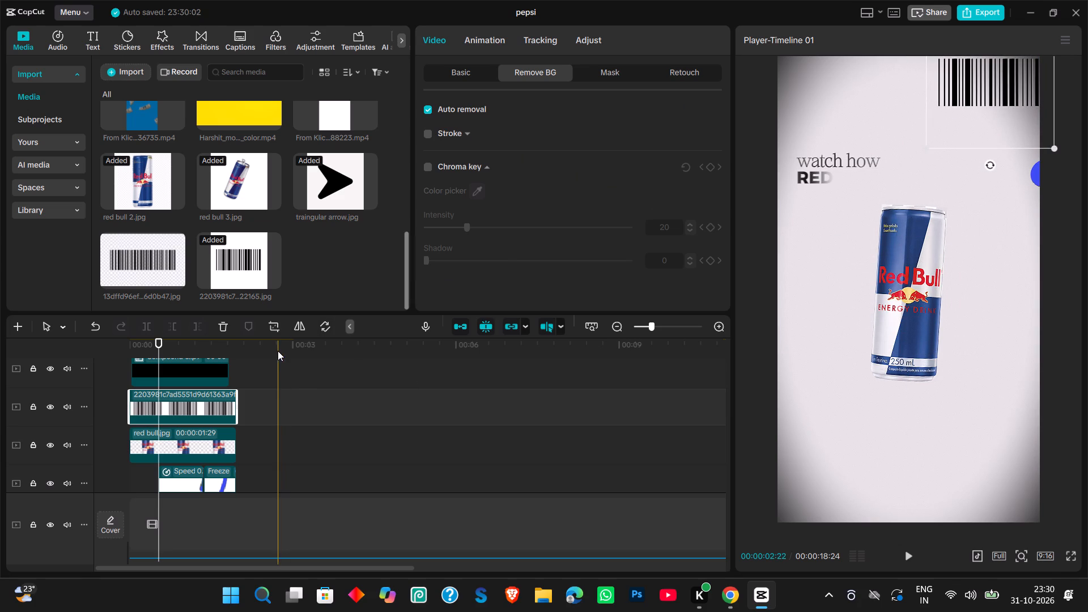
At 00:00:01:09, where the corner cans appear, move the barcode along the frame's top edge to about X 315, Y 1843.
scroll(244, 423, down, 1)
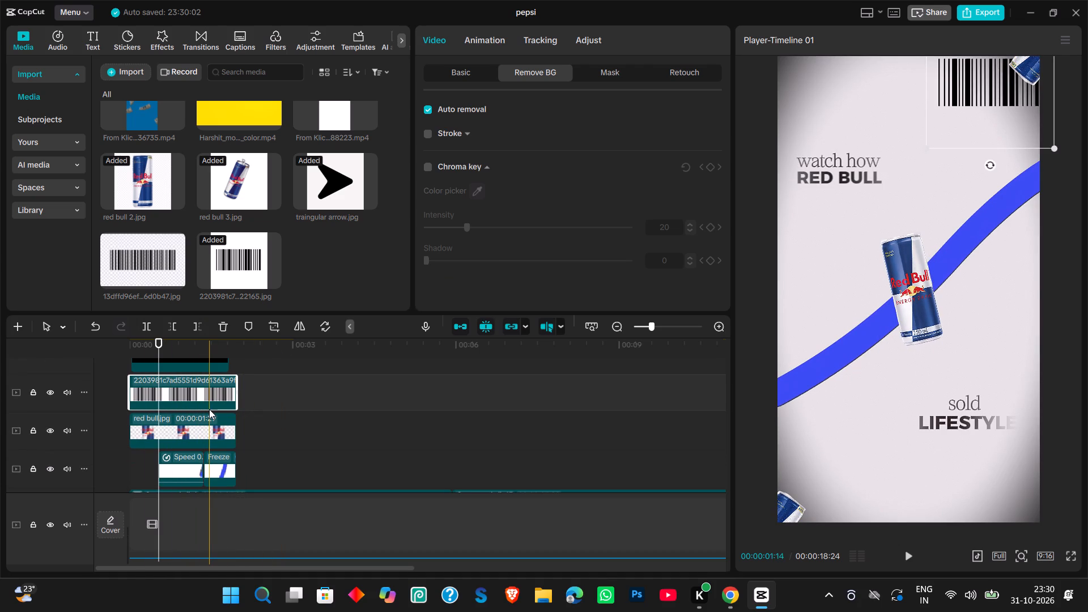
key(Left)
key(Left)
key(Left)
key(Left)
key(Left)
key(Left)
key(Left)
key(Left)
key(Left)
key(Left)
key(Left)
key(Left)
key(Left)
key(Left)
key(Left)
key(Left)
key(Left)
key(Left)
key(Left)
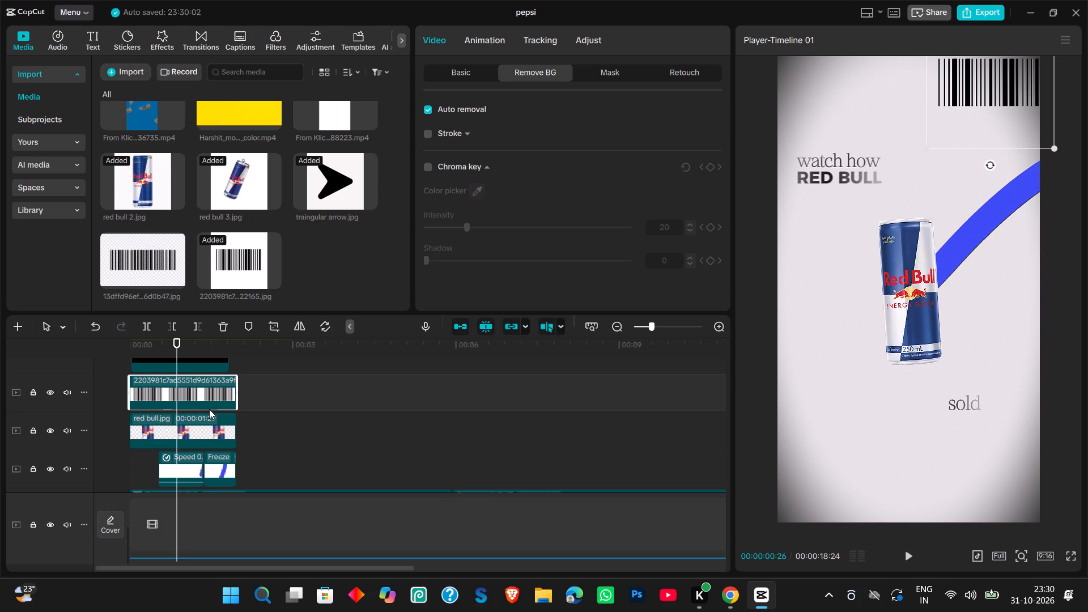
key(Right)
key(Right)
key(Right)
key(Right)
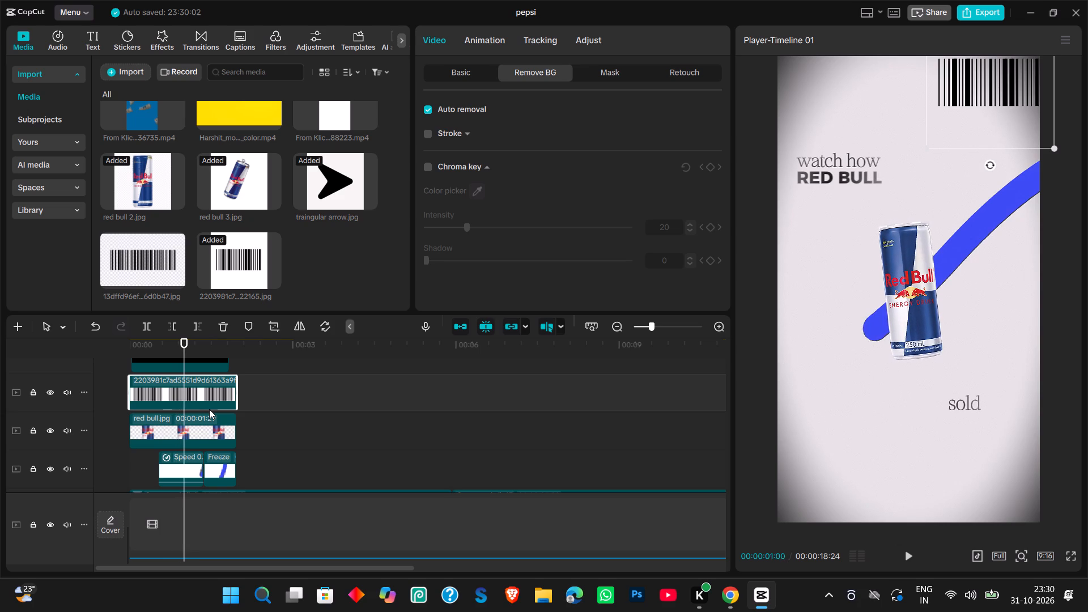
key(Right)
key(Right)
key(Right)
key(Right)
key(Right)
key(Right)
key(Right)
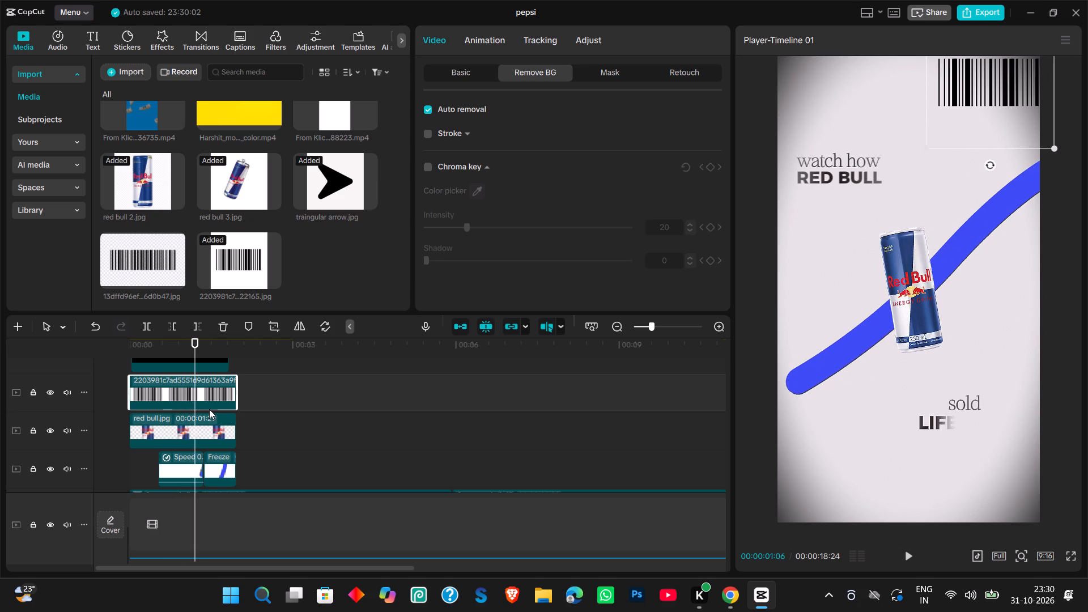
key(Right)
key(Right)
key(Right)
key(Left)
key(Left)
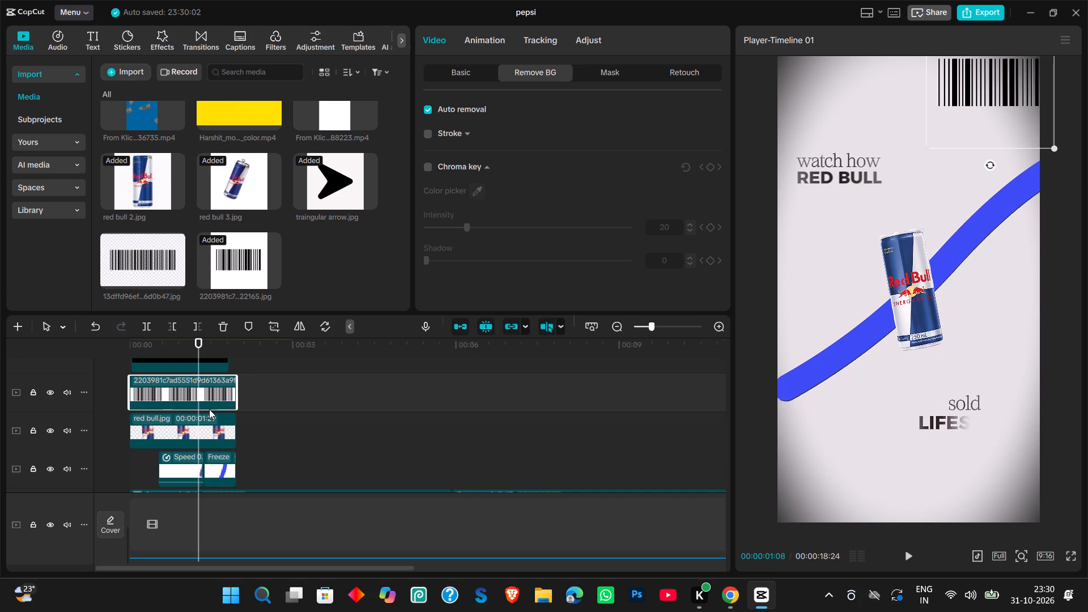
key(Left)
key(Right)
key(Right)
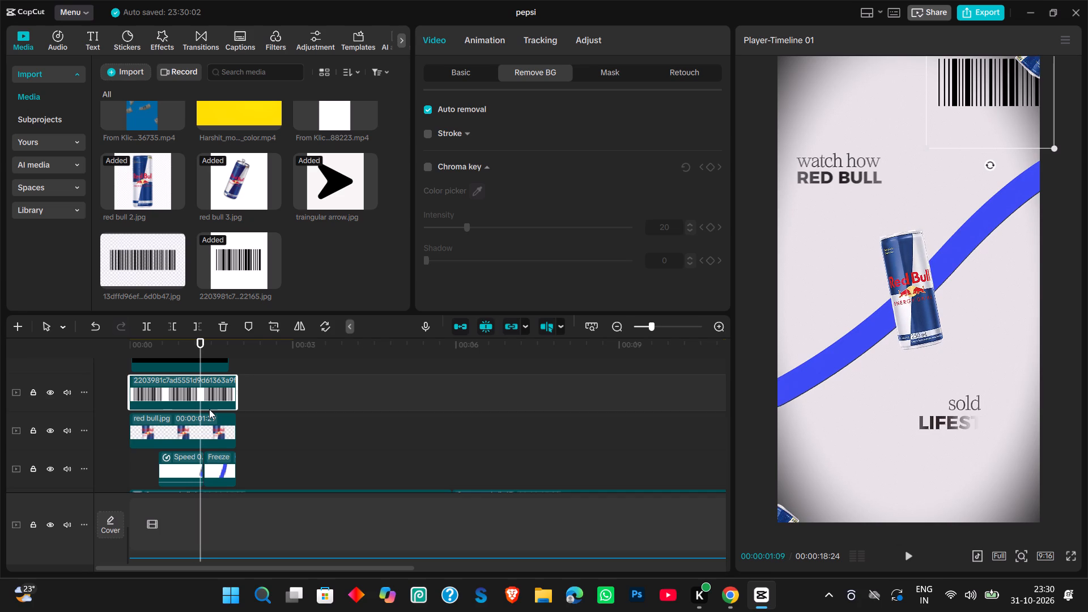
drag(936, 121, 891, 110)
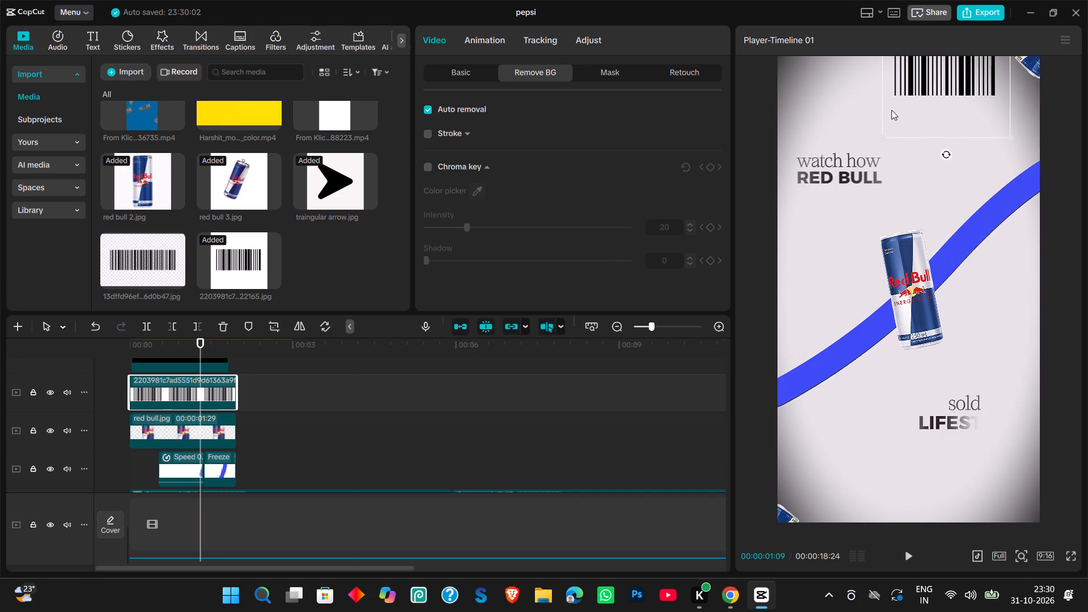
drag(891, 110, 892, 102)
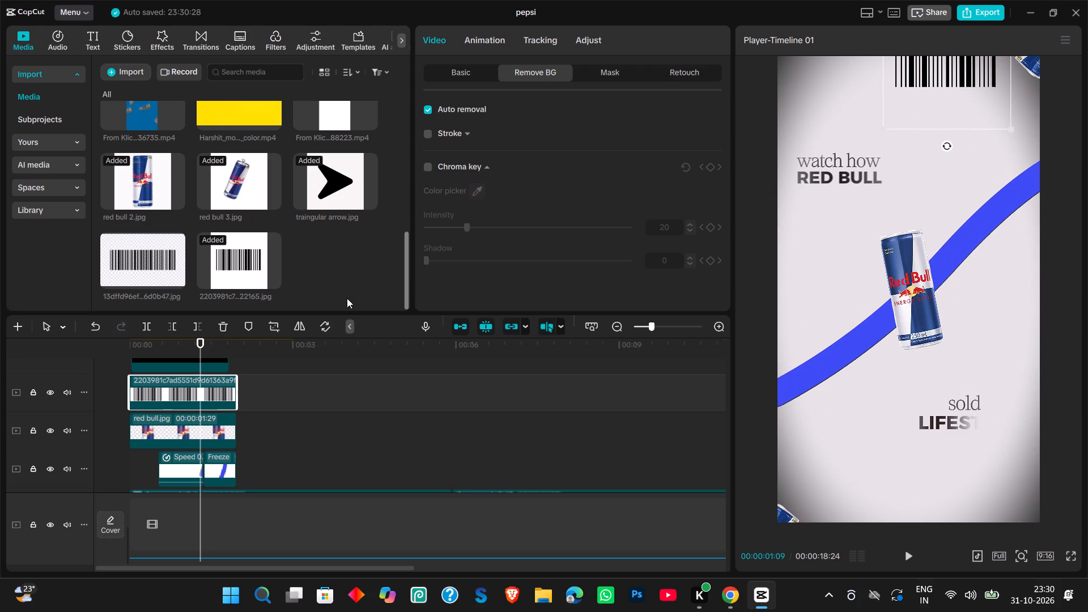
Add a Transform keyframe to the barcode clip at 00:00:01:09 and shift the barcode to about X 292, Y 1925.
click(462, 74)
click(710, 109)
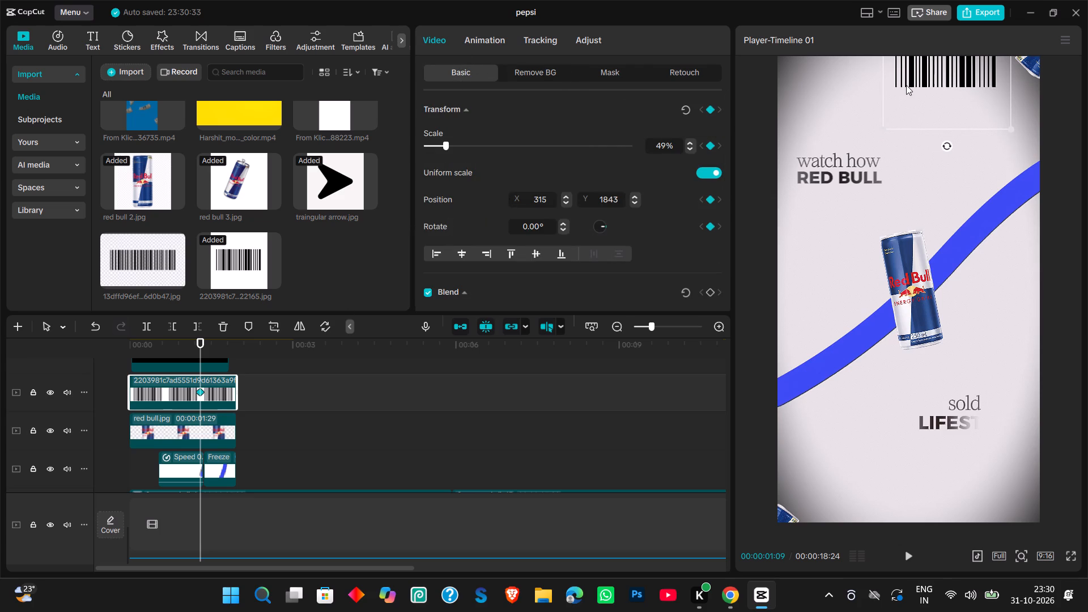
drag(906, 85, 903, 75)
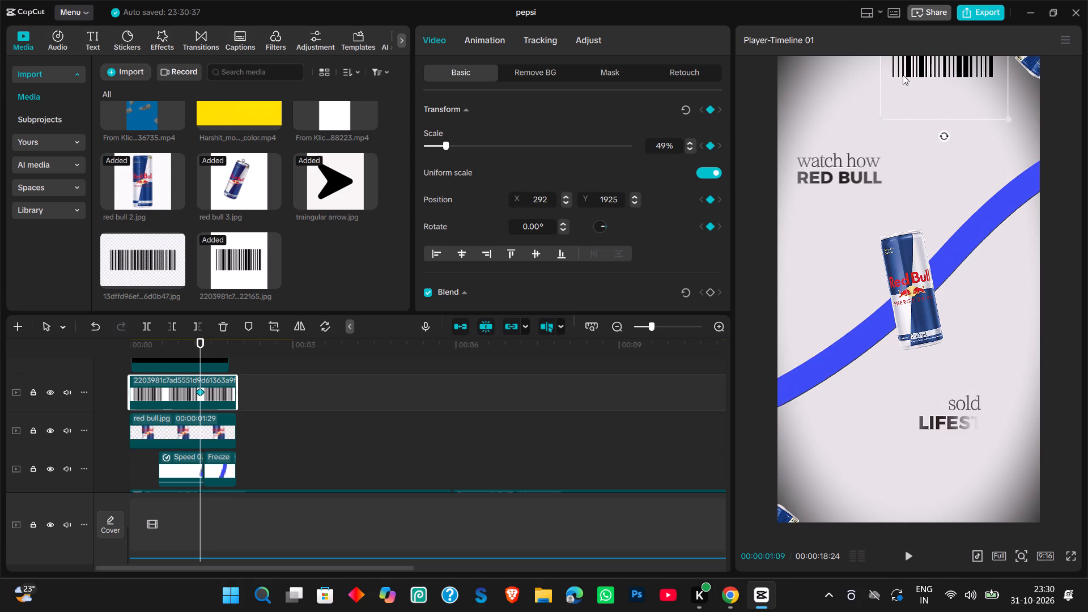
At 00:00:01:21, move the barcode down to about X 227, Y 1575 and add a Transform keyframe there.
key(Right)
key(Right)
key(Right)
key(Right)
key(Right)
key(Right)
key(Right)
key(Right)
key(Right)
key(Right)
key(Right)
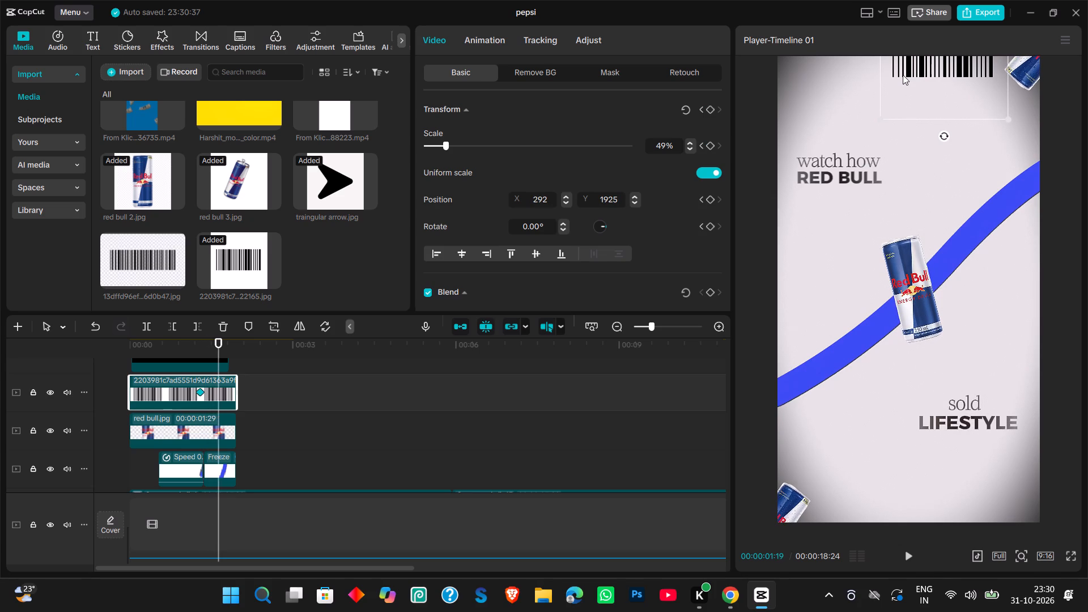
key(Right)
drag(903, 75, 894, 111)
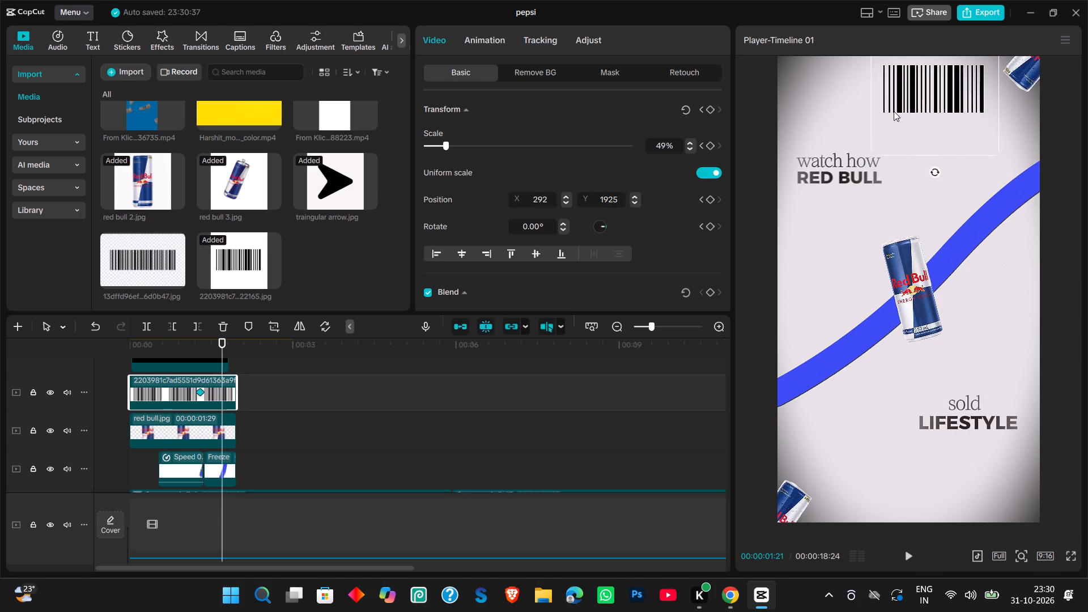
drag(894, 111, 895, 117)
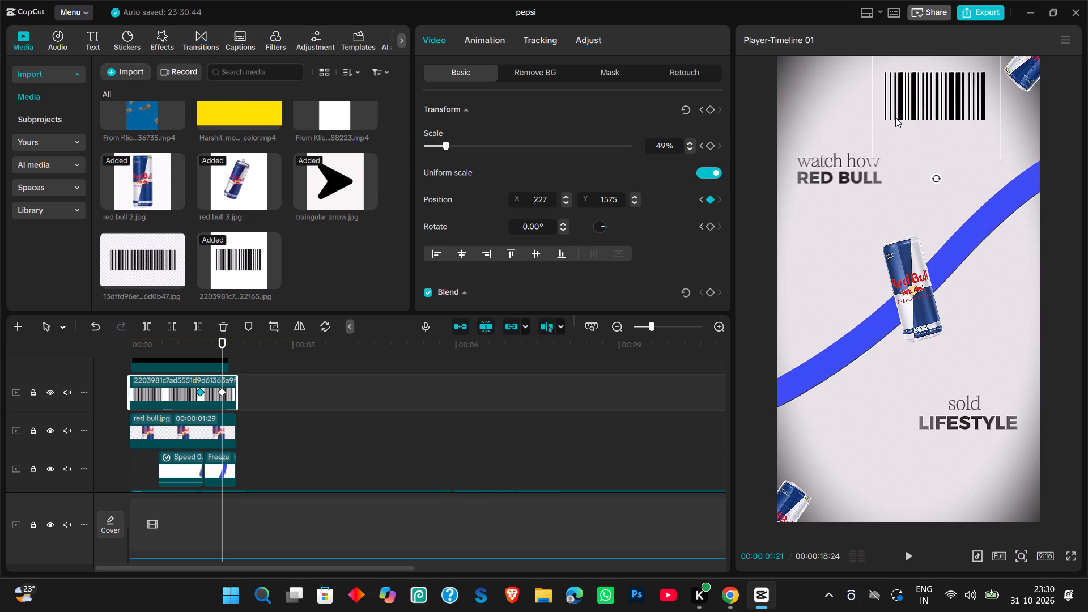
click(711, 109)
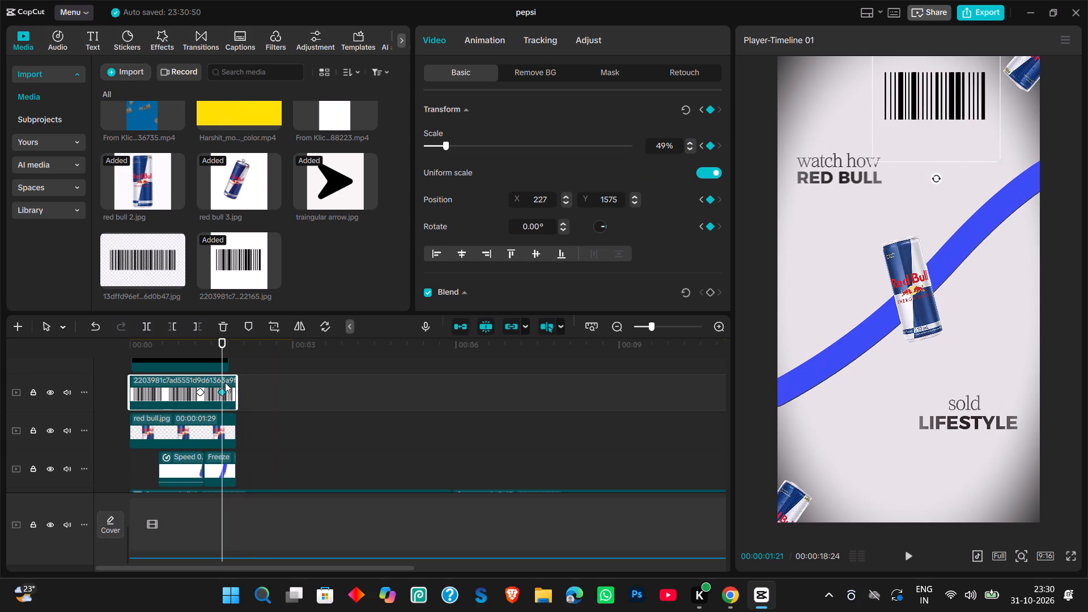
Apply the Ease out preset to the barcode clip's keyframe at 00:00:01:21.
right_click(223, 390)
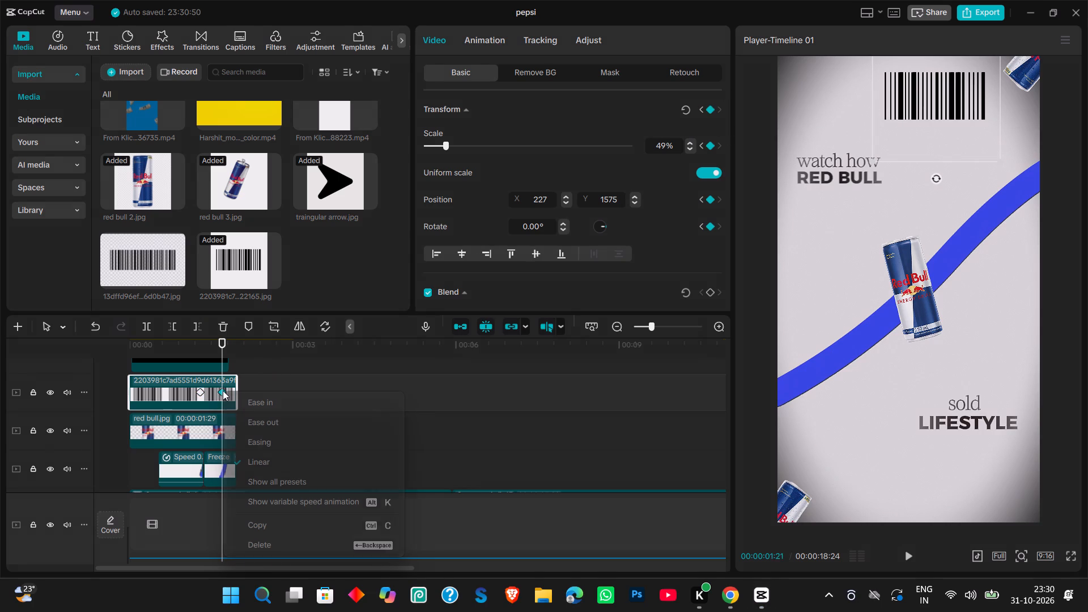
click(298, 416)
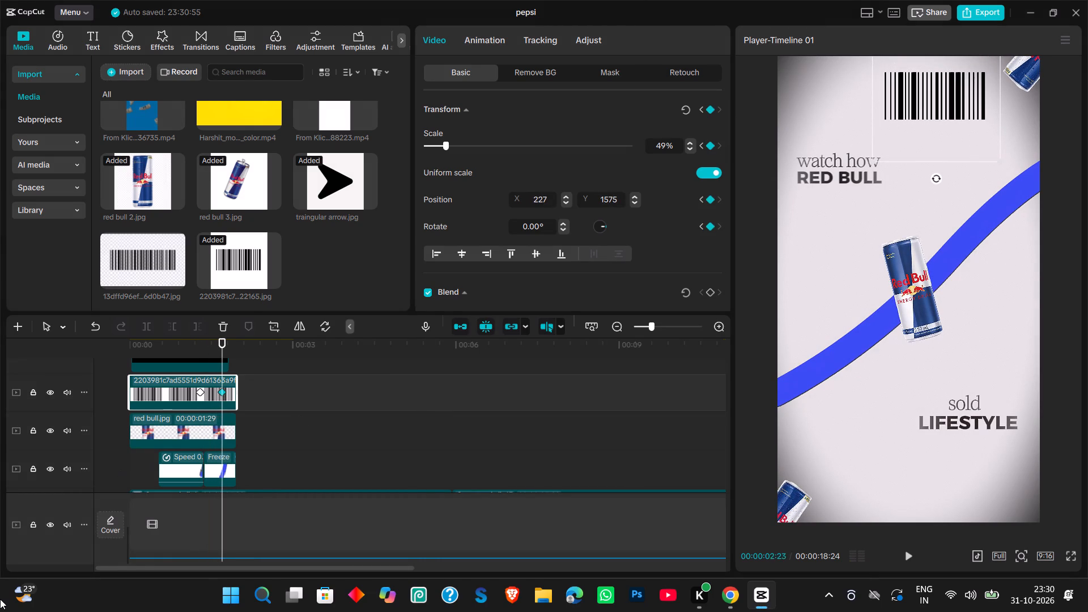
Hide the barcode clip's track.
click(53, 395)
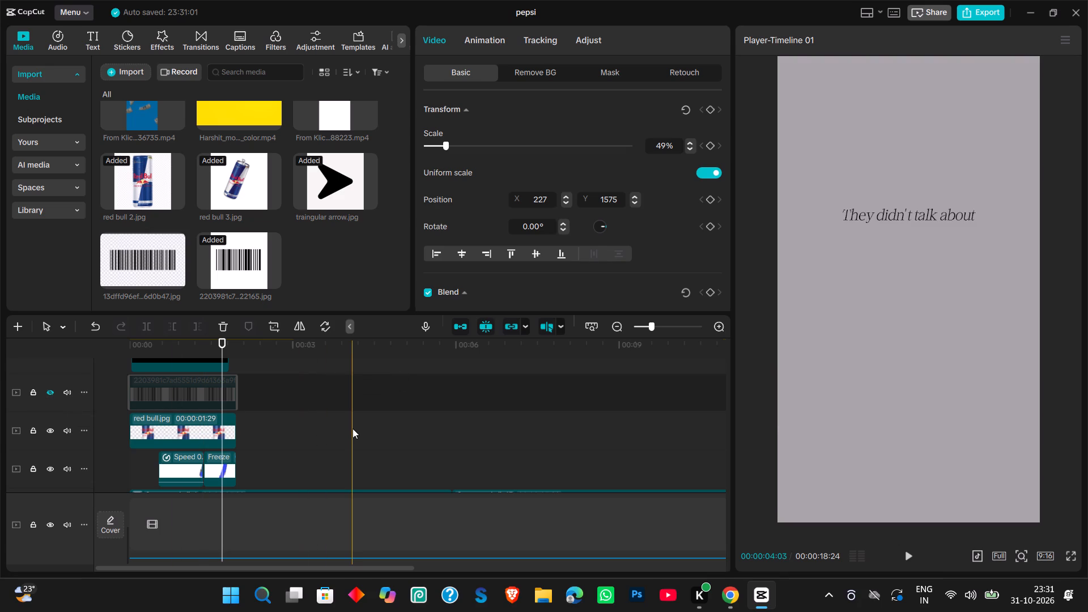
Set the Vignette adjustment of Compound clip1, the opening background clip, to 0.
scroll(313, 445, down, 1)
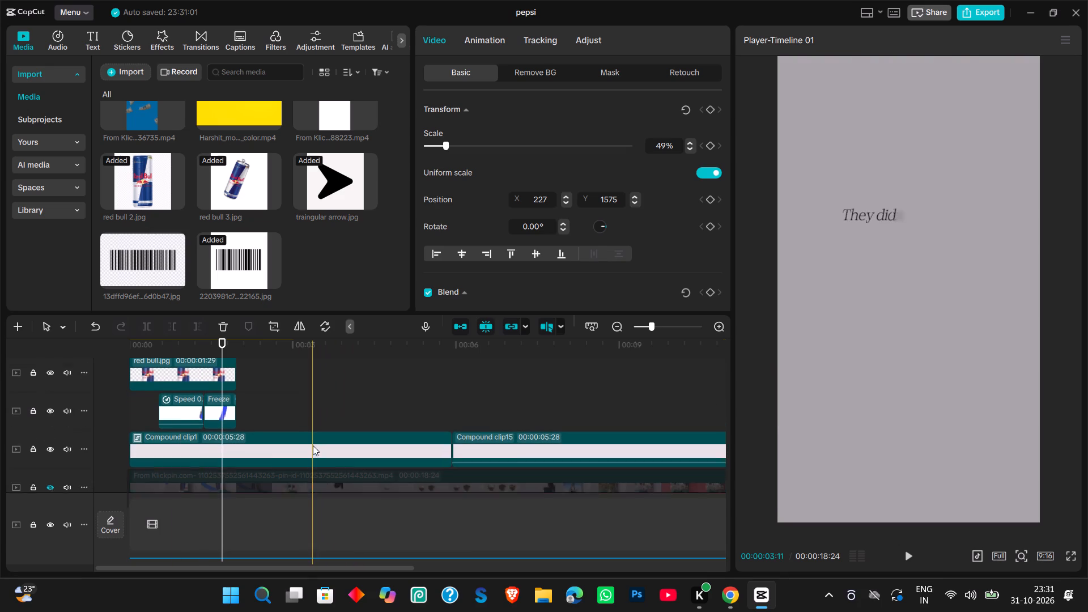
scroll(313, 445, down, 1)
click(308, 443)
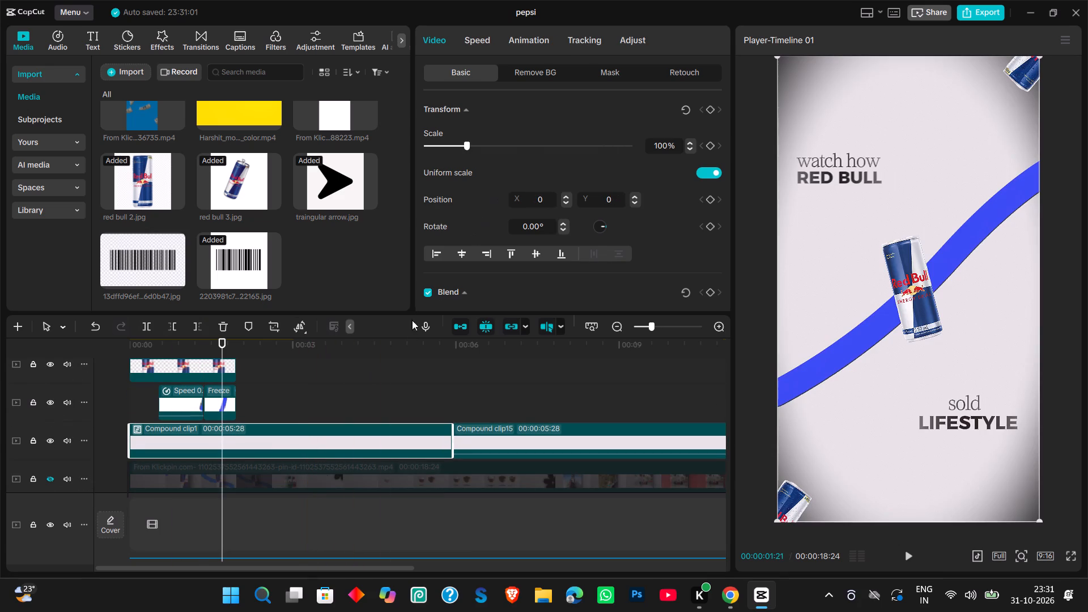
click(631, 43)
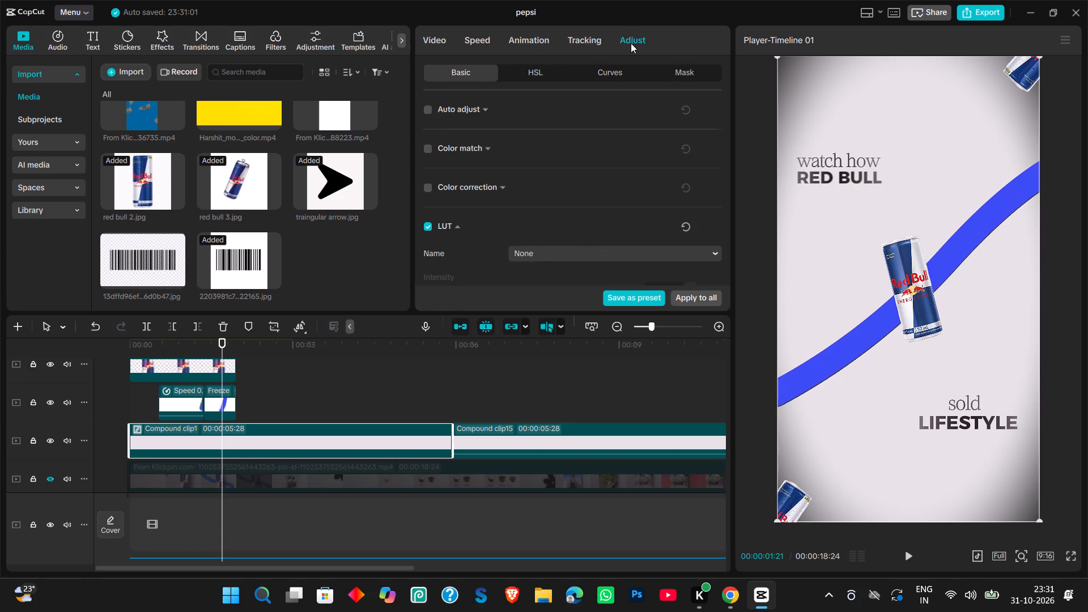
scroll(572, 222, down, 7)
scroll(526, 226, up, 1)
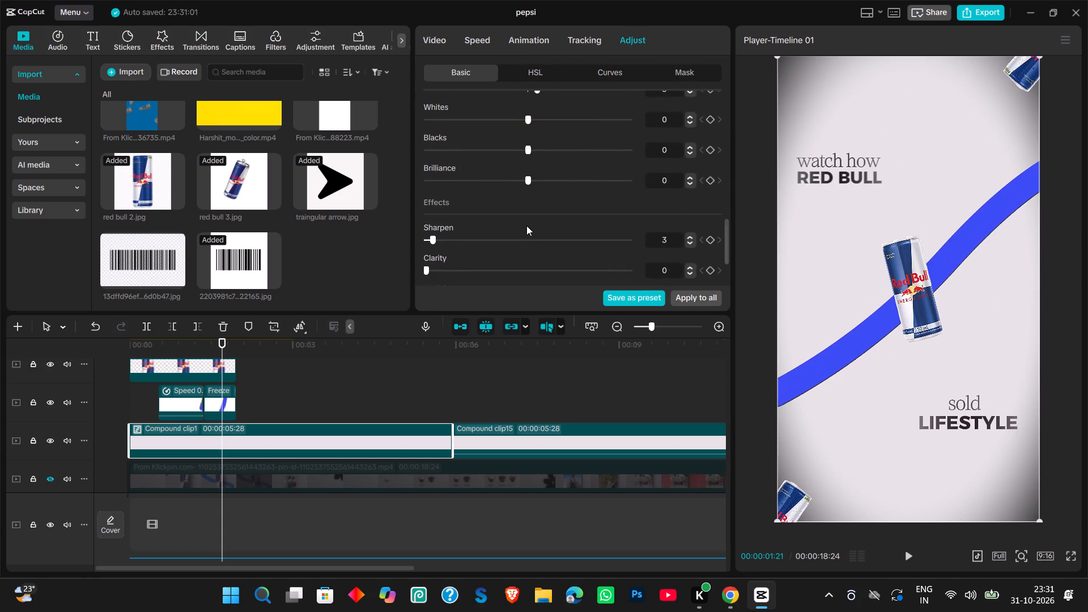
scroll(526, 226, up, 1)
scroll(526, 210, down, 7)
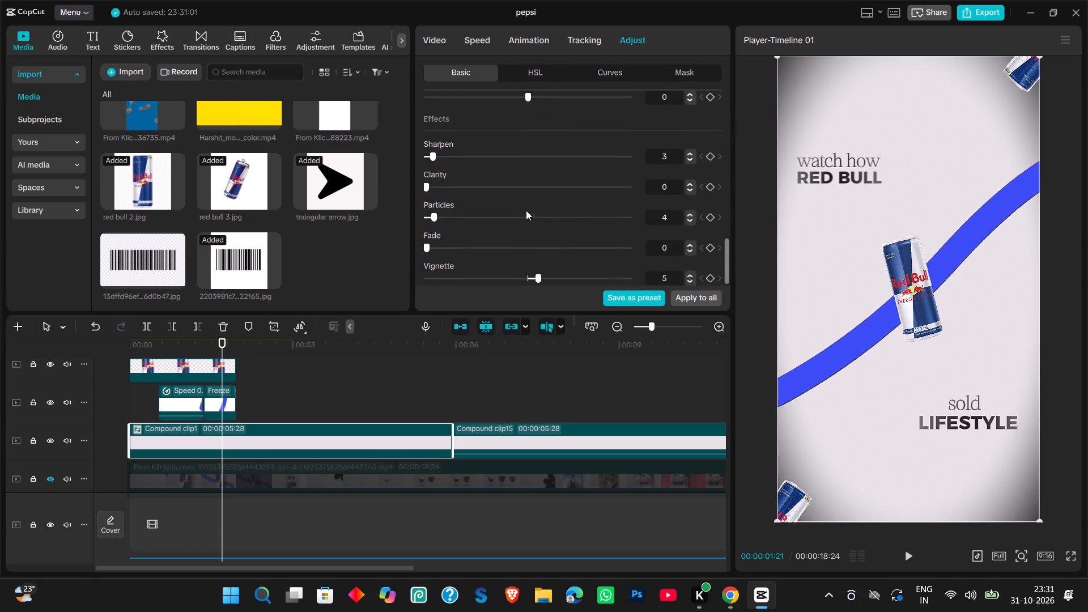
click(527, 279)
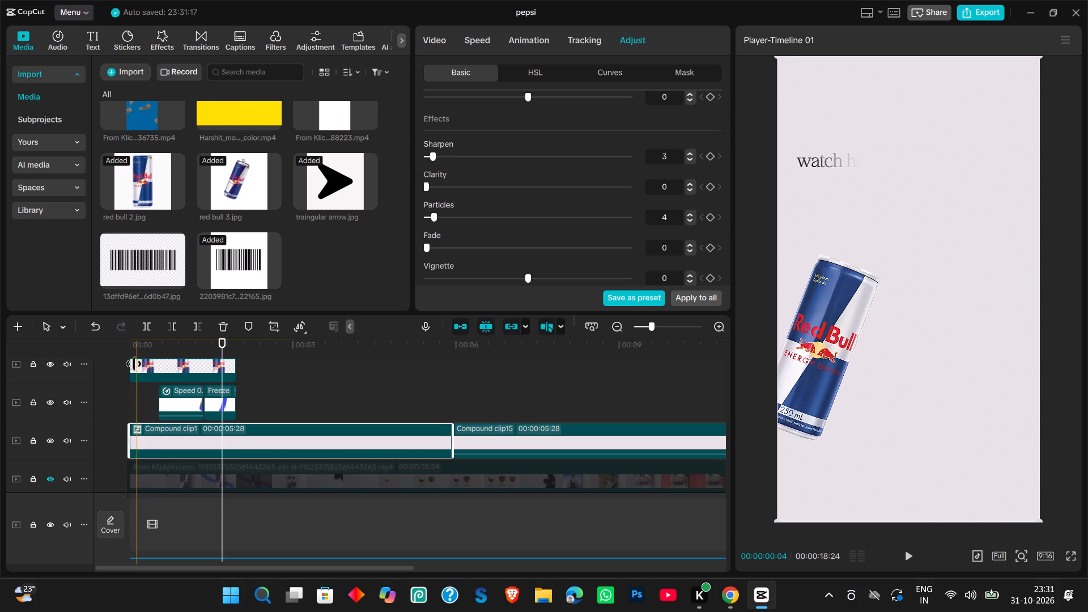
Play the promo from the beginning and look through the clips of its scenes on the timeline.
click(129, 364)
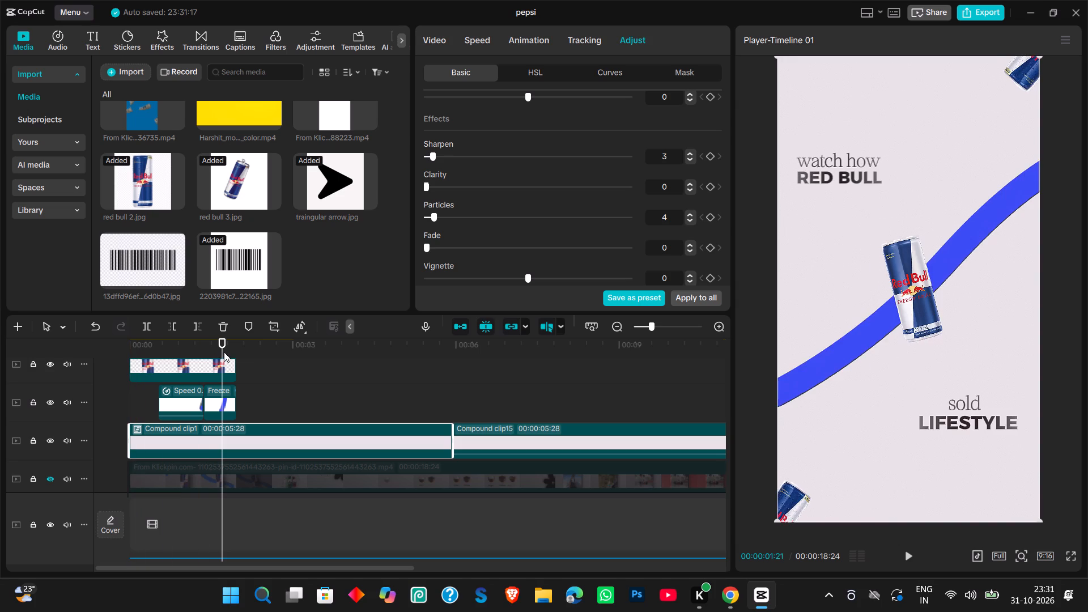
drag(224, 352, 120, 342)
key(space)
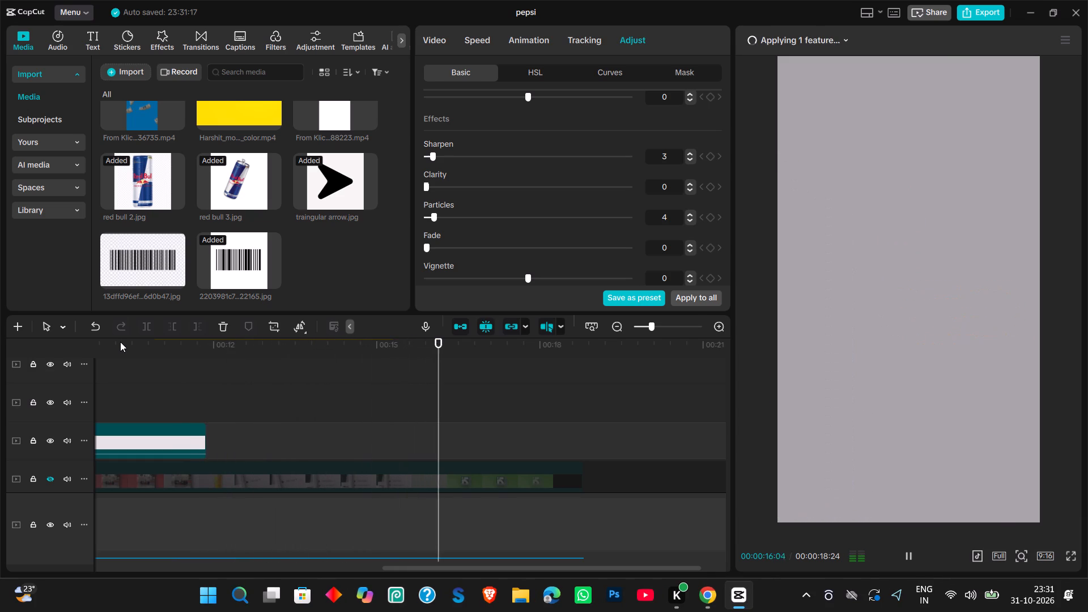
key(space)
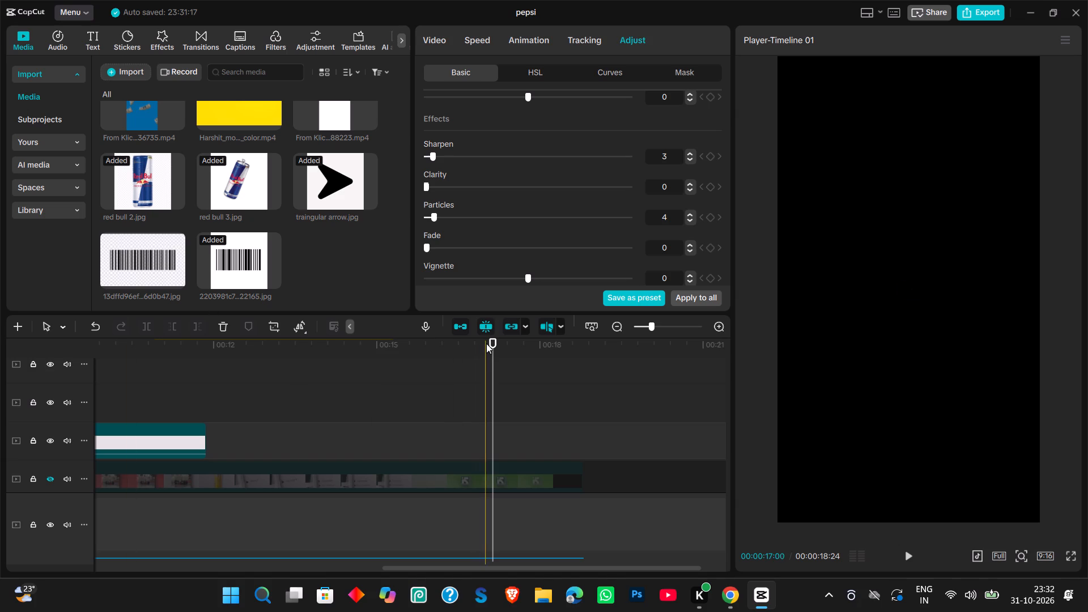
drag(490, 346, 322, 350)
scroll(336, 416, up, 4)
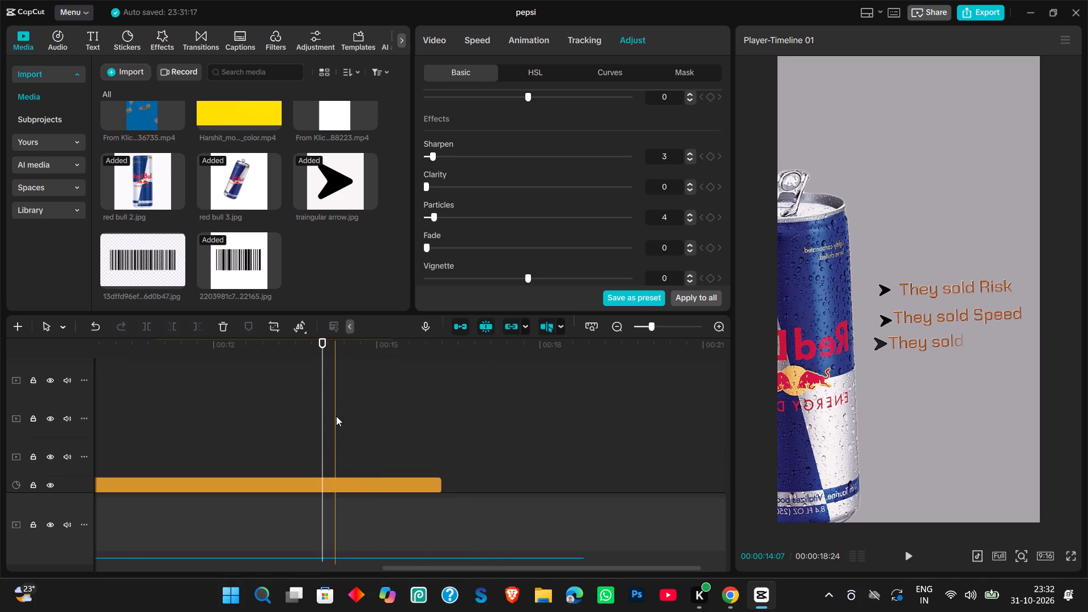
scroll(336, 416, down, 1)
scroll(336, 416, up, 1)
scroll(336, 416, right, 1)
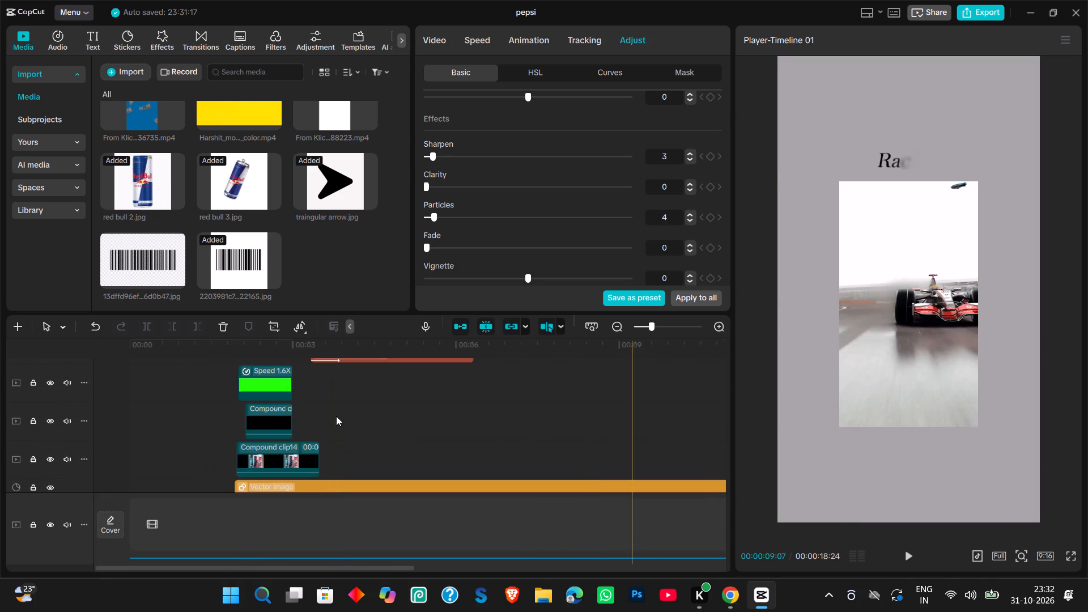
scroll(336, 416, up, 2)
scroll(336, 416, left, 1)
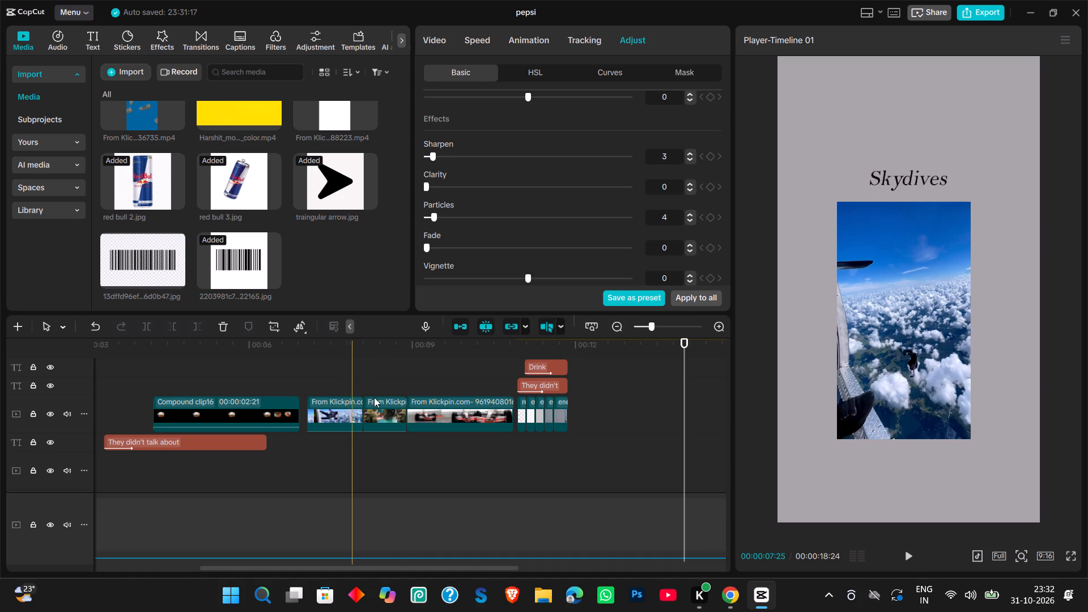
Switch to Pinterest in Chrome, preview the dark search-bar video pin, and go back to the "bar code png" results.
click(722, 597)
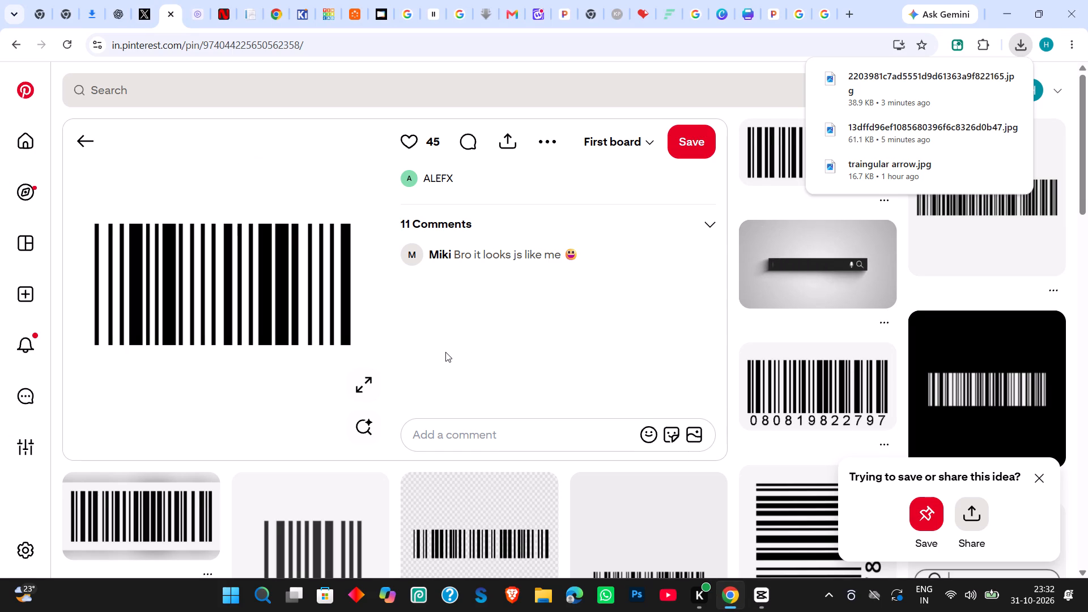
click(810, 264)
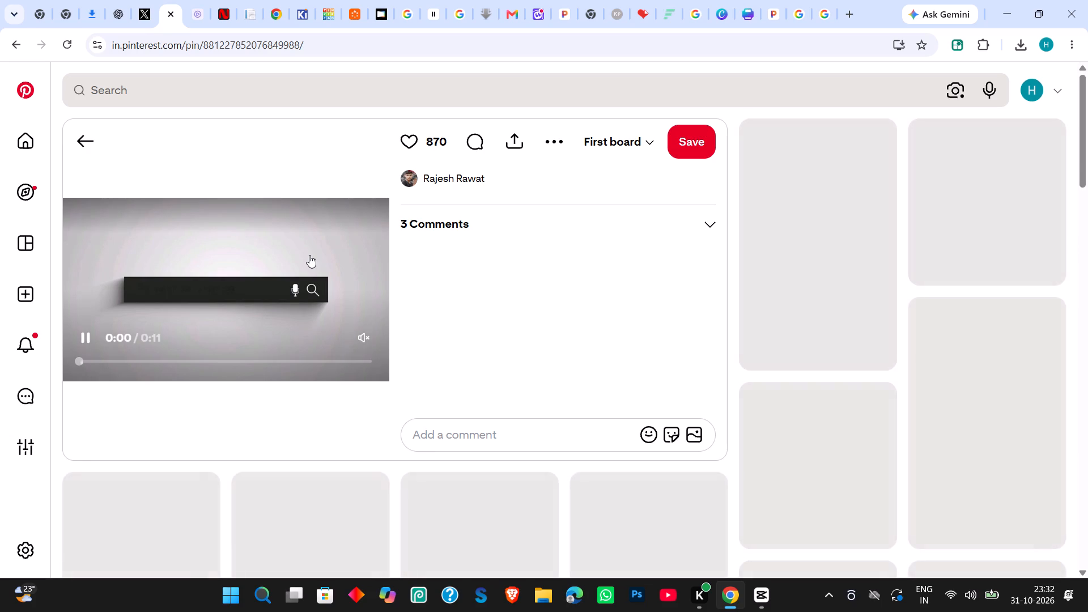
key(space)
scroll(309, 255, up, 7)
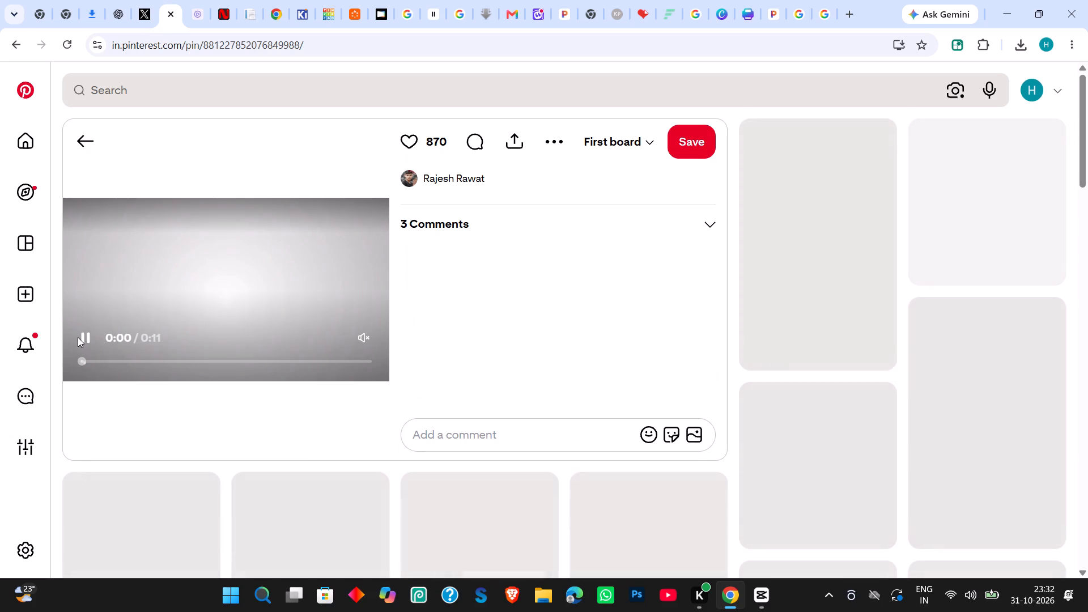
click(78, 338)
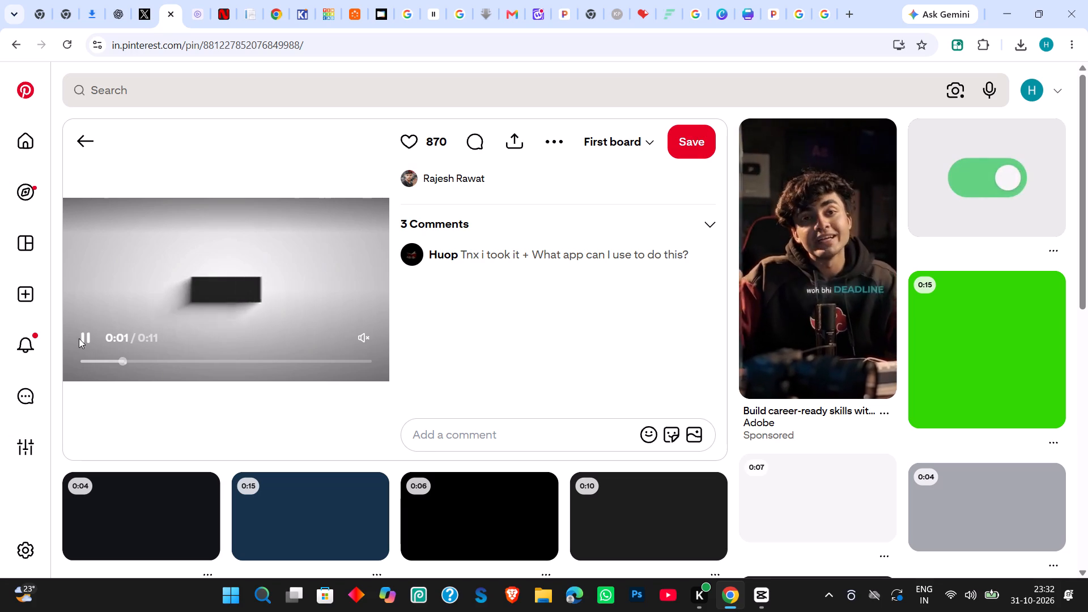
scroll(117, 460, down, 1)
scroll(117, 460, up, 3)
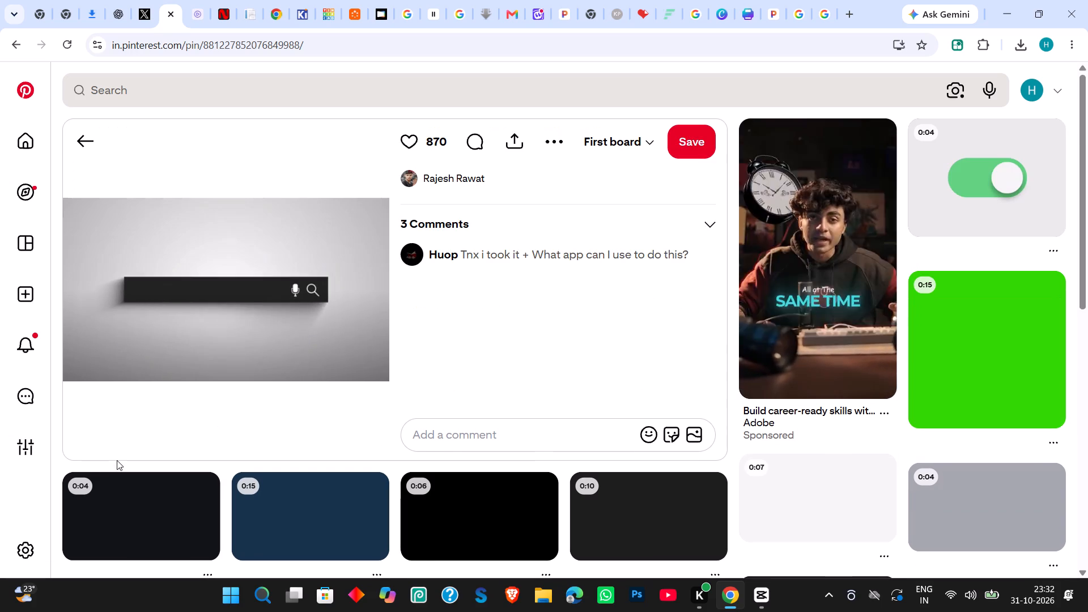
scroll(117, 460, up, 2)
click(82, 133)
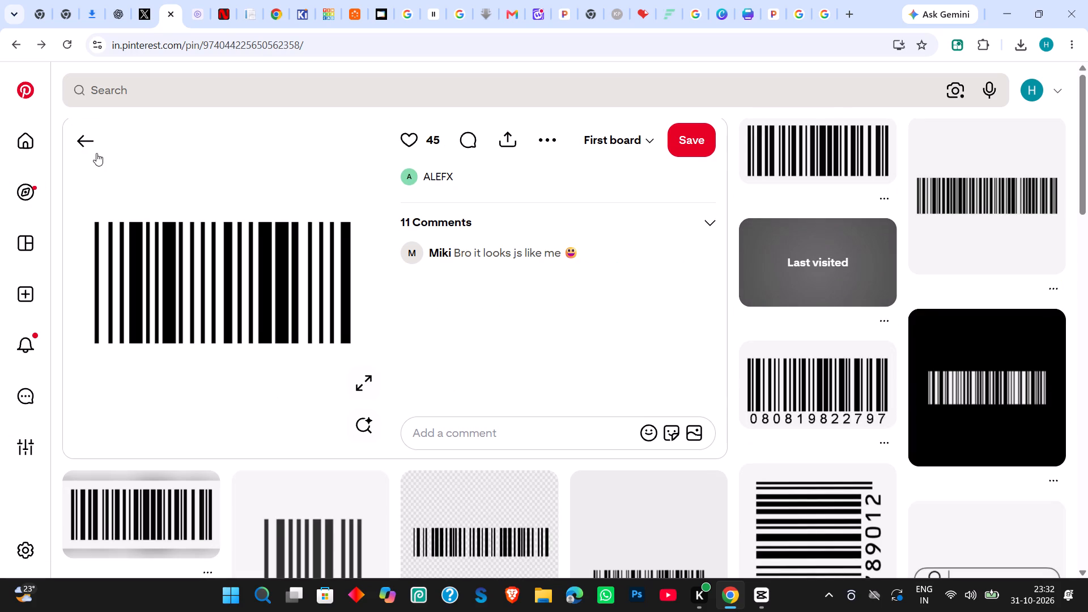
click(93, 148)
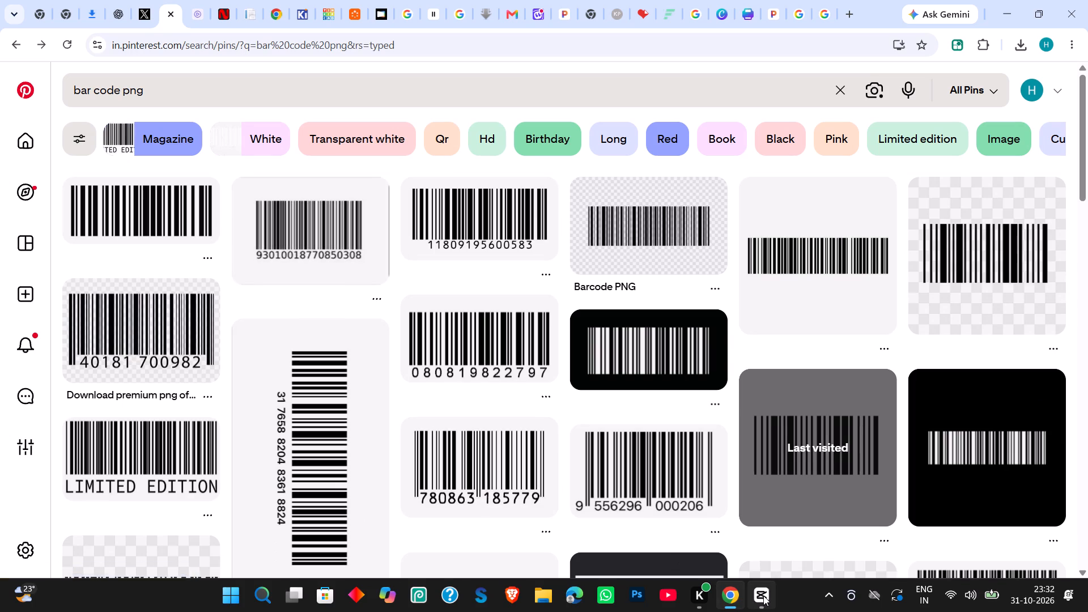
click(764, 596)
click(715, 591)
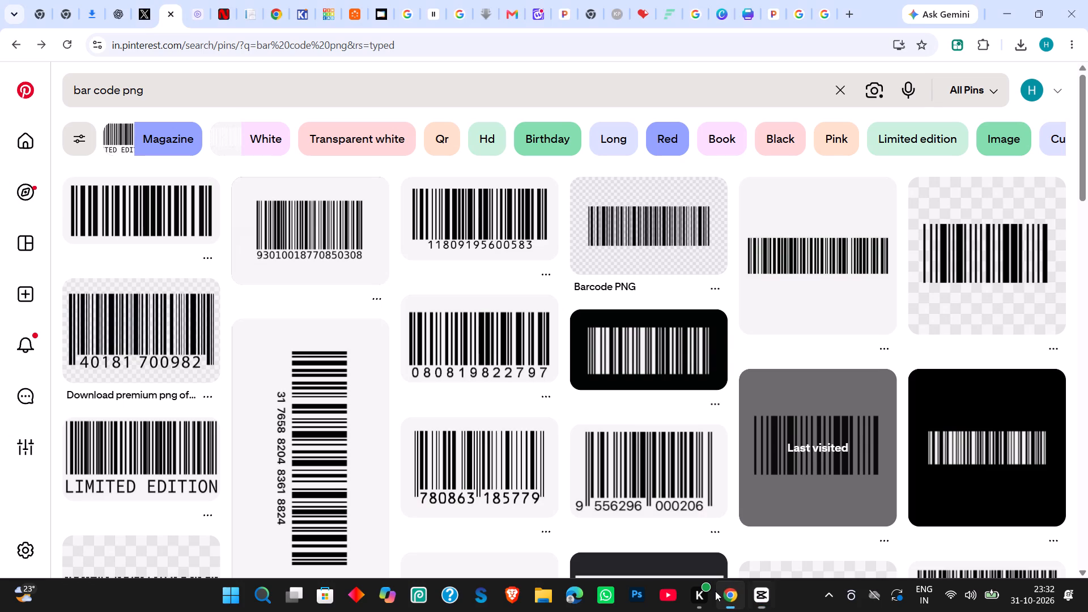
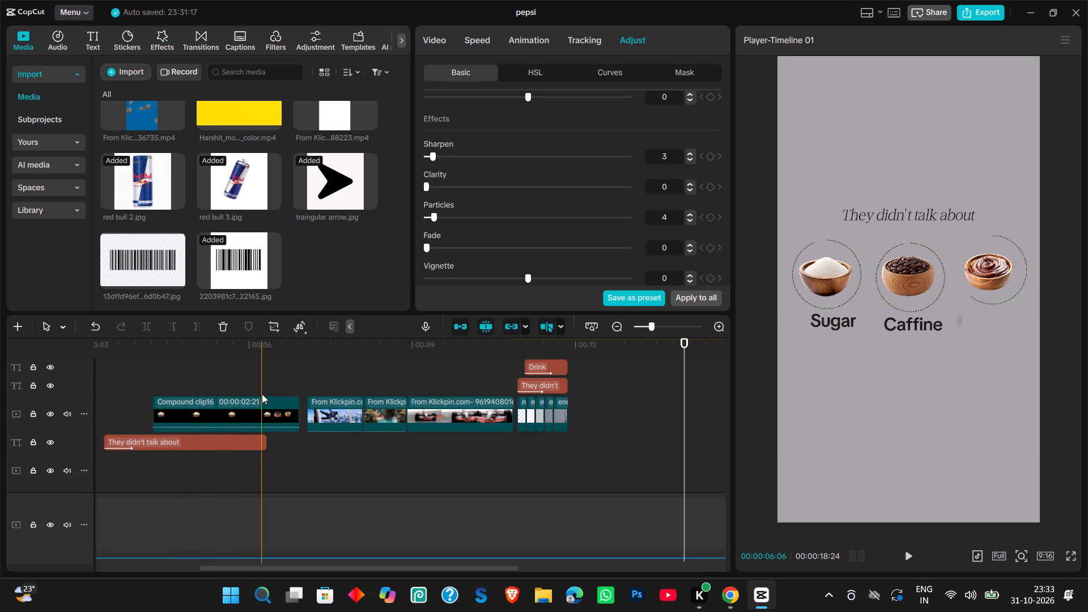
Switch to Pinterest in Chrome and replace the "bar code png" search with the recent search "plain bg".
click(268, 410)
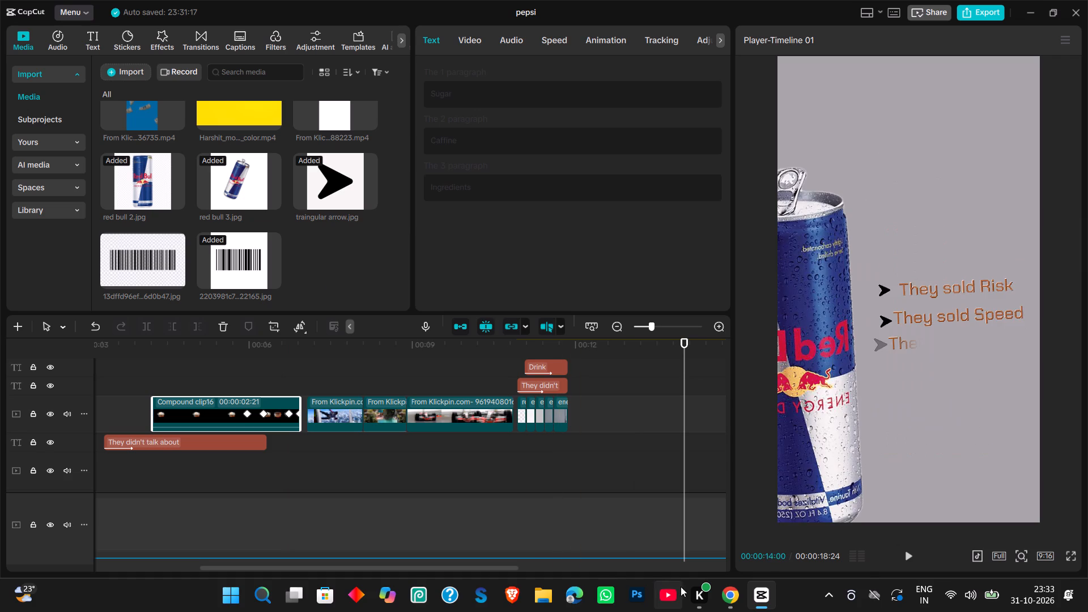
click(720, 594)
click(322, 88)
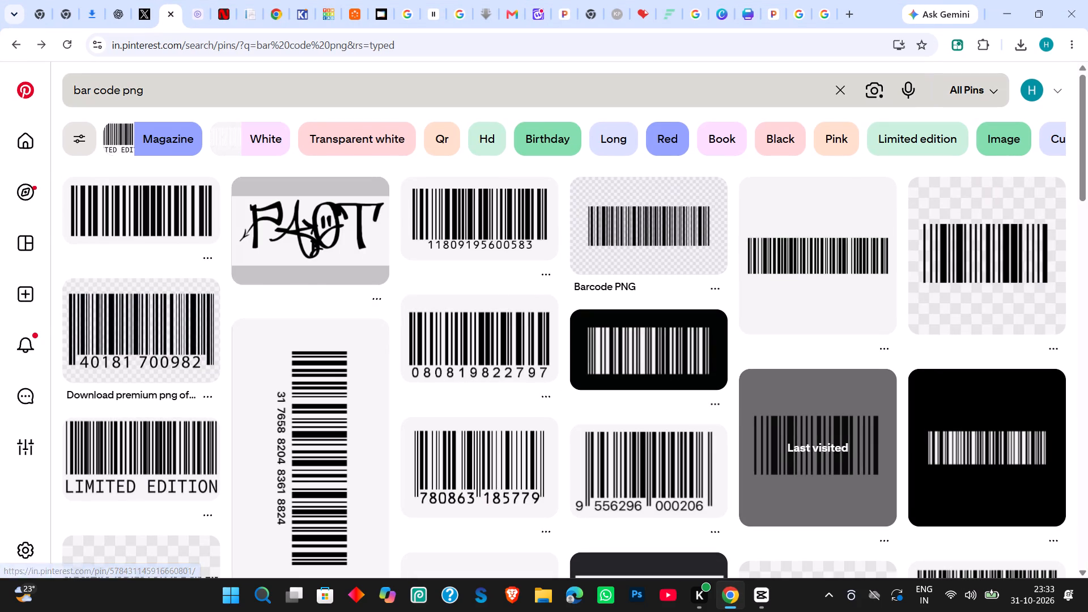
key(BackSpace)
key(BackSpace)
key(BackSpace)
key(BackSpace)
key(BackSpace)
key(BackSpace)
key(BackSpace)
key(BackSpace)
key(BackSpace)
key(BackSpace)
key(BackSpace)
key(BackSpace)
key(BackSpace)
key(BackSpace)
key(BackSpace)
key(BackSpace)
key(BackSpace)
key(BackSpace)
key(BackSpace)
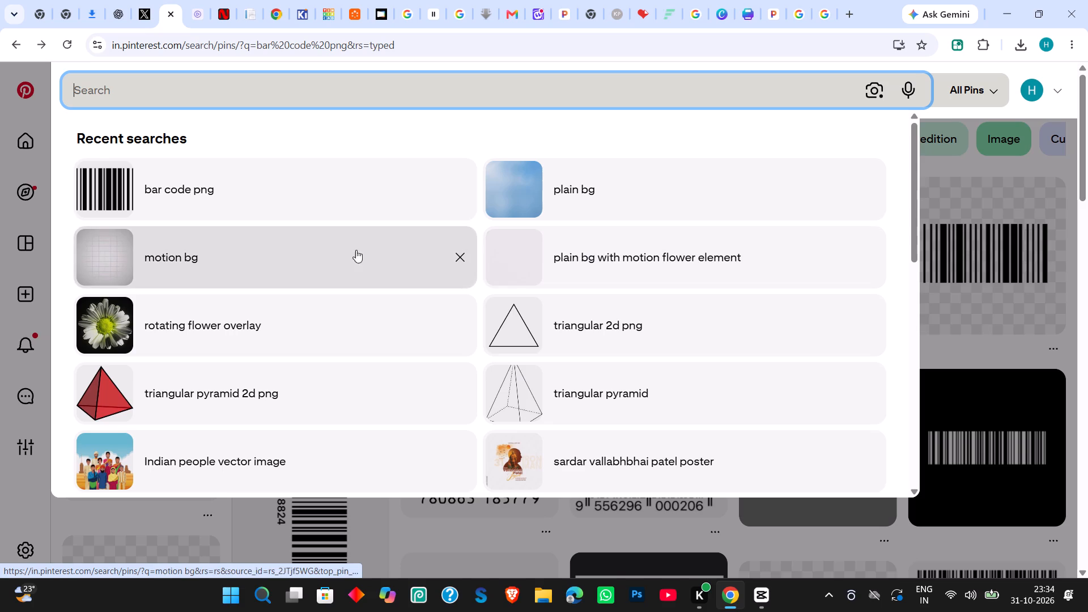
click(580, 210)
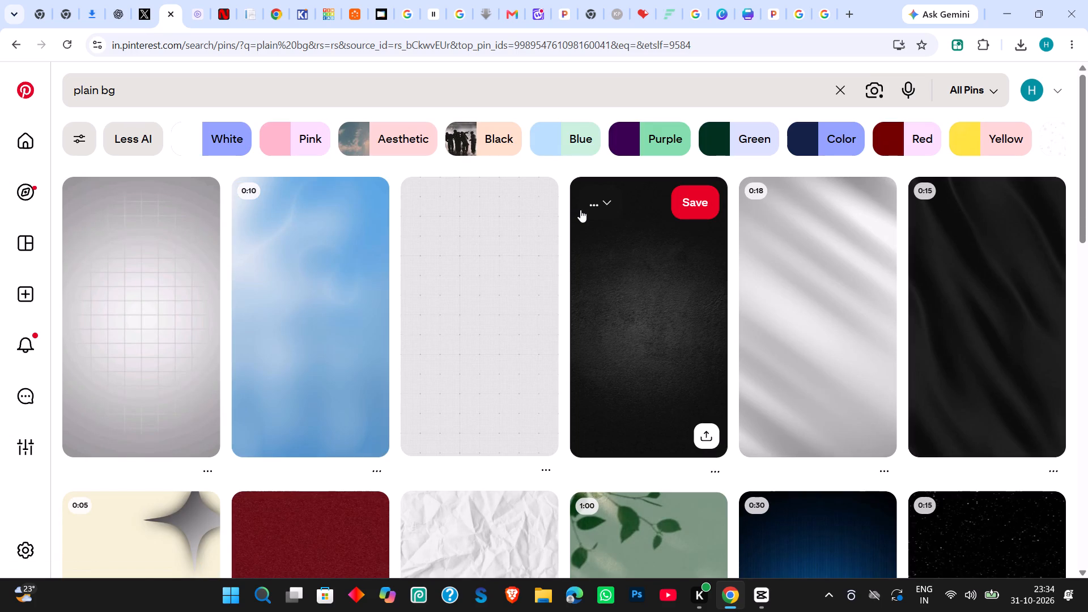
Look through the "plain bg" results on Pinterest for a suitable background.
scroll(461, 305, down, 3)
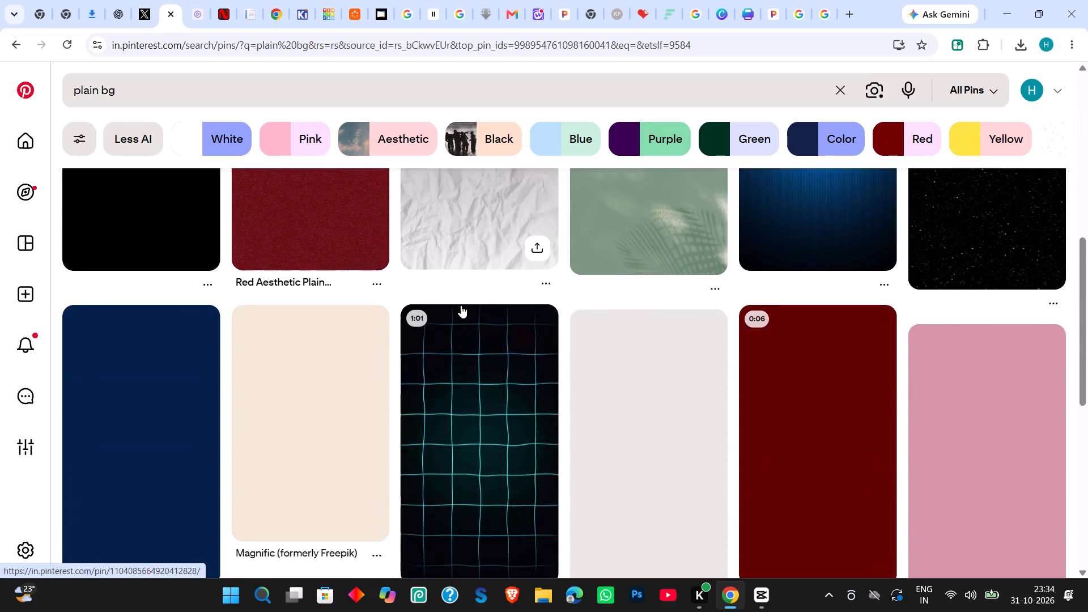
scroll(461, 305, down, 2)
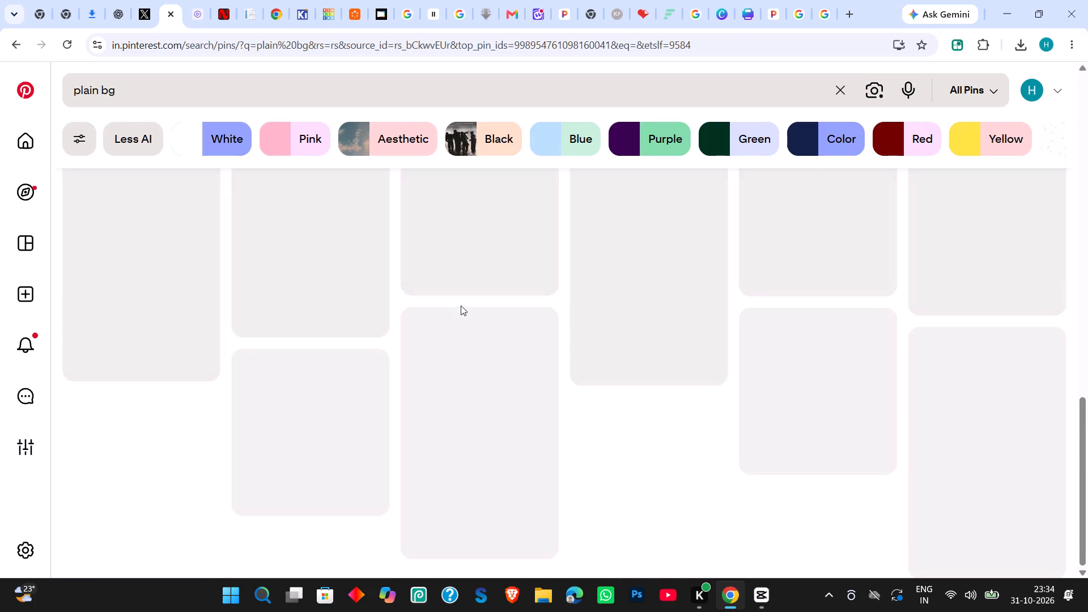
scroll(461, 305, up, 12)
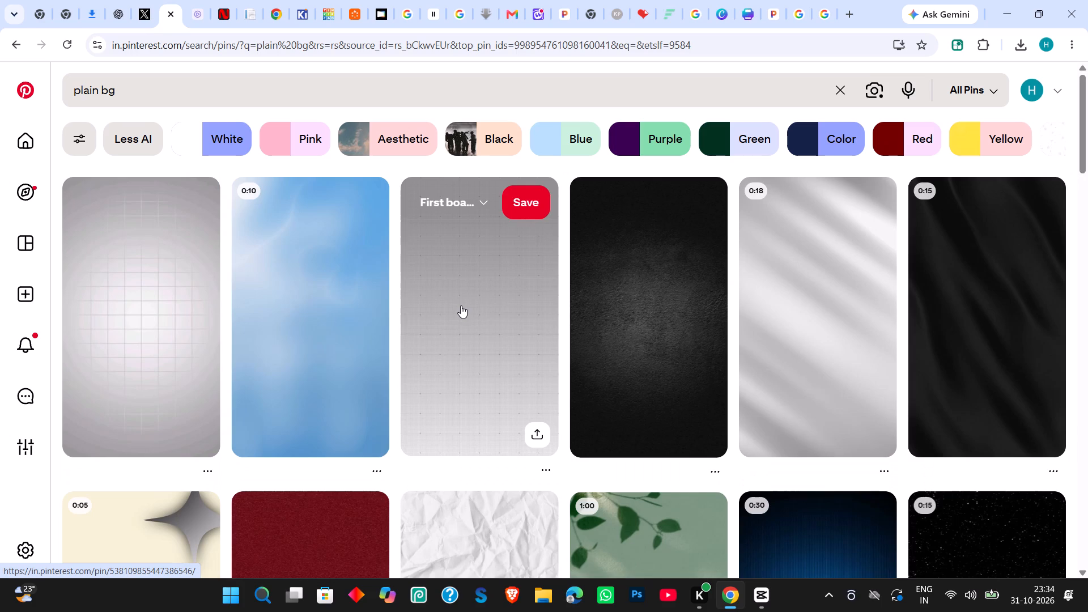
scroll(461, 305, down, 5)
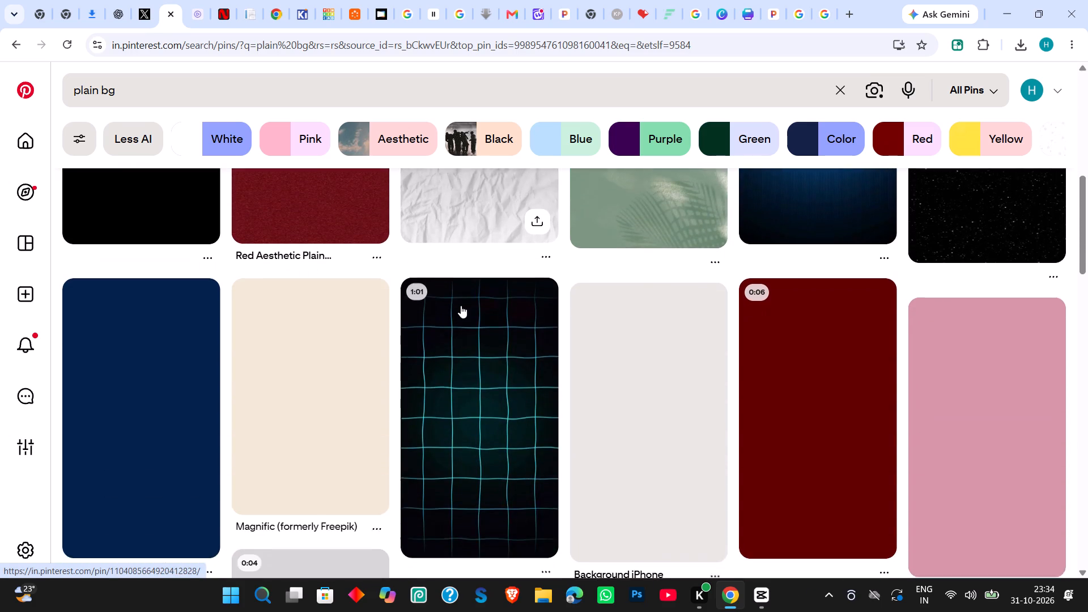
scroll(461, 305, down, 3)
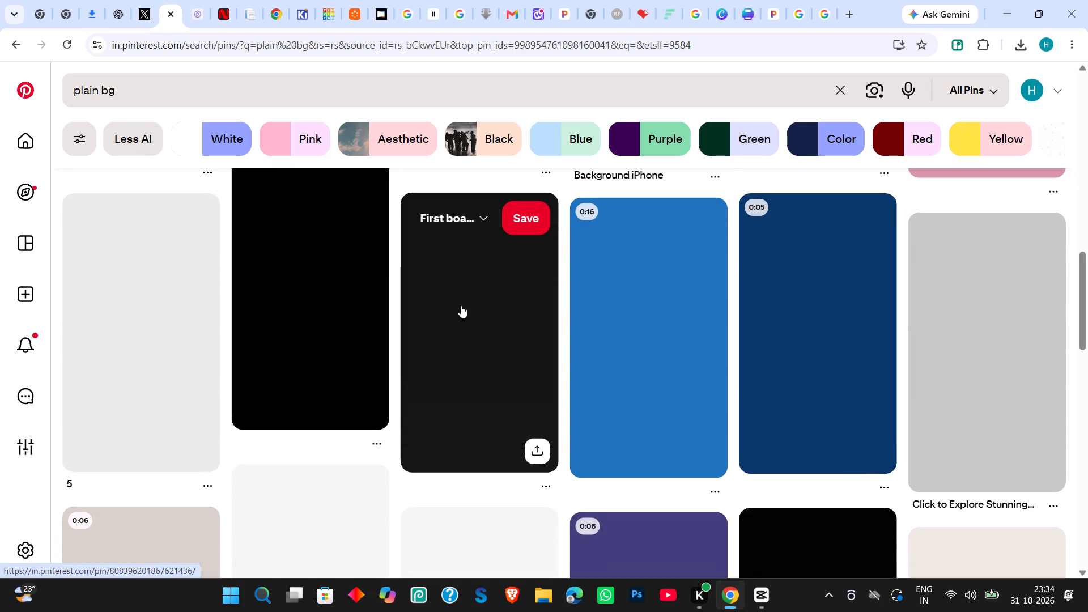
scroll(461, 305, down, 4)
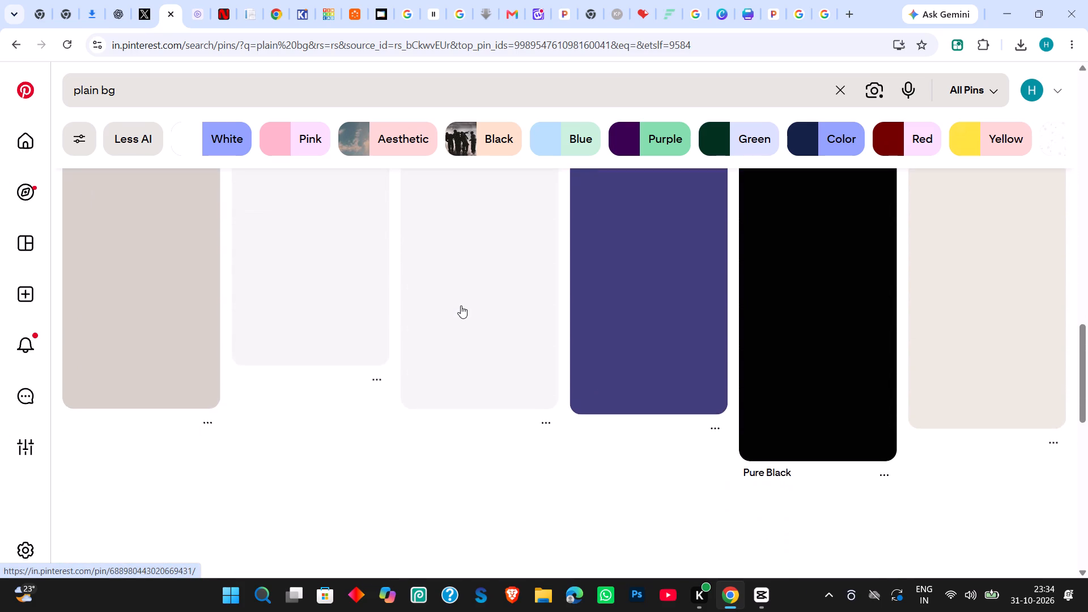
scroll(461, 305, up, 11)
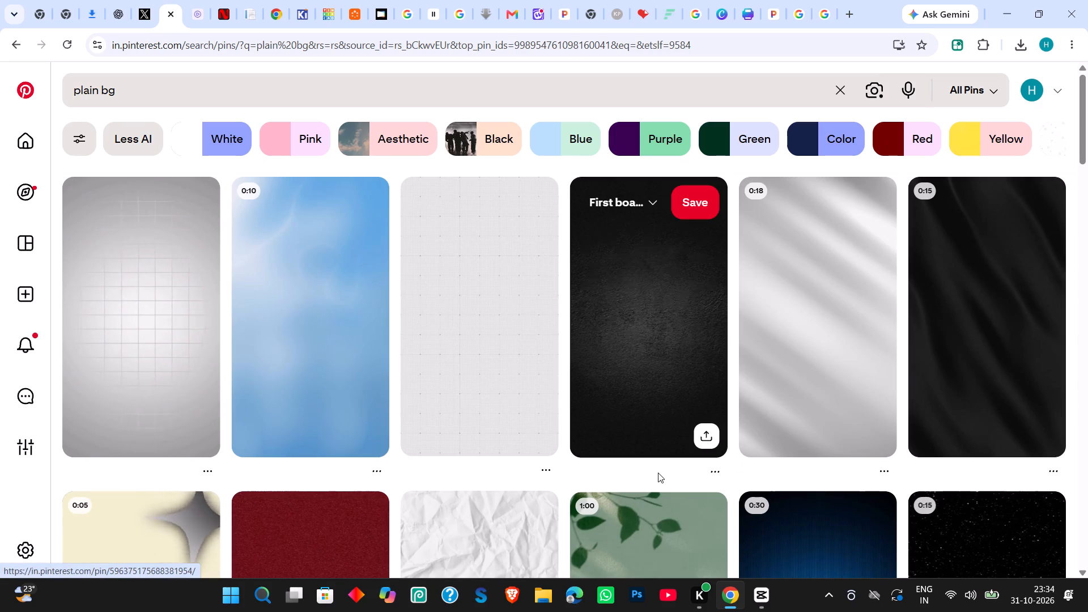
Return to the promo in CapCut and play the opening scene from the start to about one second.
click(760, 585)
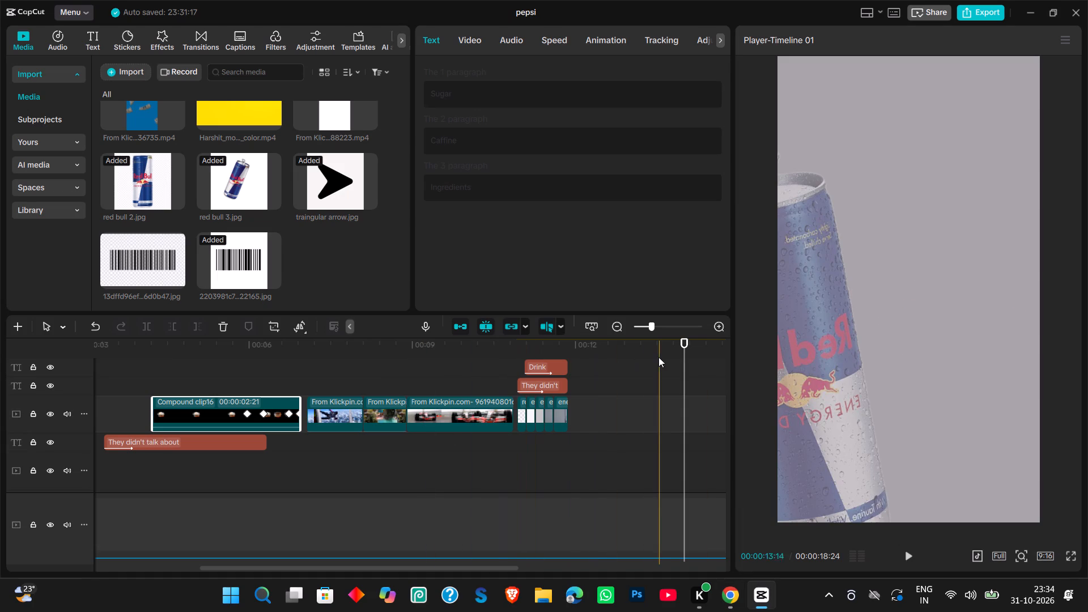
drag(684, 341, 65, 326)
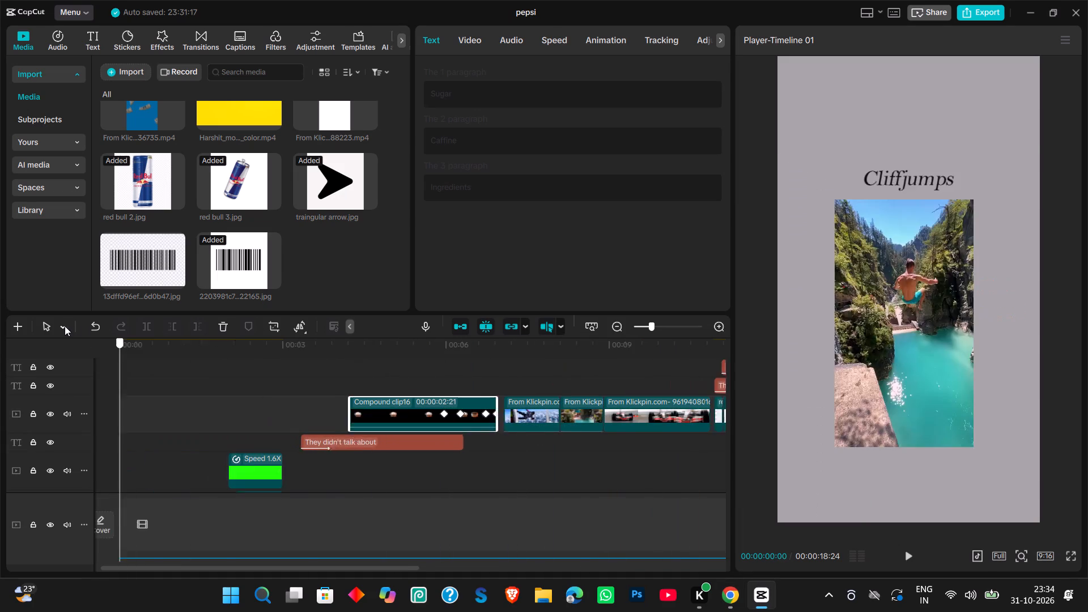
drag(65, 326, 0, 330)
click(132, 352)
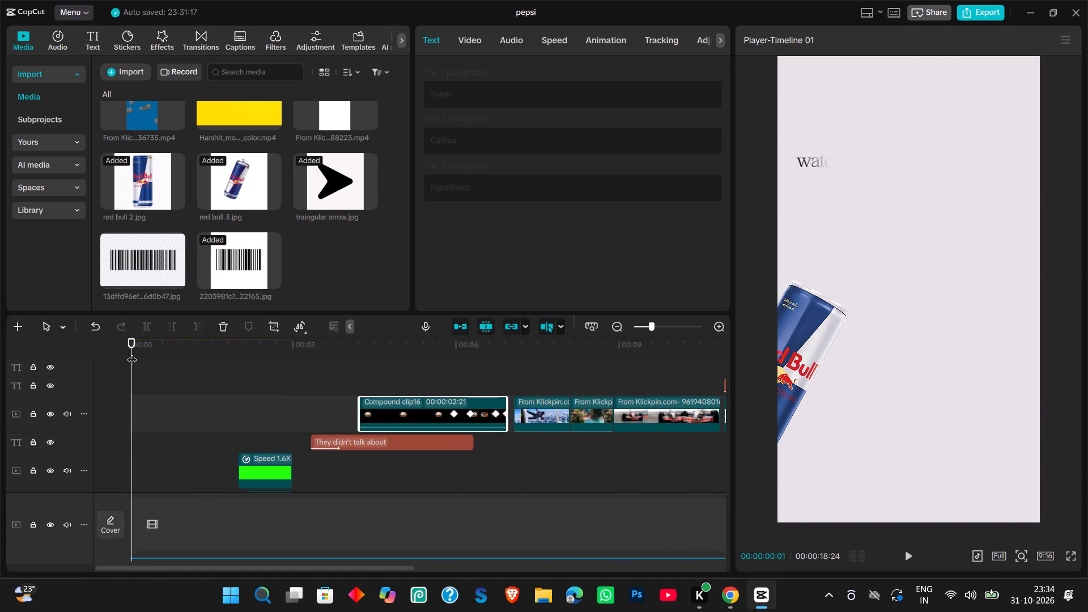
key(space)
key(space)
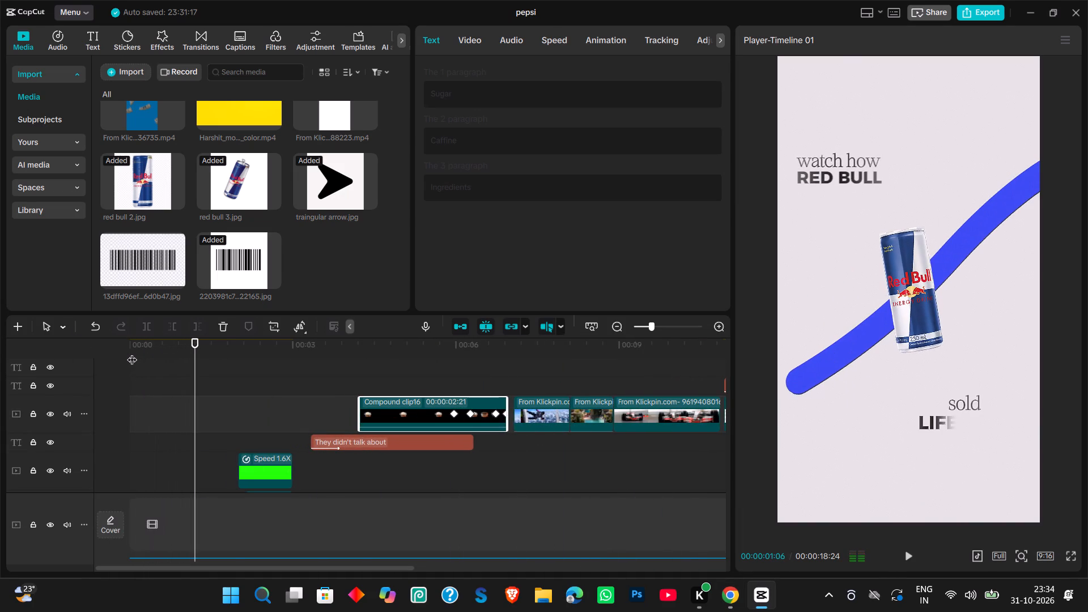
Undo the compound clip Compound clip9, which holds the opening scene's title texts.
scroll(223, 423, down, 1)
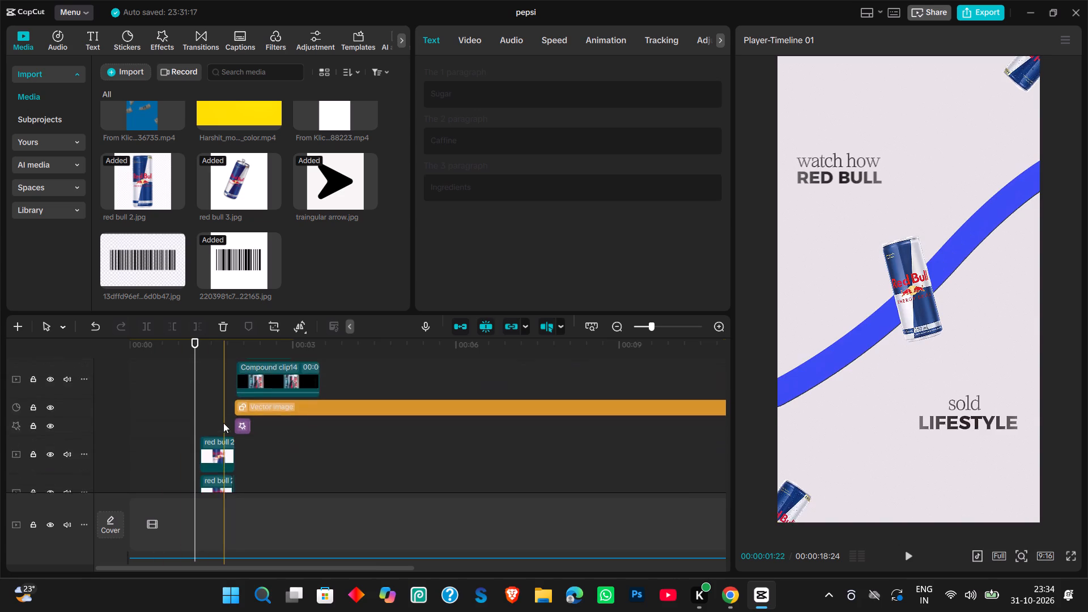
scroll(223, 423, down, 2)
scroll(223, 423, up, 2)
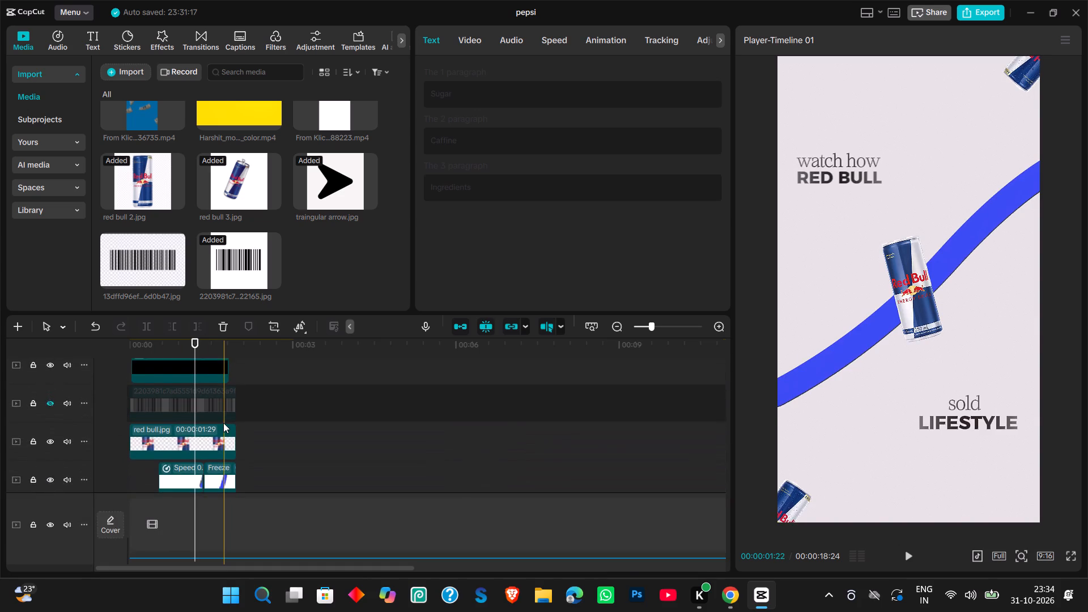
scroll(223, 423, up, 1)
click(185, 400)
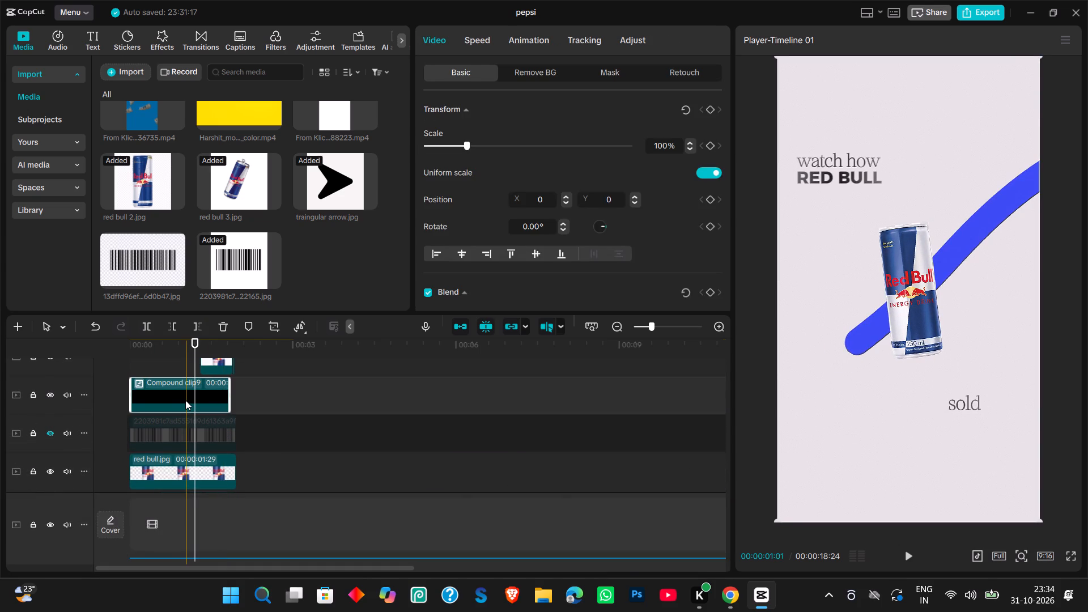
right_click(194, 394)
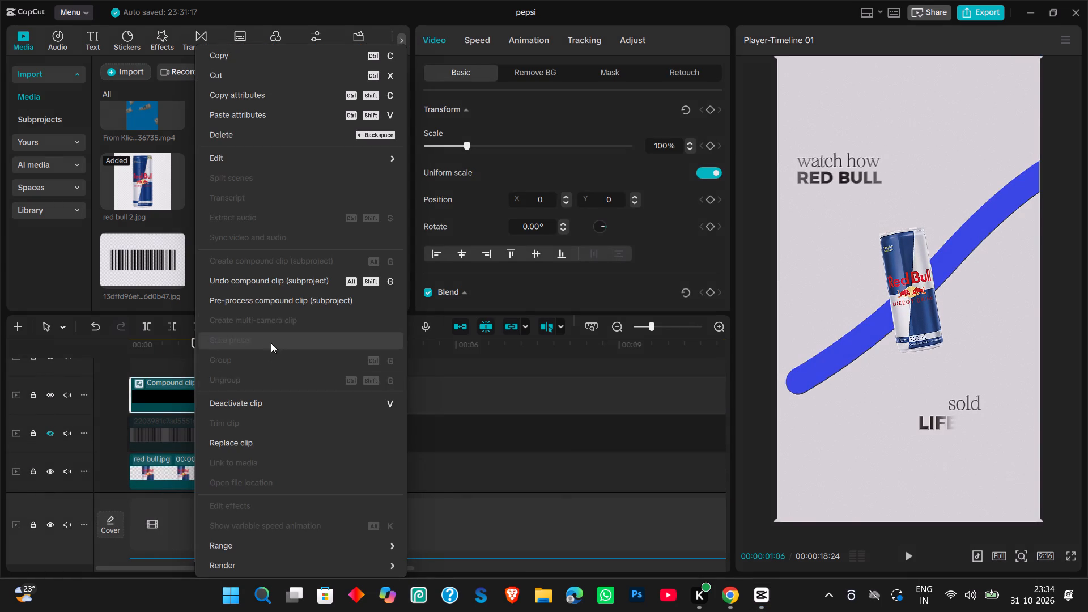
click(286, 286)
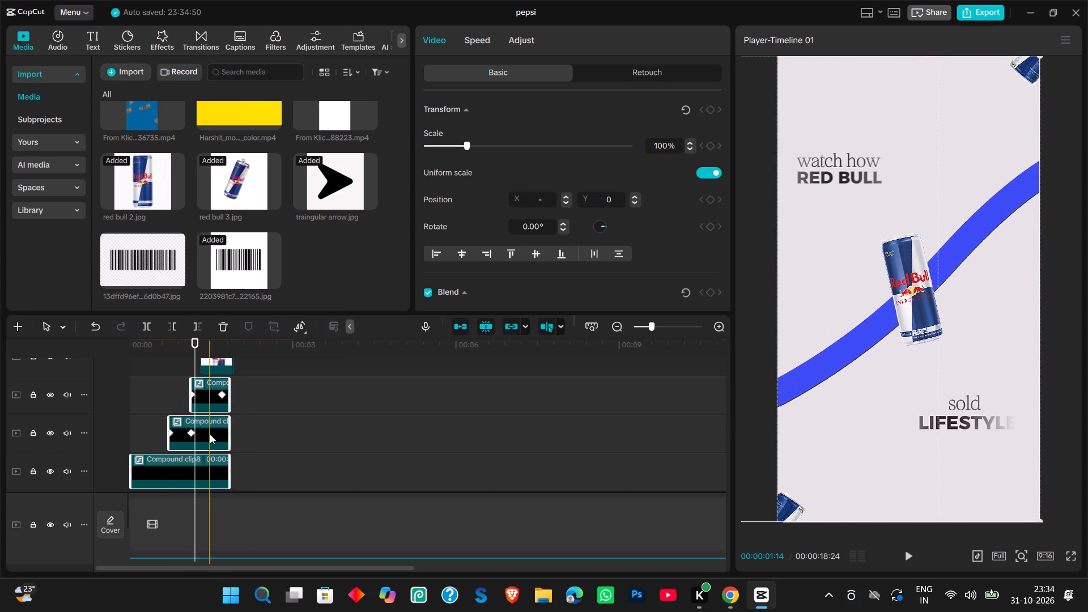
Undo the three nested compound clips of the opening titles to separate the "sold" and "LIFESTYLE" texts.
click(54, 433)
click(54, 433)
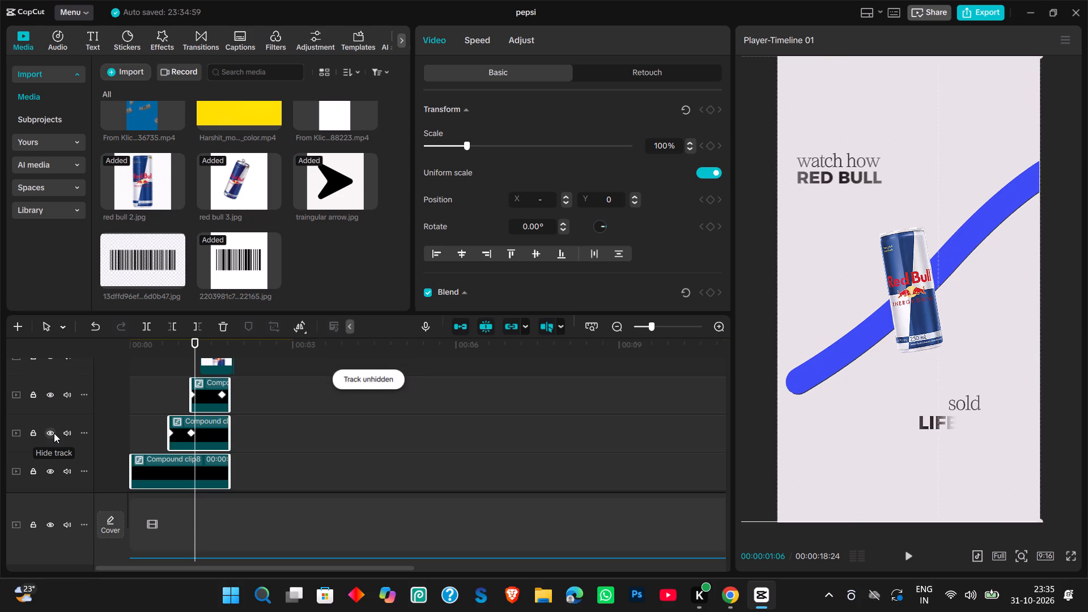
right_click(215, 433)
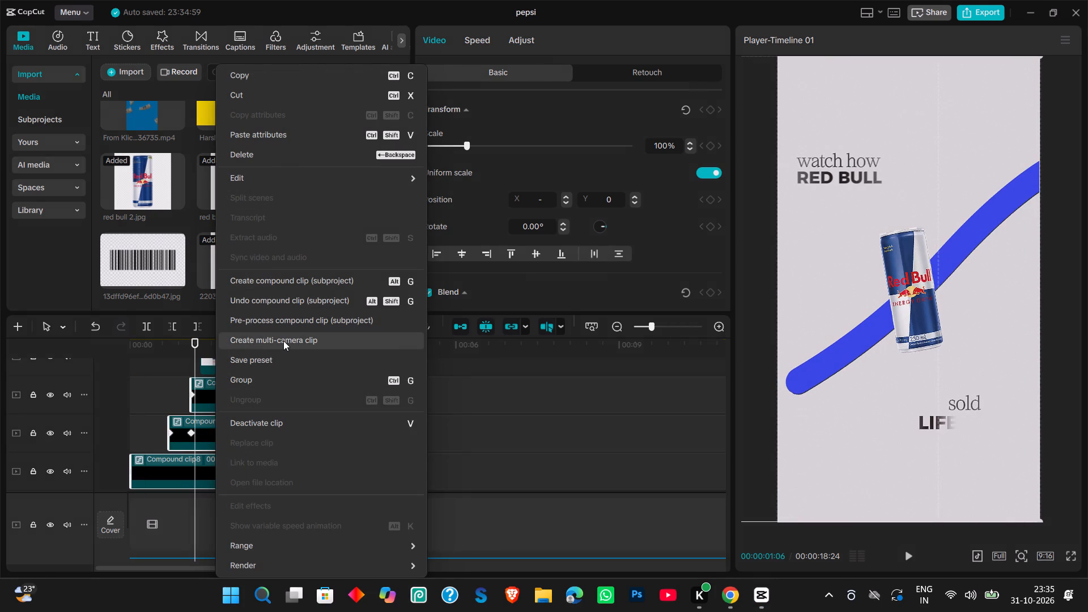
click(309, 298)
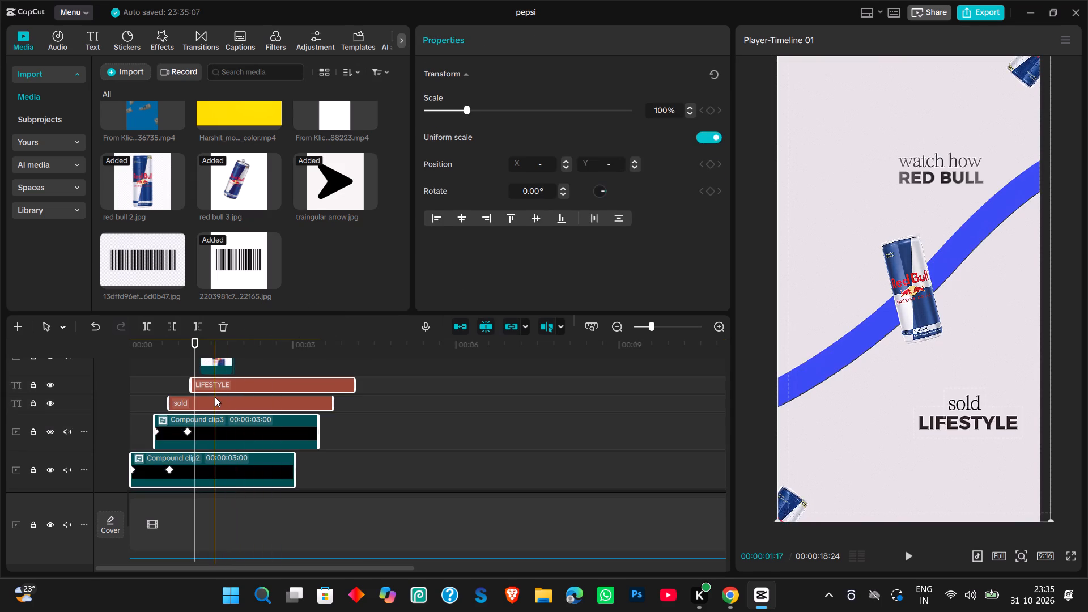
Apply the "Blur ... Right" In animation to the "sold" text.
click(215, 397)
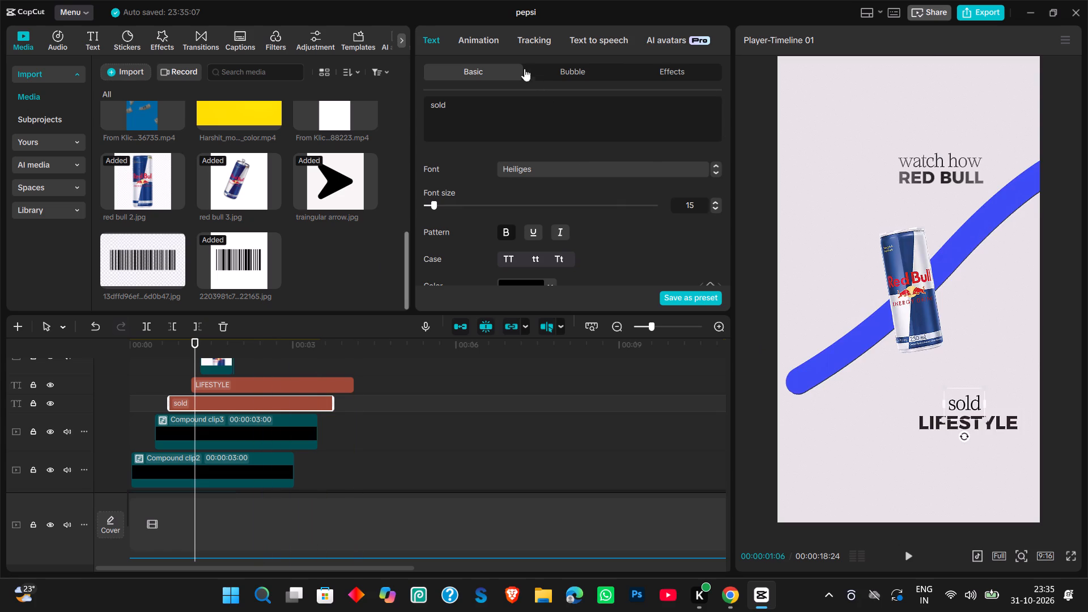
click(483, 45)
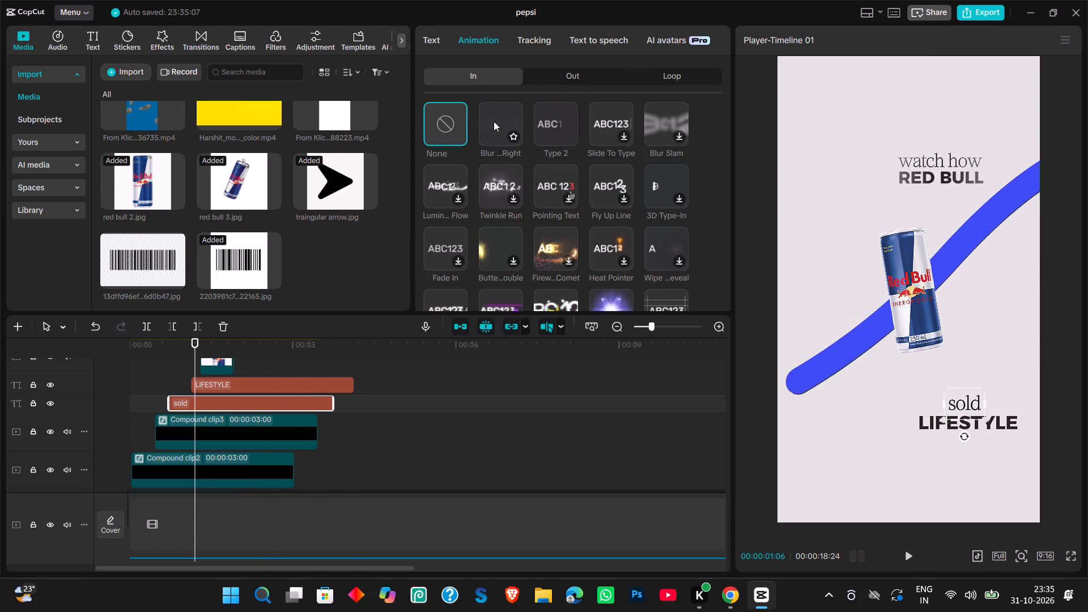
click(494, 121)
key(space)
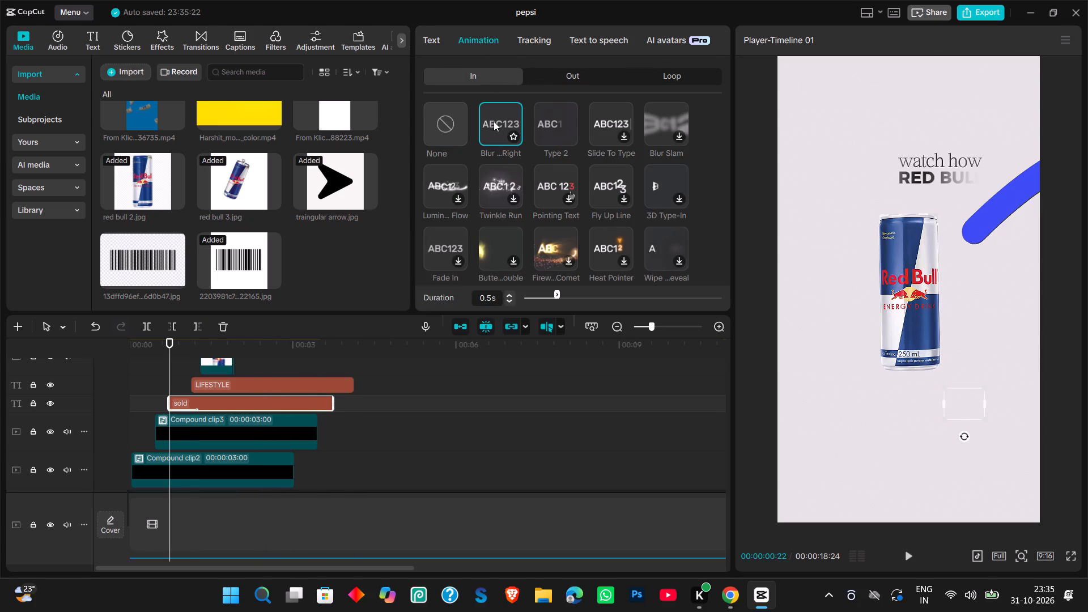
Step frame by frame through the "sold" text's entrance up to where "LIFESTYLE" starts.
click(170, 342)
key(Right)
key(Right)
key(Right)
key(Right)
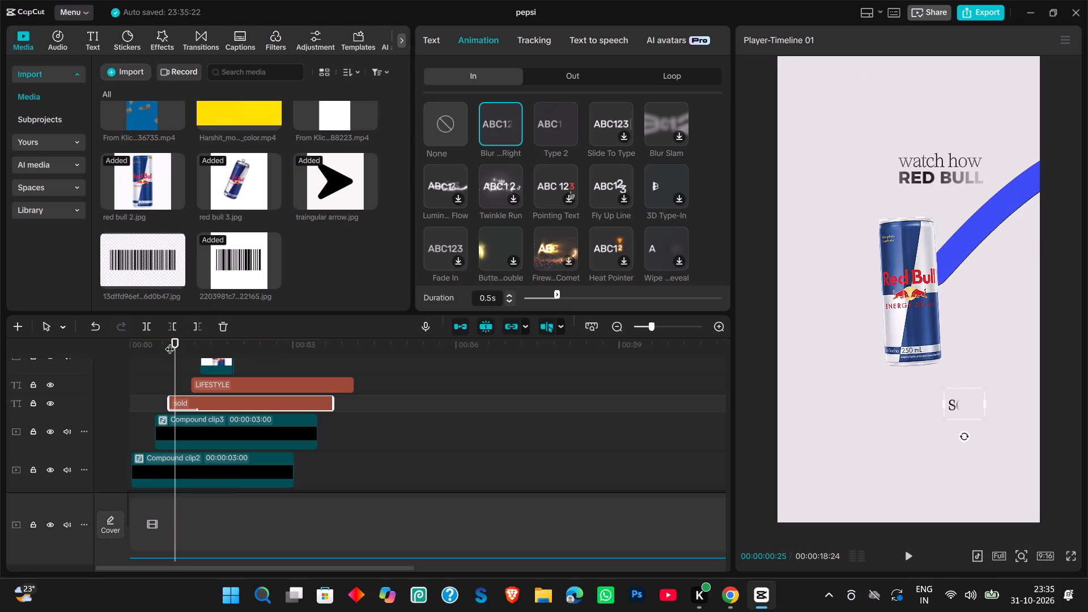
key(Right)
key(Right)
key(Right)
key(Right)
key(Right)
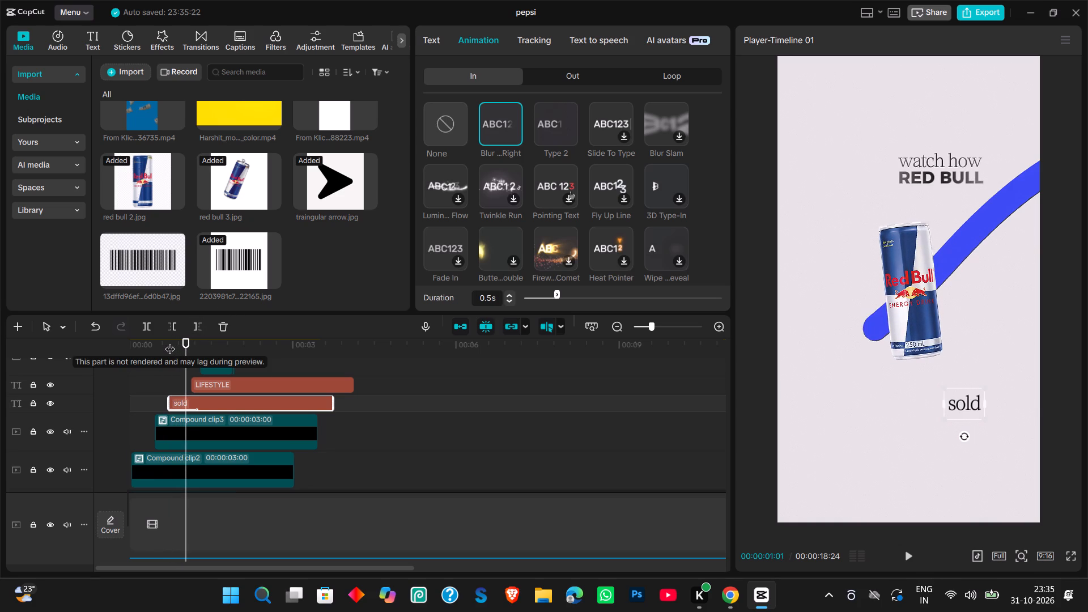
key(Right)
key(Right)
key(Right)
key(Right)
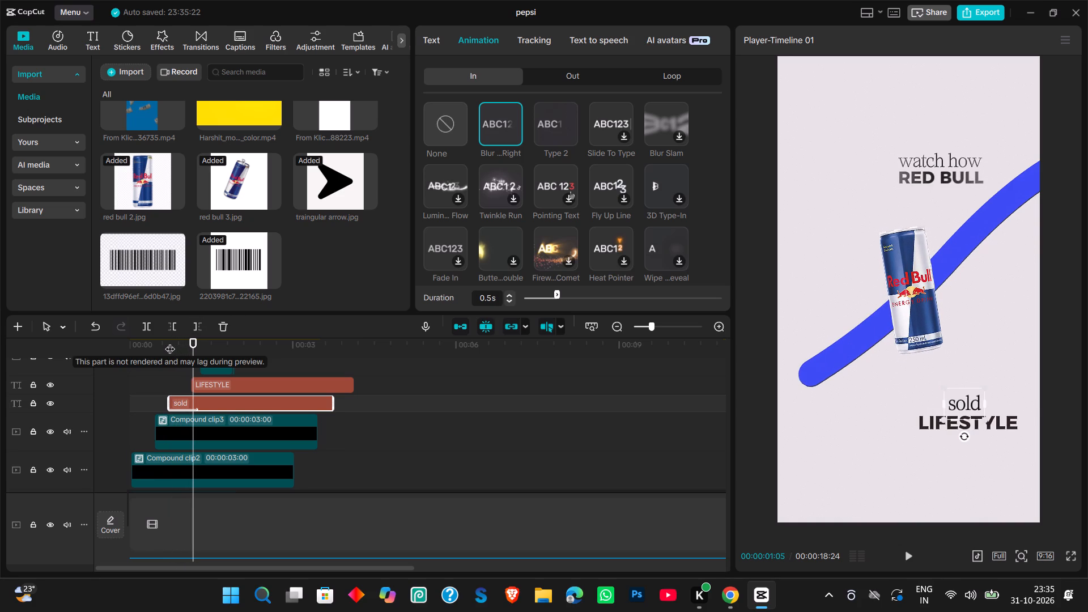
Apply the "Blur ... Right" In animation to the "LIFESTYLE" text with a duration of 0.7 s.
click(216, 385)
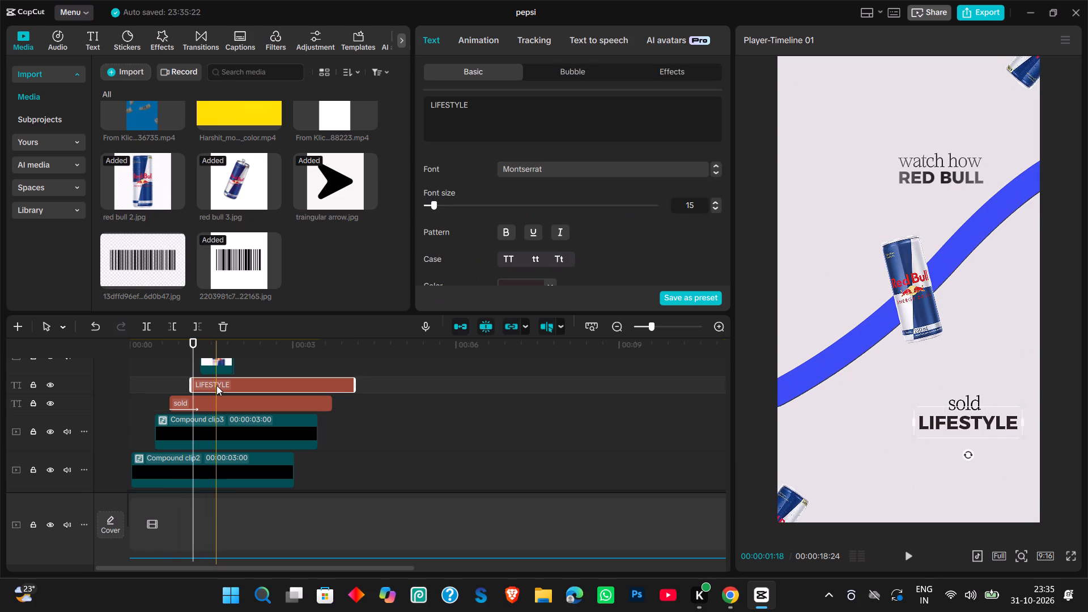
click(469, 44)
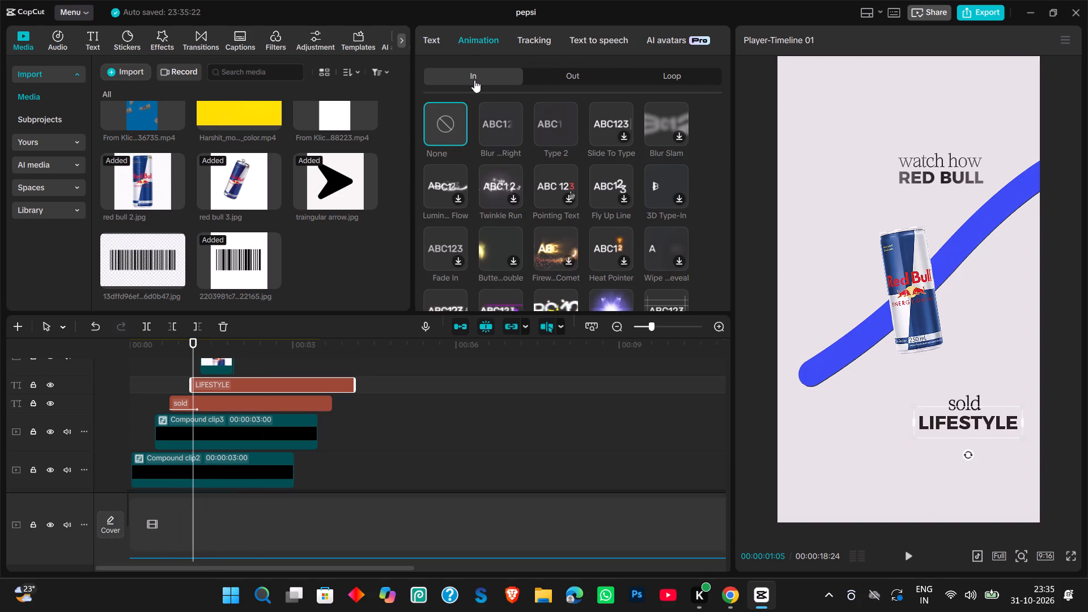
click(487, 121)
key(space)
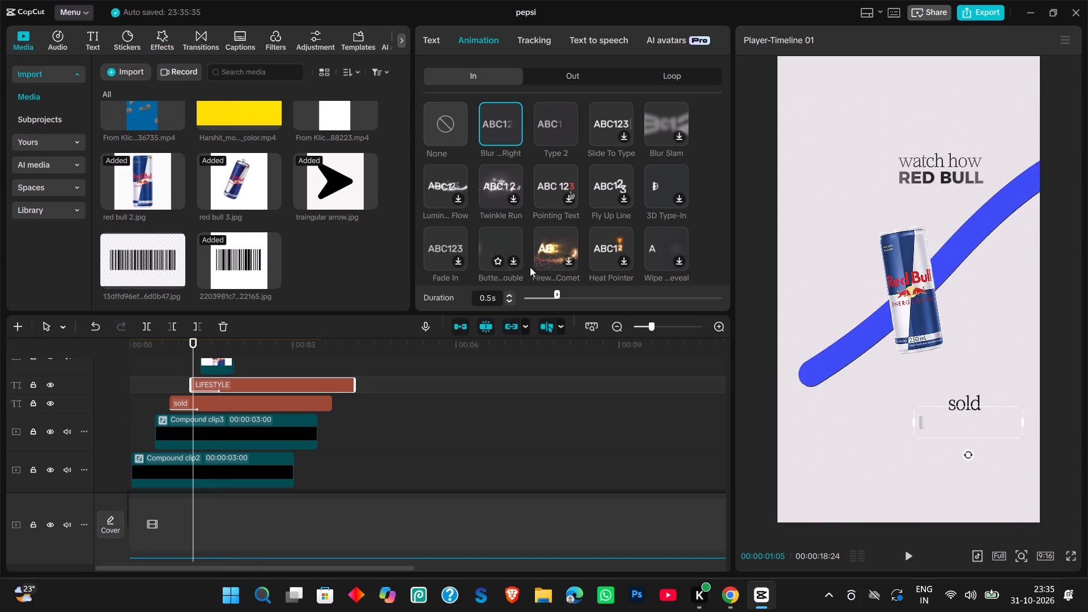
double_click(508, 295)
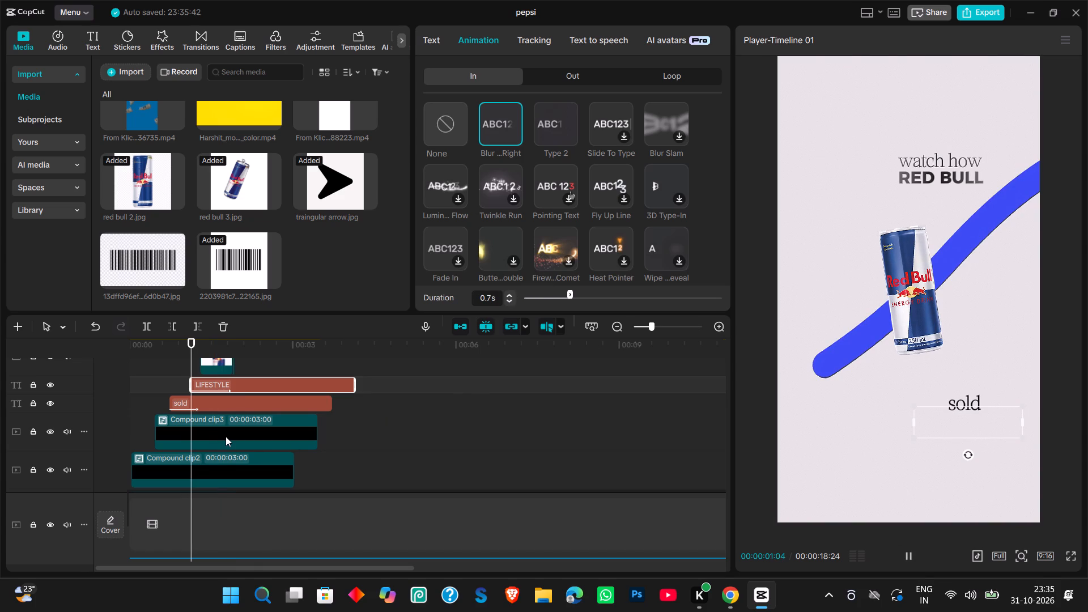
Undo the compound clip that holds the "watch how" title to release its text layer.
scroll(226, 436, down, 1)
click(203, 423)
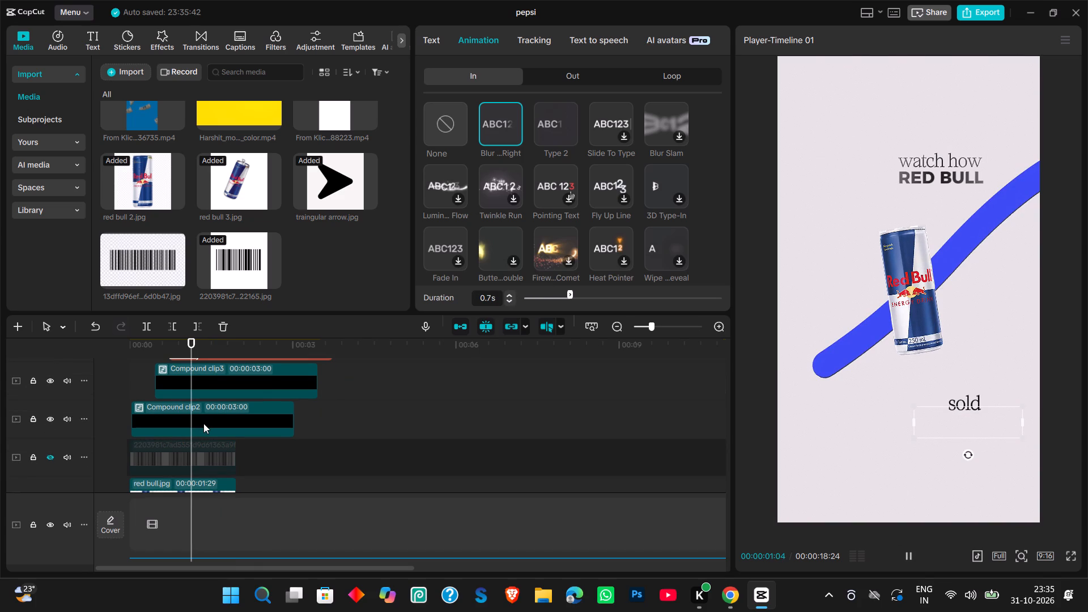
right_click(203, 423)
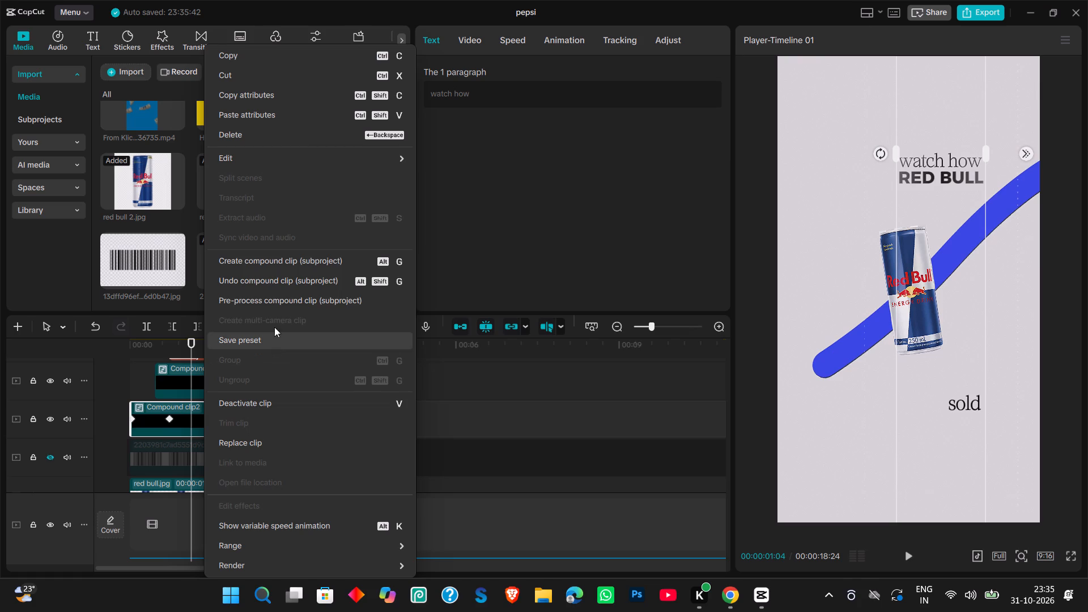
click(283, 279)
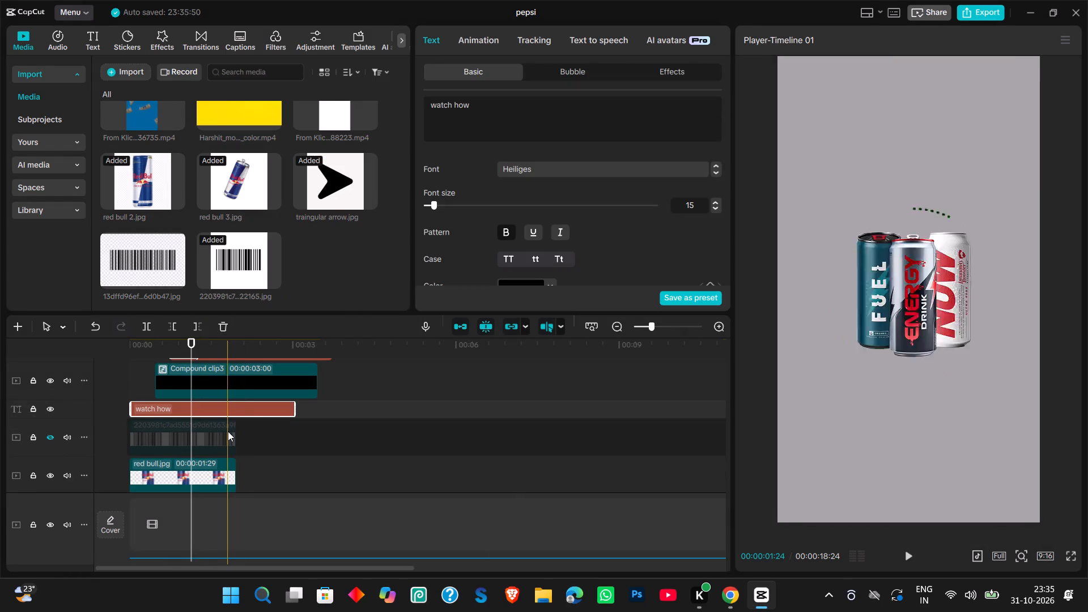
Apply the "Blur ... Right" In animation to the "watch how" text with a duration of 0.9 s.
scroll(227, 433, up, 1)
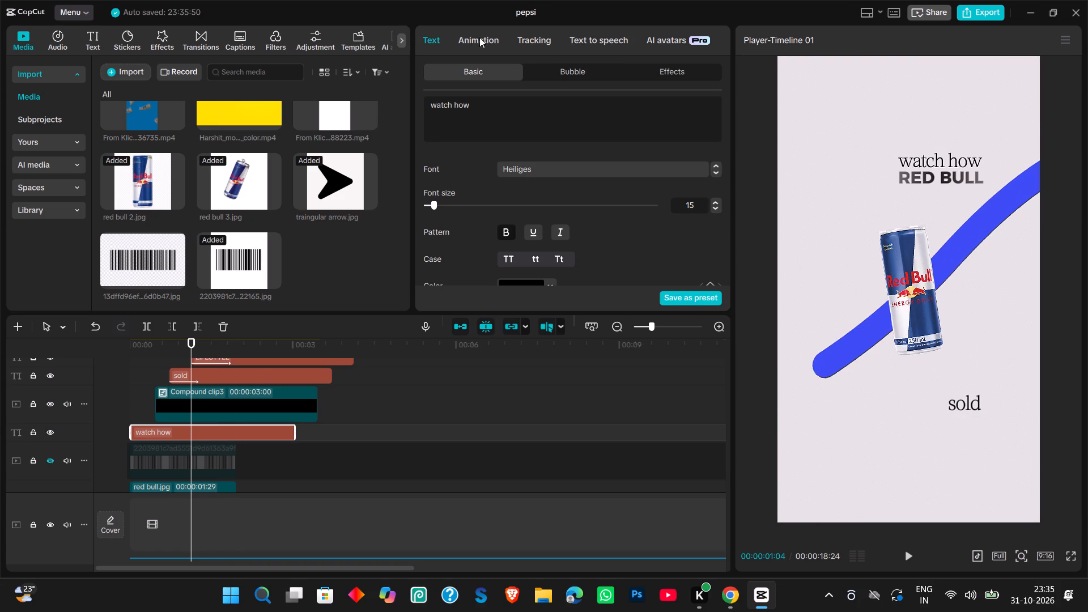
click(191, 430)
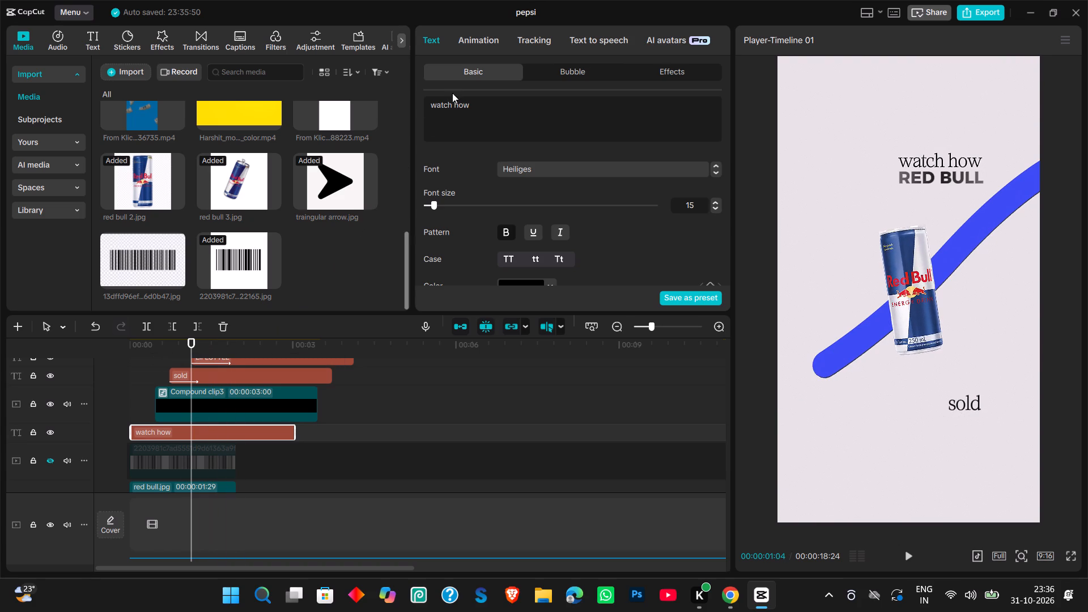
click(496, 44)
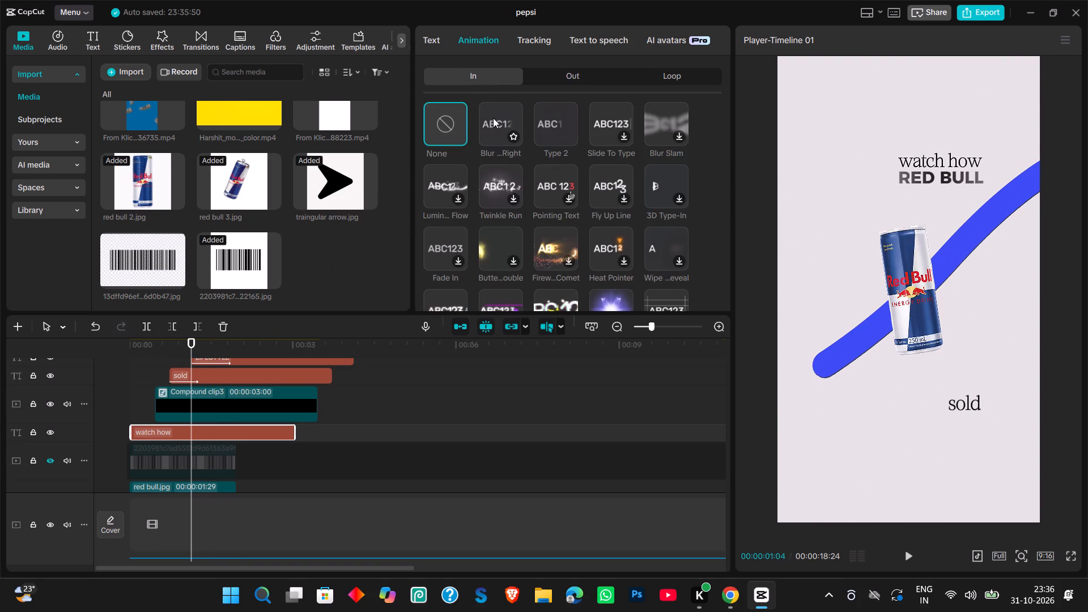
click(493, 118)
key(space)
key(space)
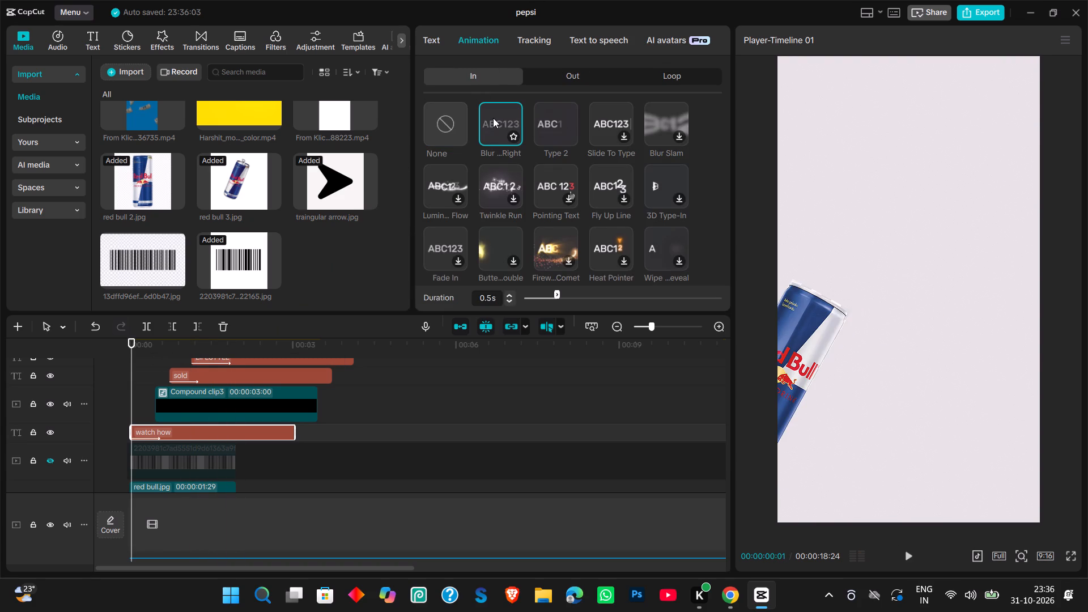
key(space)
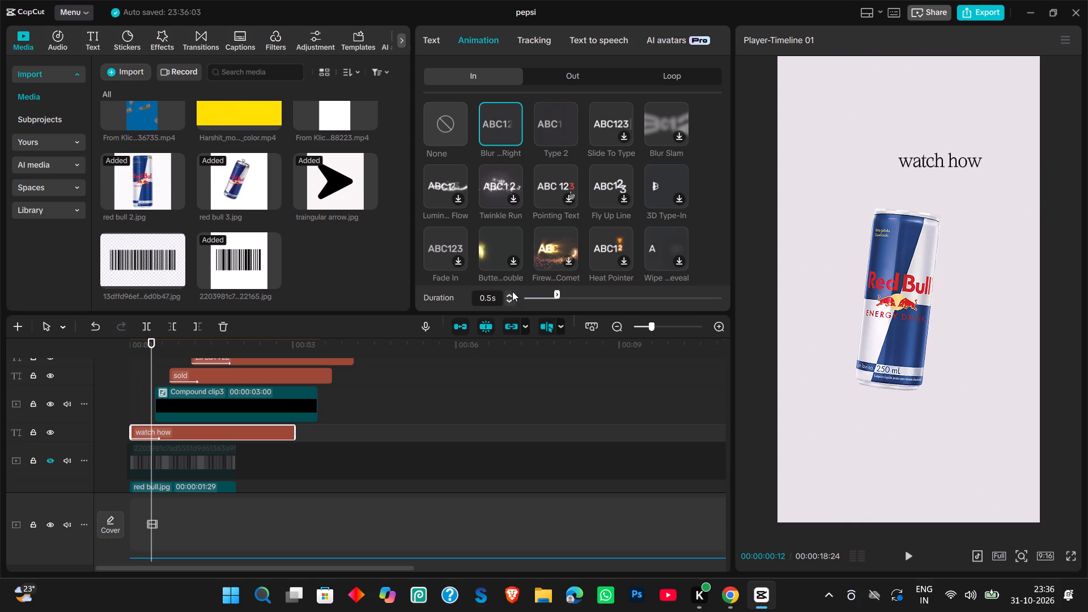
double_click(508, 295)
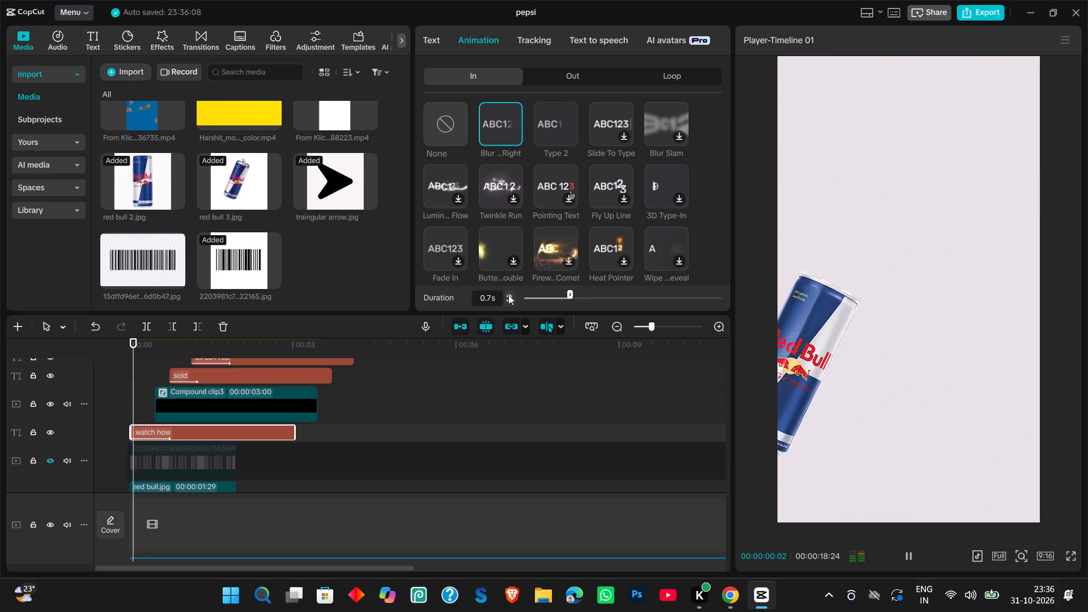
double_click(508, 295)
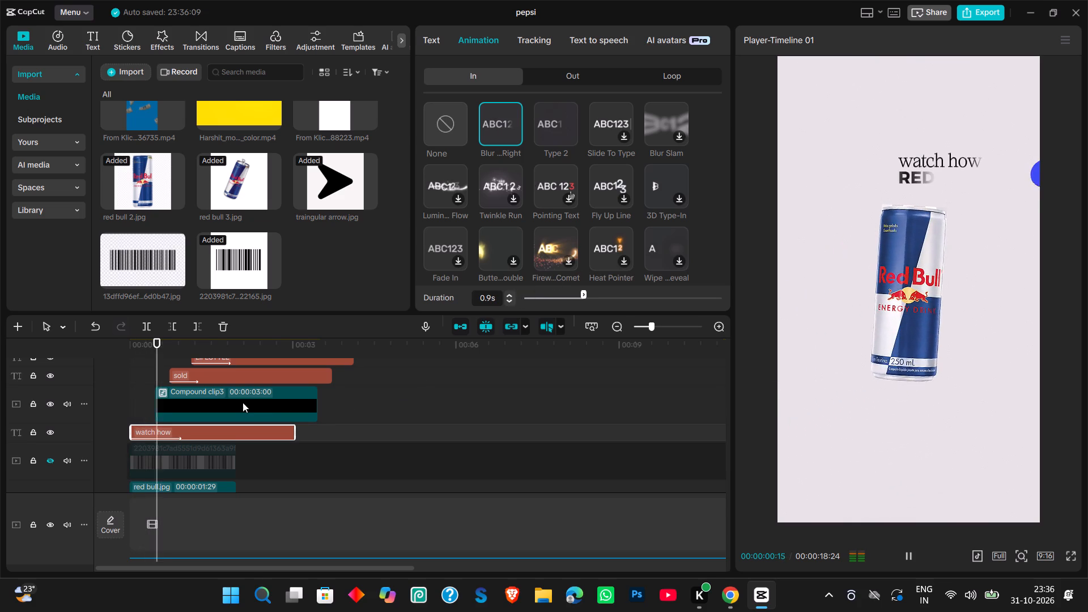
key(space)
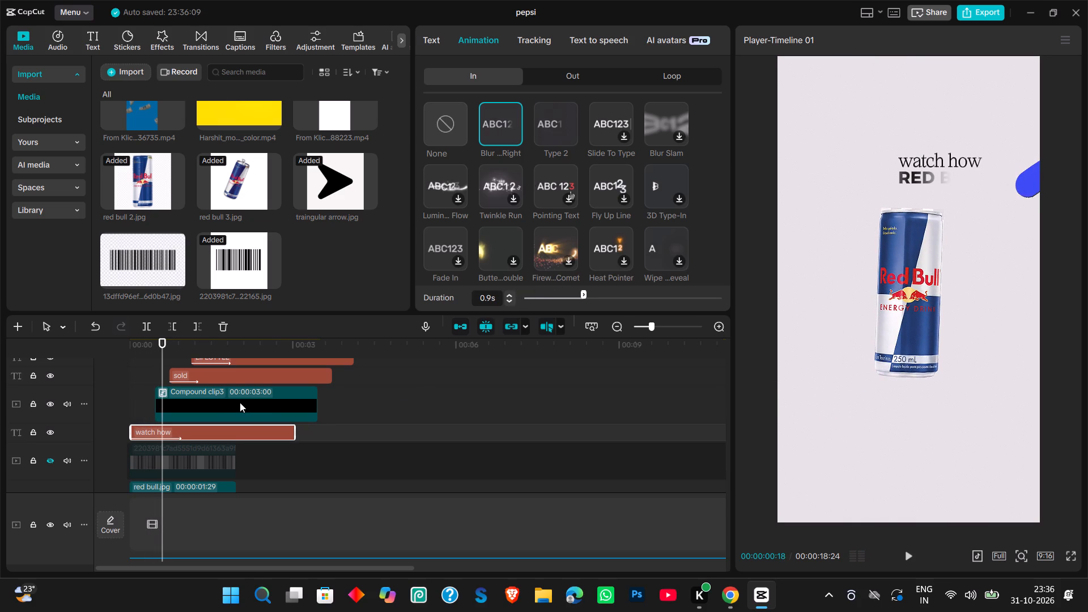
Undo the compound clip that holds the "RED BULL" title to release its text layer.
click(223, 401)
right_click(223, 401)
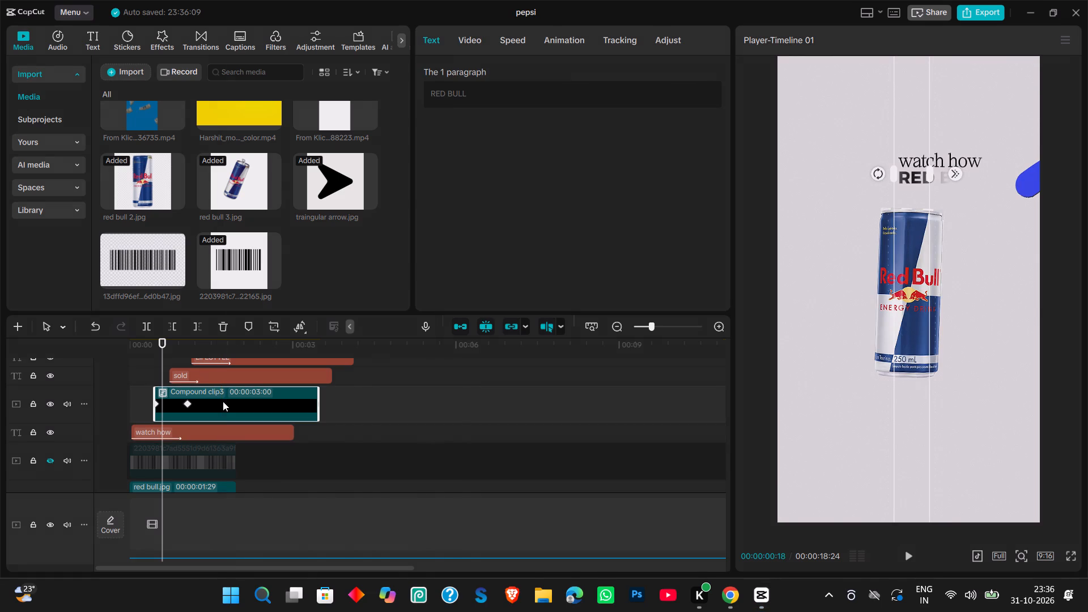
click(301, 274)
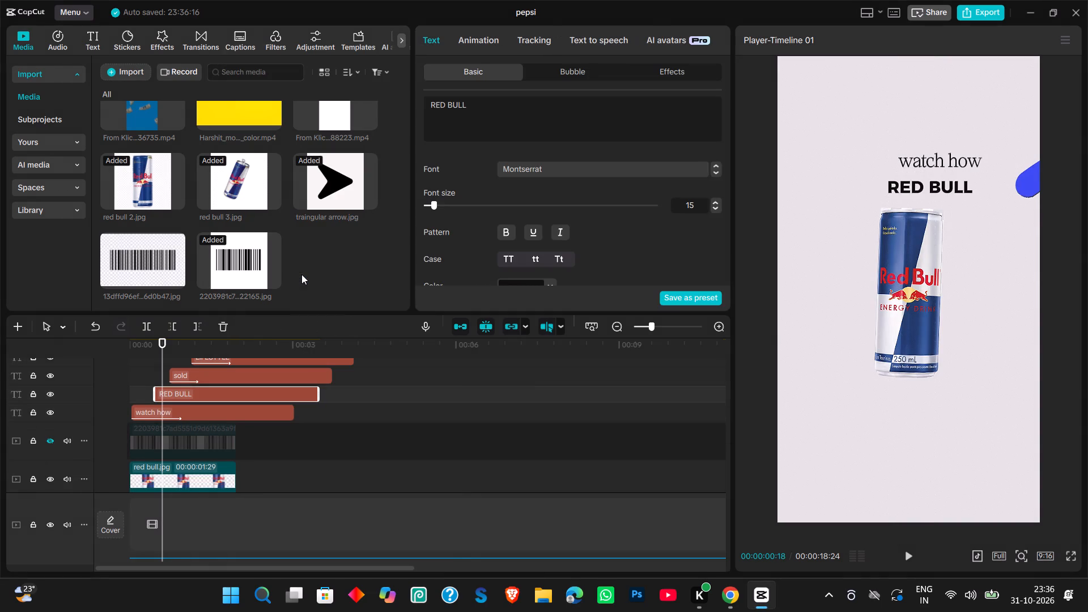
Apply the "Blur ... Right" In animation to the "RED BULL" text with a duration of 0.8 s.
click(490, 46)
click(499, 112)
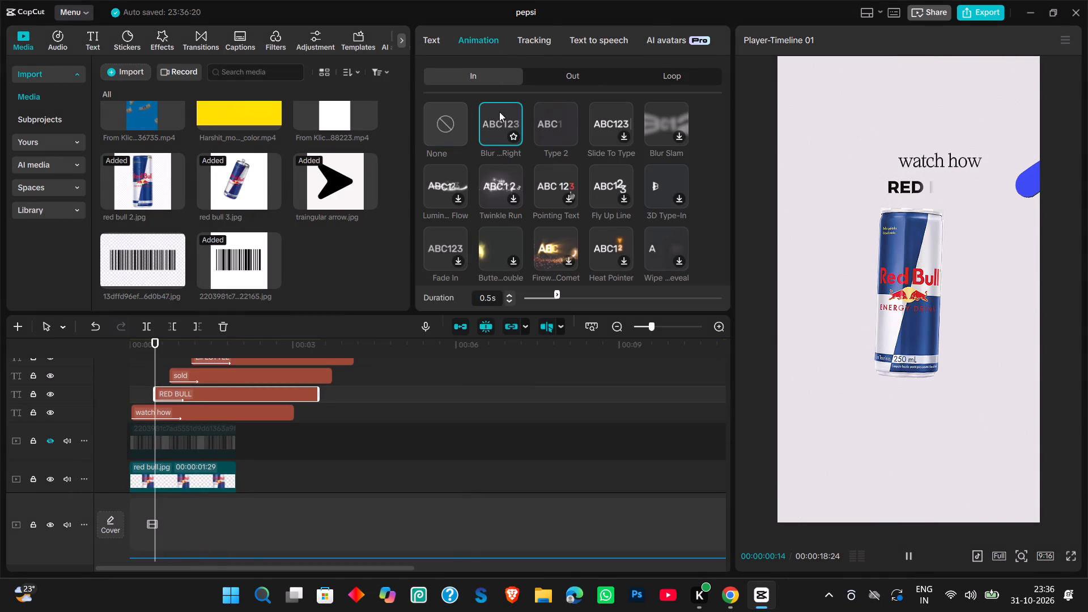
key(space)
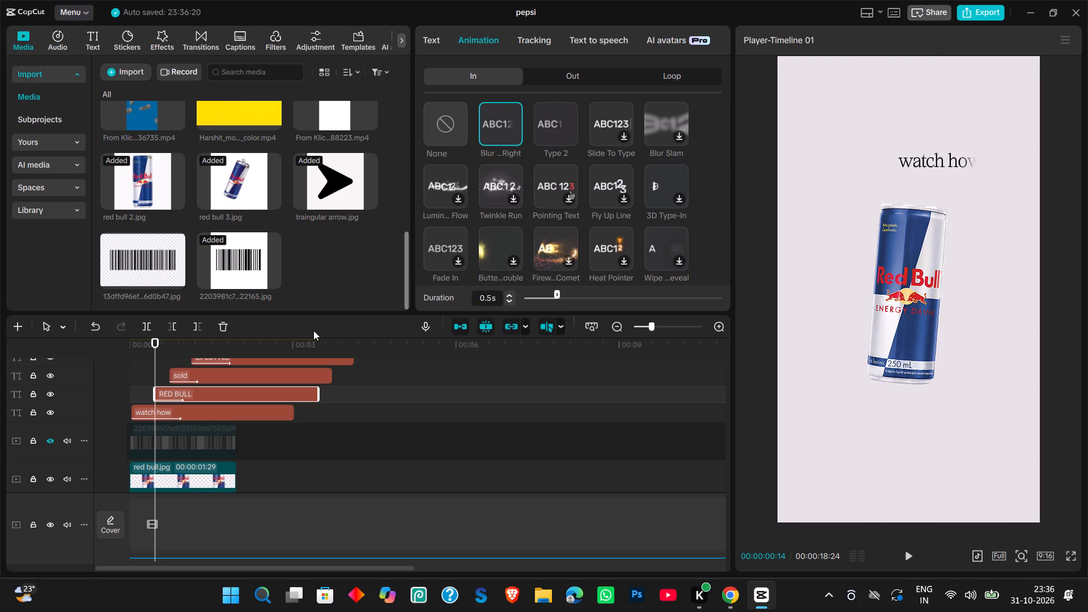
triple_click(508, 295)
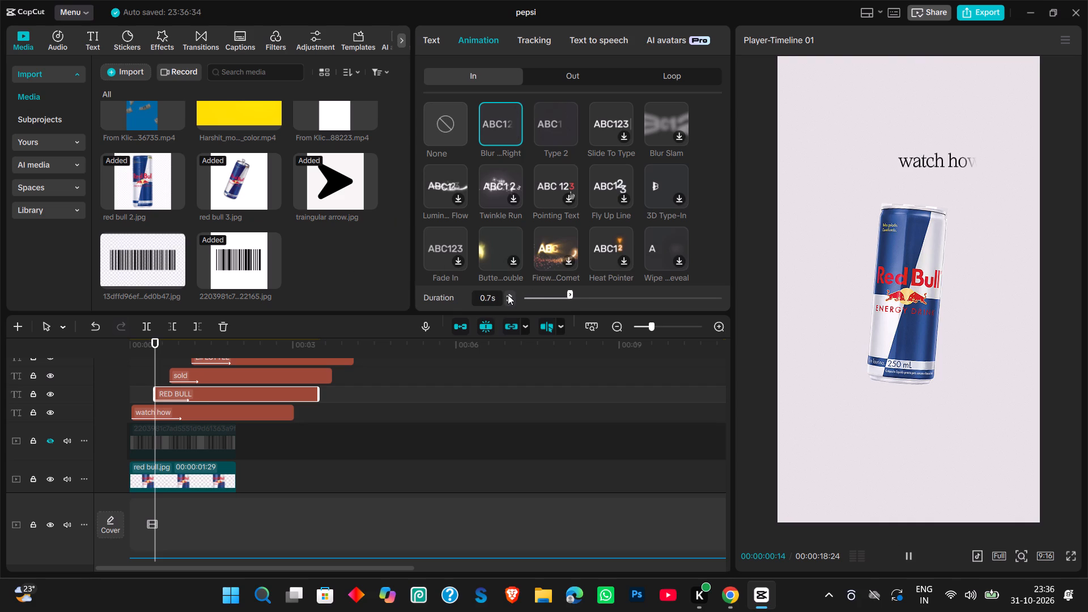
key(space)
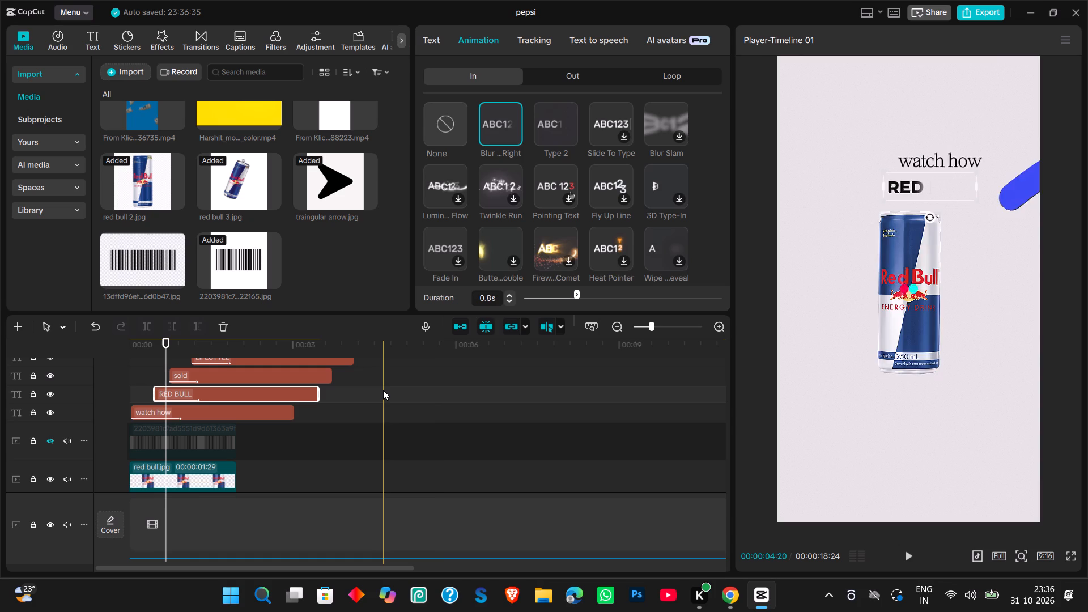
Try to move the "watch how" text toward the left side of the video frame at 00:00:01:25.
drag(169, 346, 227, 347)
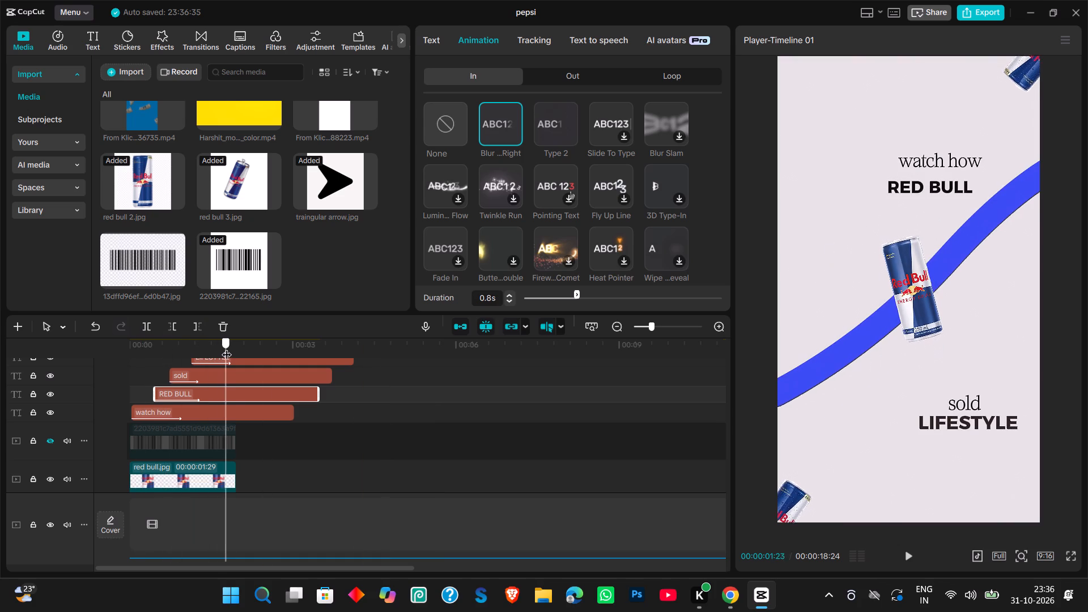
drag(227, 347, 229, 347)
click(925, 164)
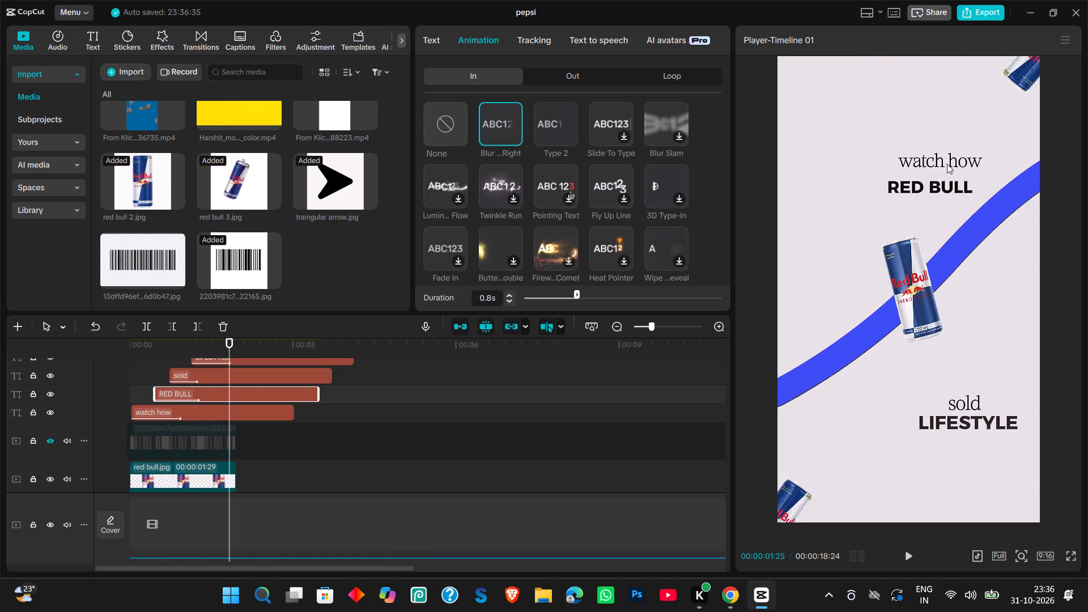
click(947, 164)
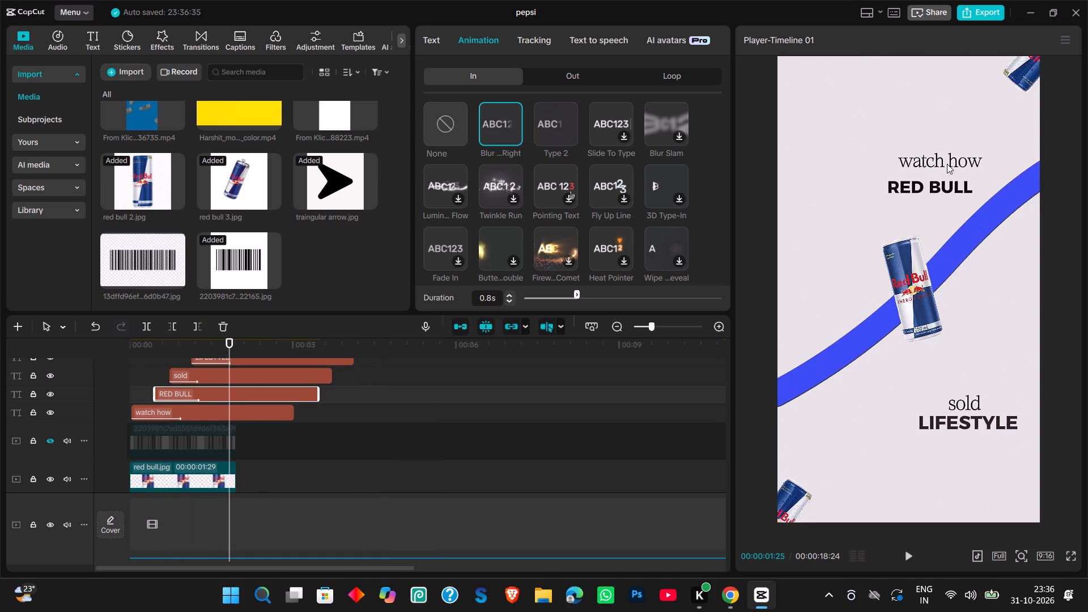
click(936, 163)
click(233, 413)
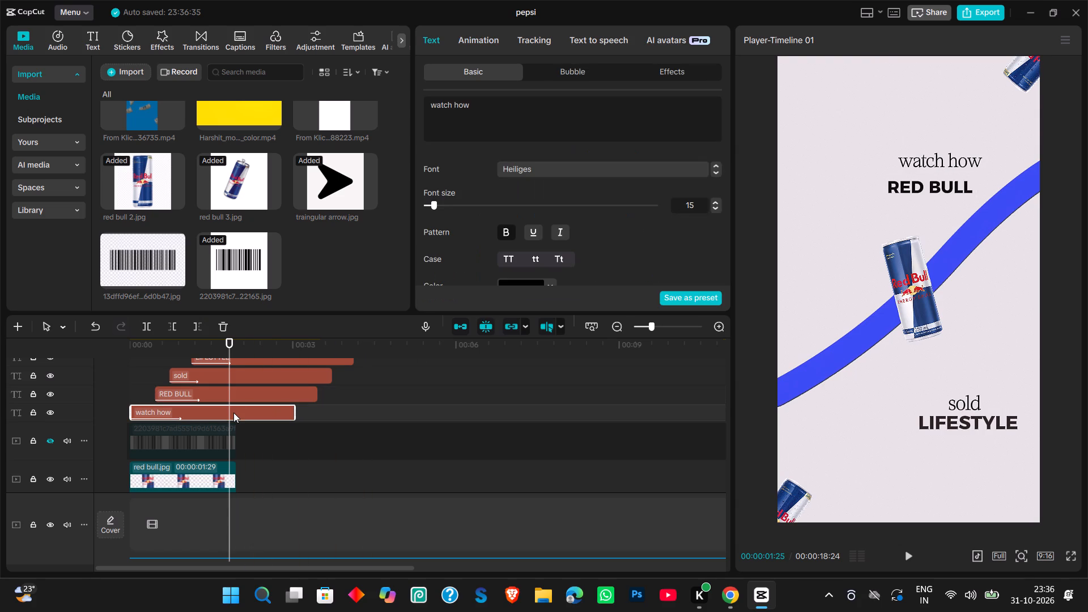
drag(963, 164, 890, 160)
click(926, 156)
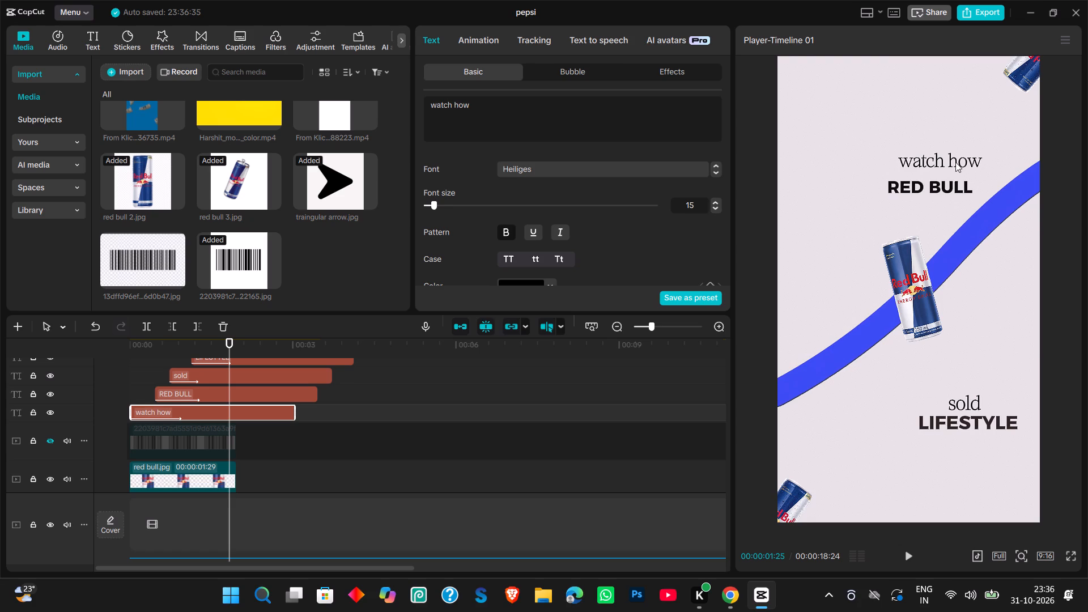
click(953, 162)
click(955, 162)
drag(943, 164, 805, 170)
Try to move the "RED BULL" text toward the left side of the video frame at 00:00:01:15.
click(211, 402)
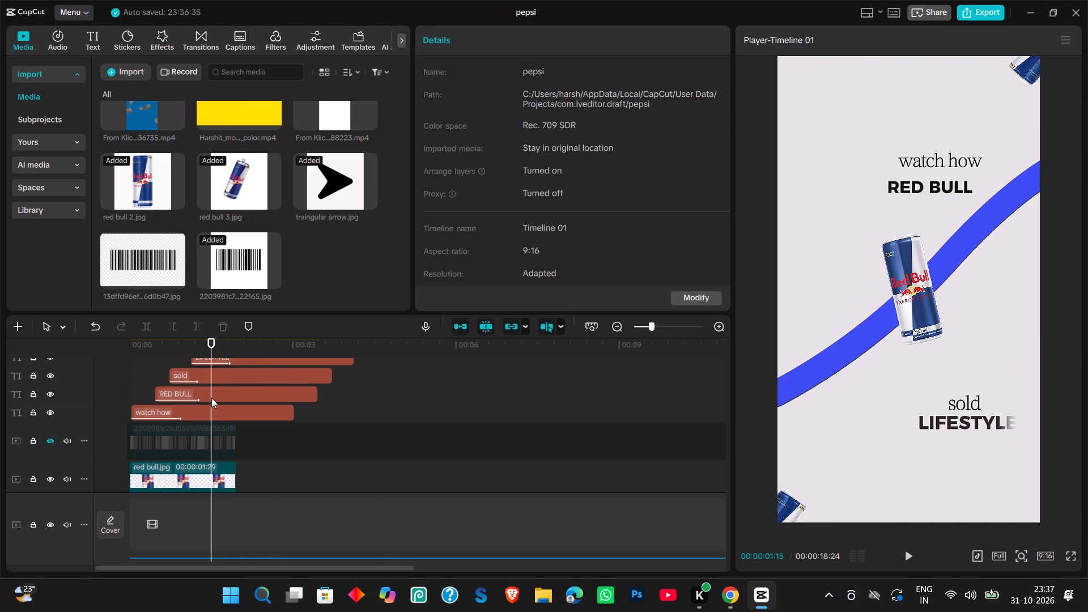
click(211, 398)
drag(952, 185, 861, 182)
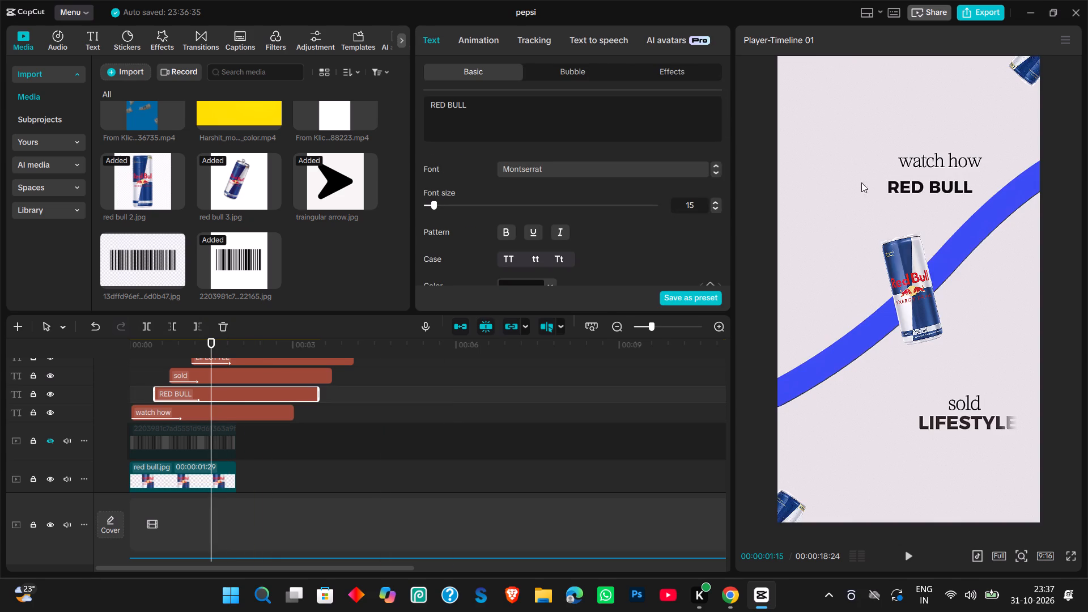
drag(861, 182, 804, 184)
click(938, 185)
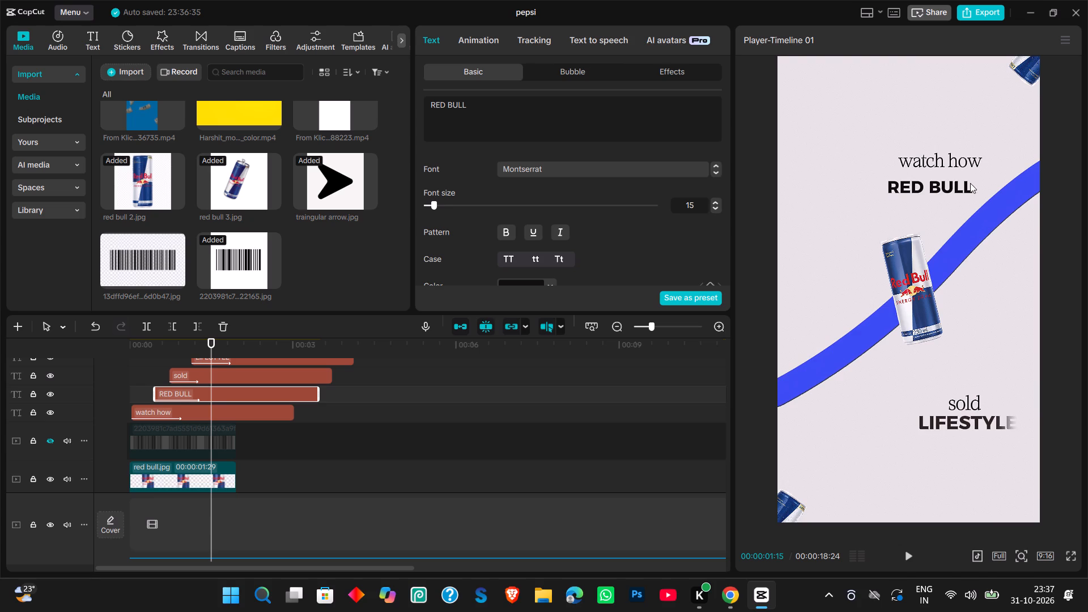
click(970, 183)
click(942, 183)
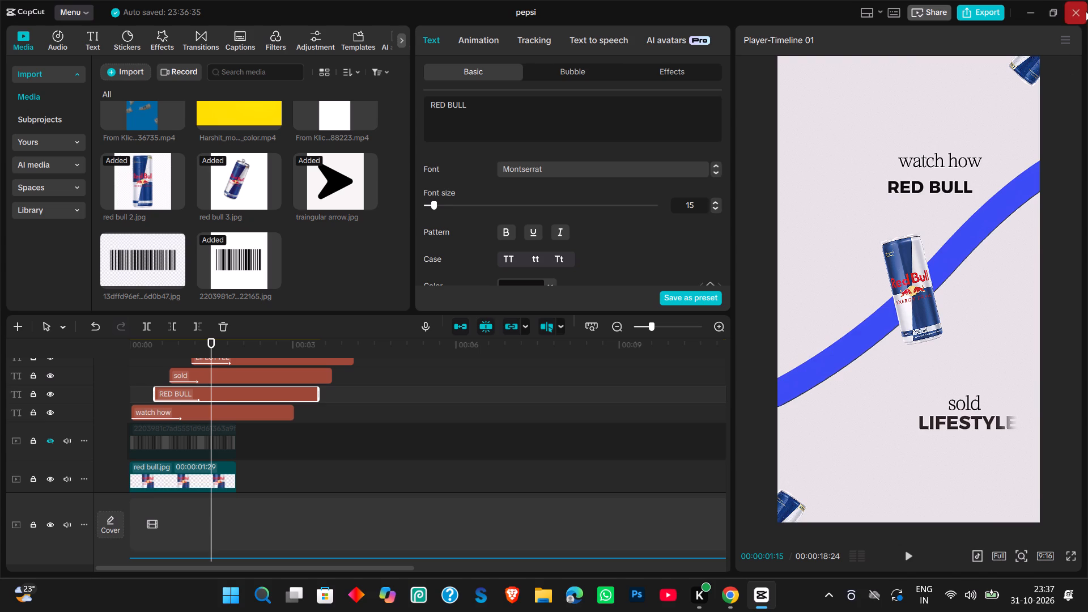
Close the CapCut editor with the pepsi project.
click(1086, 11)
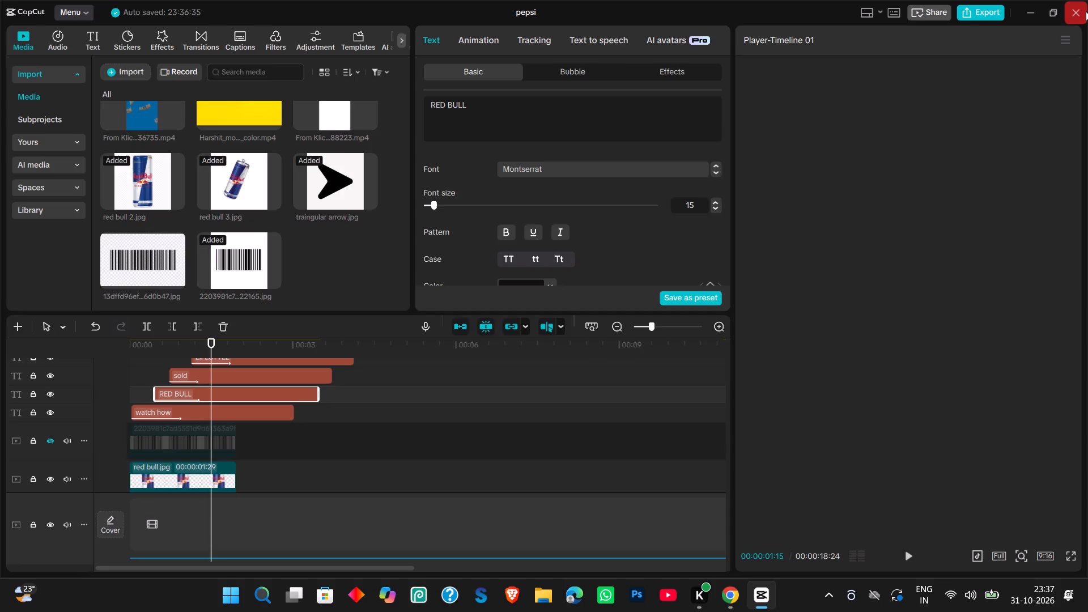
click(1086, 11)
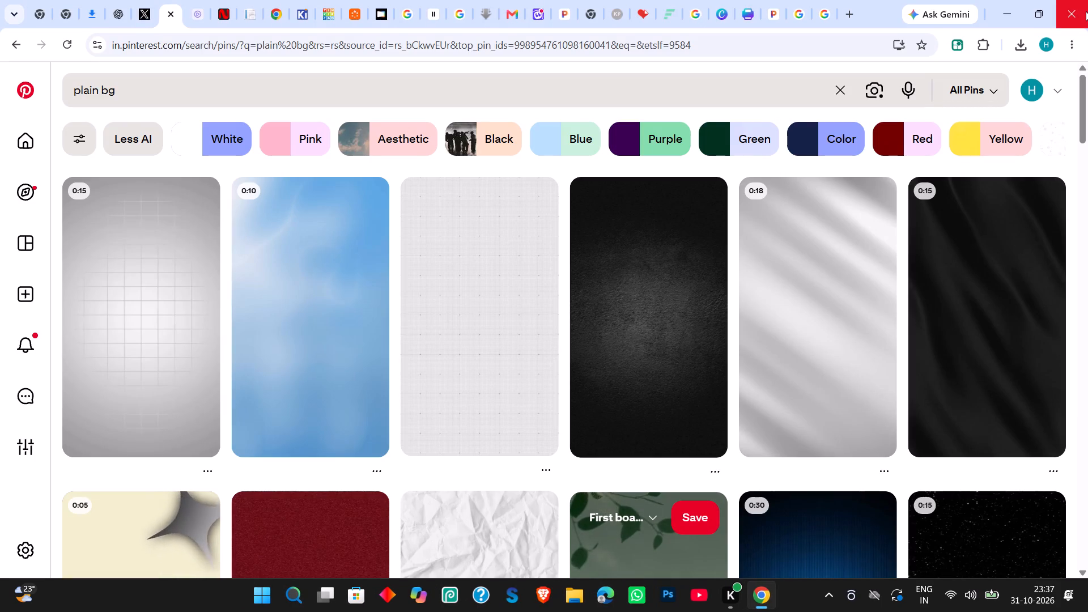
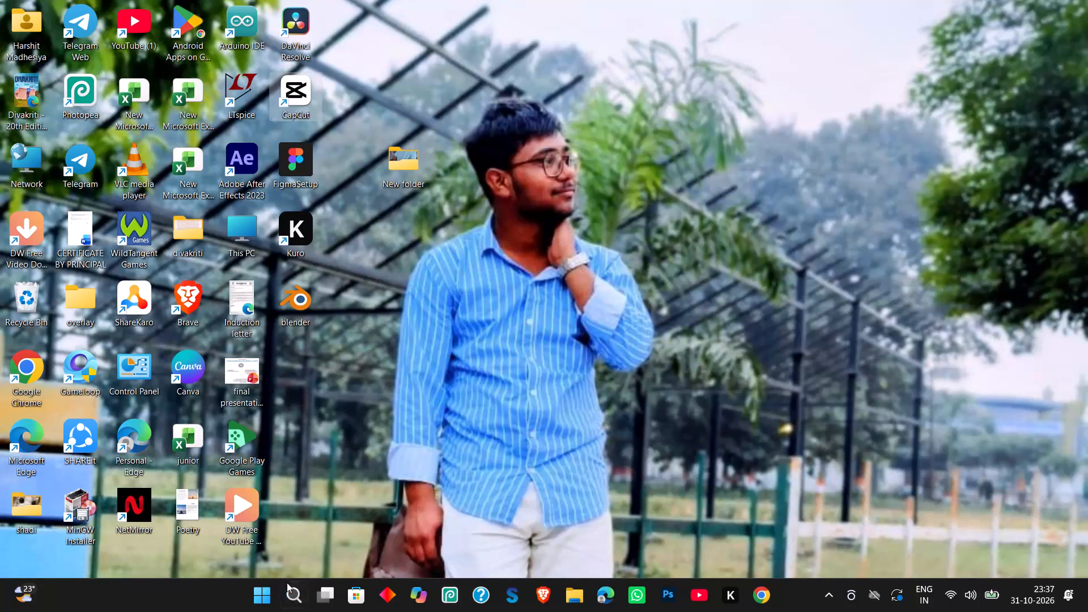
Open the Windows power options for locking, sleeping, shutting down or restarting the computer.
click(269, 603)
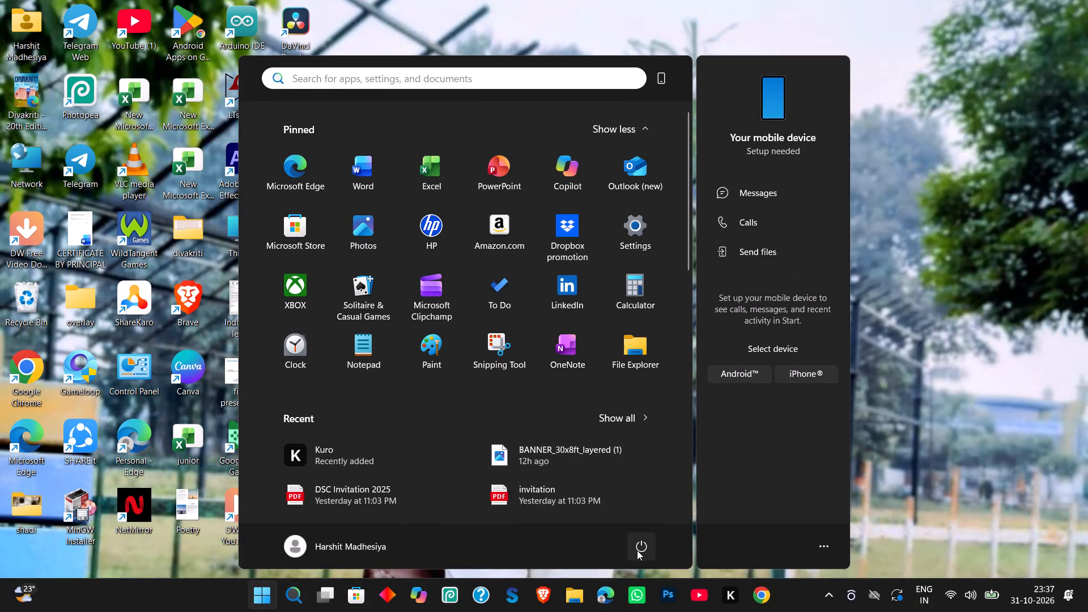
click(637, 550)
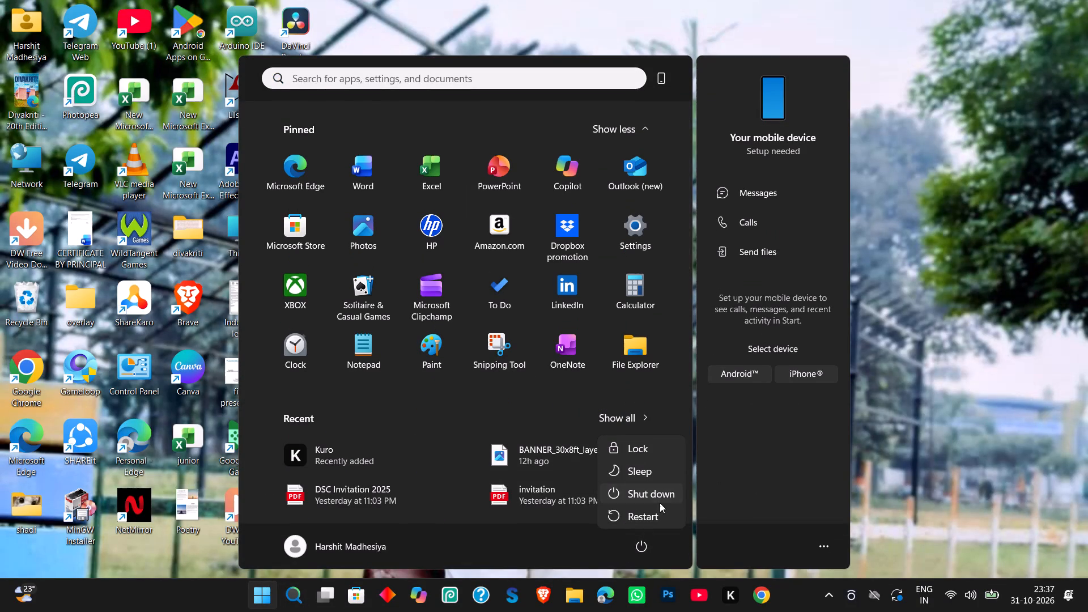